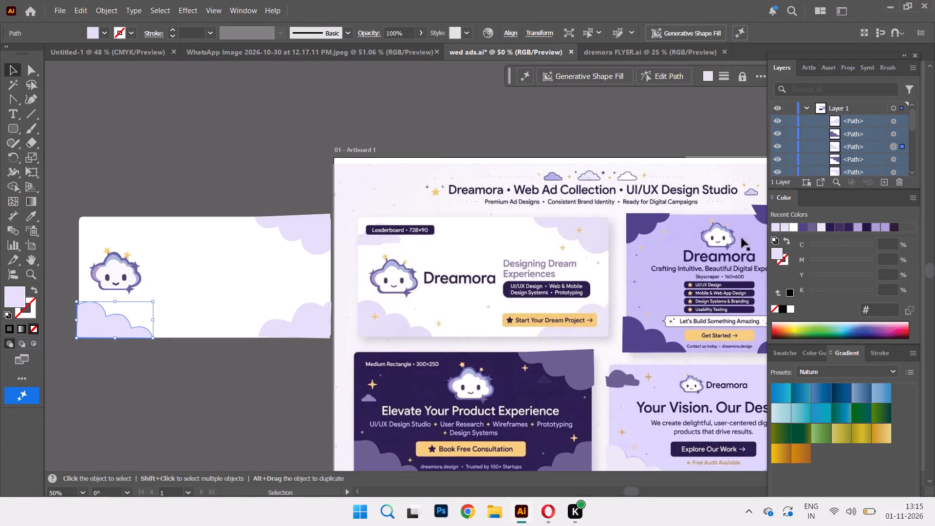
Move the dark purple cloud from the "Your Vision" ad to the upper-left corner of the white banner beside the artboard.
left_click(625, 383)
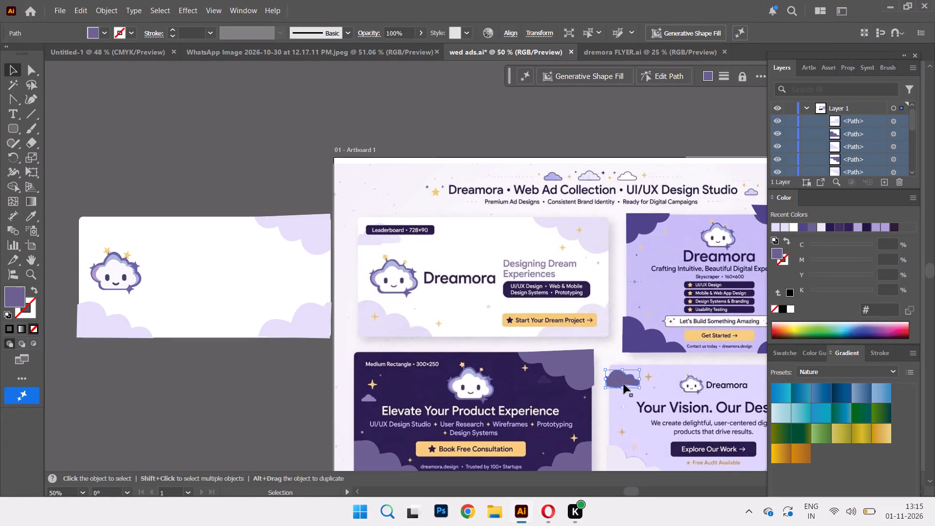
left_click_drag(624, 384, 92, 238)
left_click(263, 152)
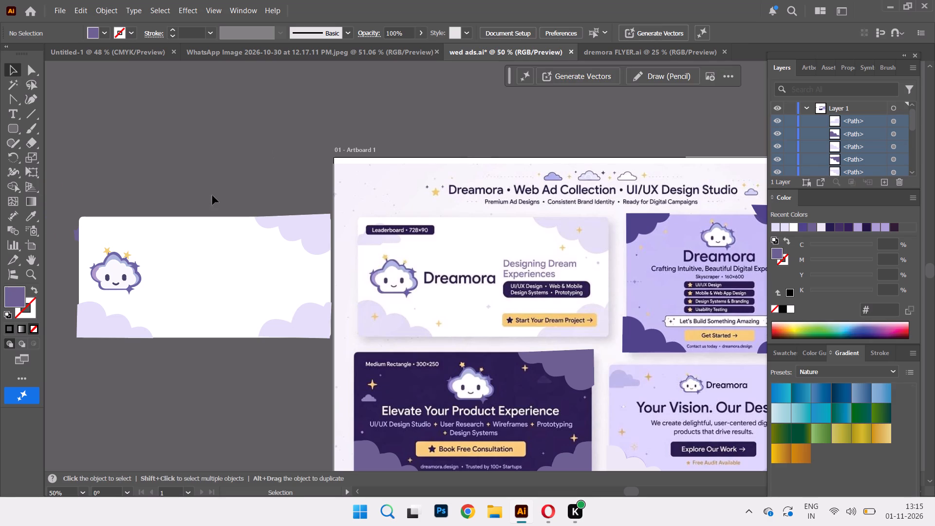
Bring the moved purple cloud path to the top of Layer 1's stacking order, in front of the white banner.
left_click(76, 236)
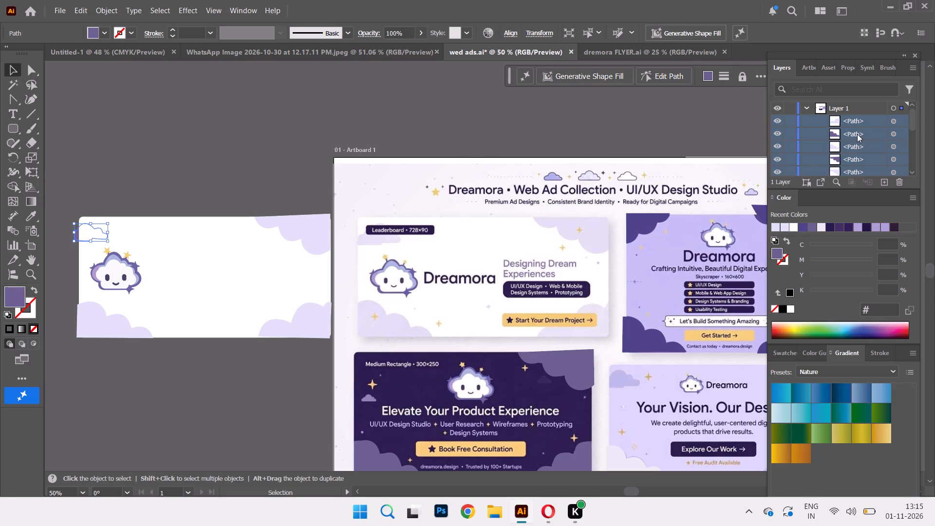
scroll(855, 132, "down", 14)
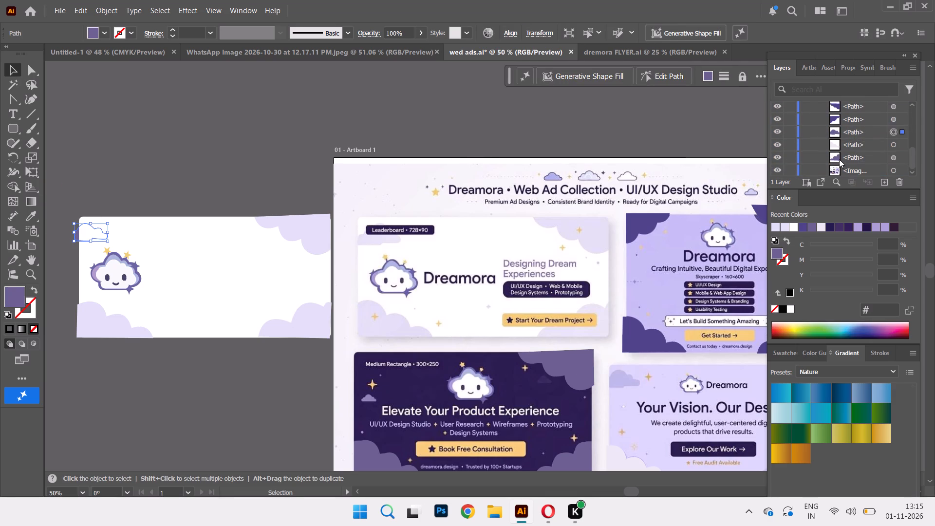
left_click(869, 134)
left_click_drag(869, 134, 865, 112)
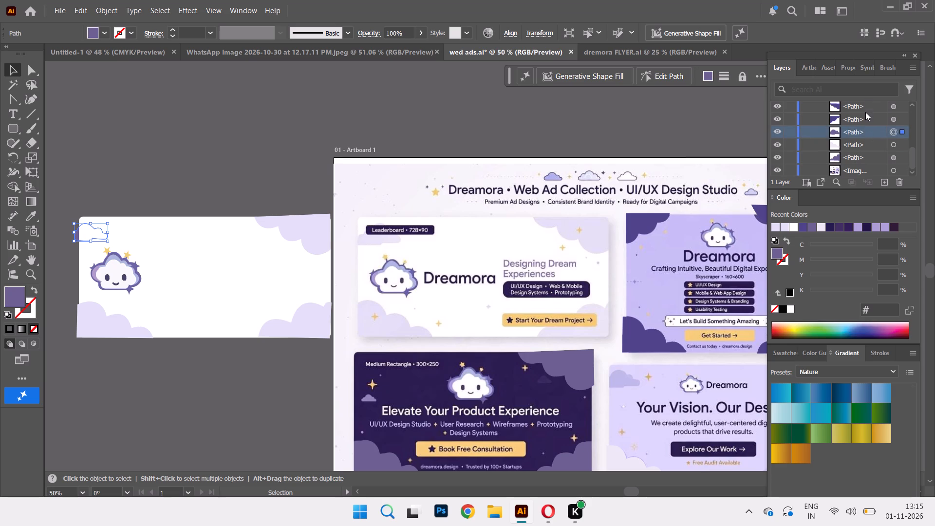
left_click_drag(865, 112, 868, 92)
left_click_drag(877, 132, 872, 114)
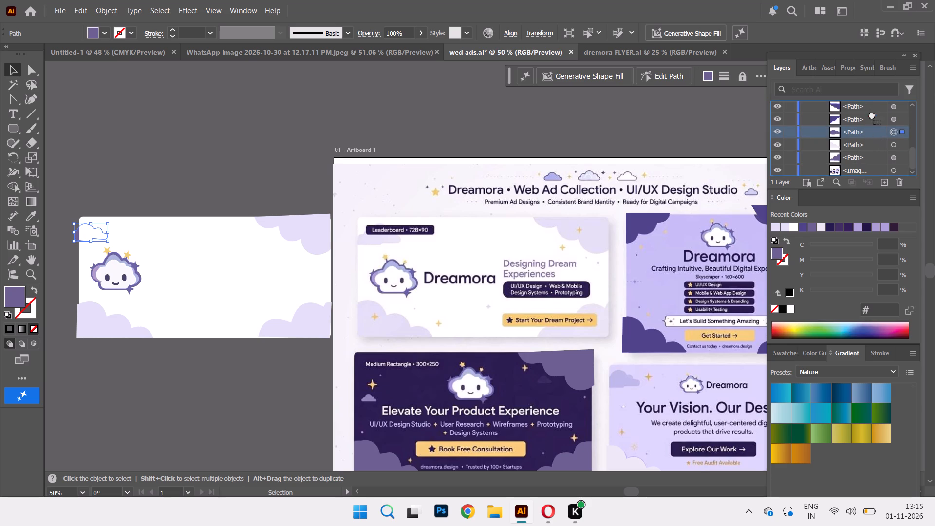
left_click_drag(872, 114, 868, 113)
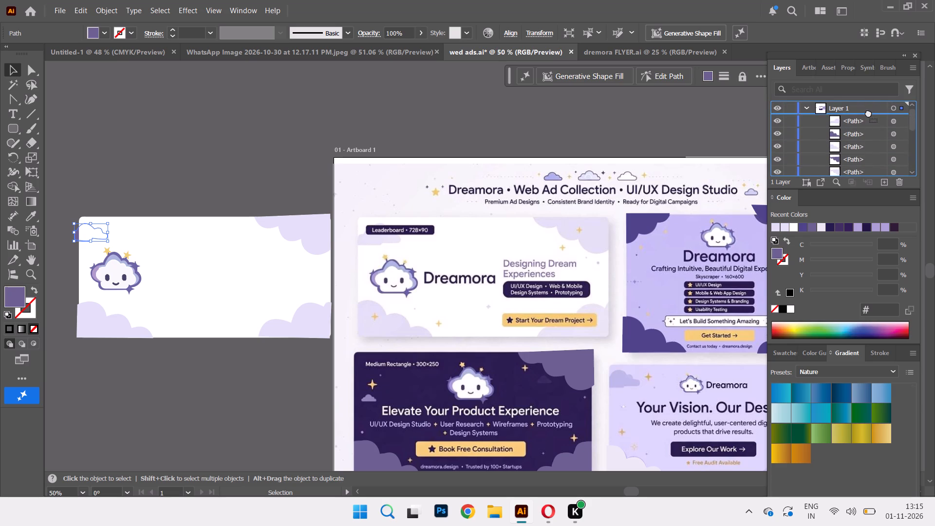
left_click_drag(868, 113, 868, 113)
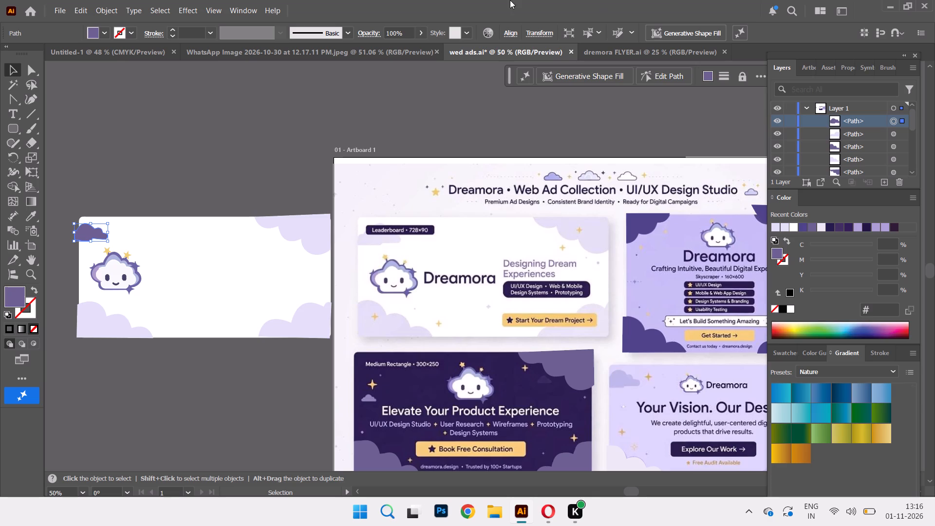
Examine the white banner redraw at 66.67% zoom alongside the Leaderboard 728×90 reference ad.
key("ctrl+equal")
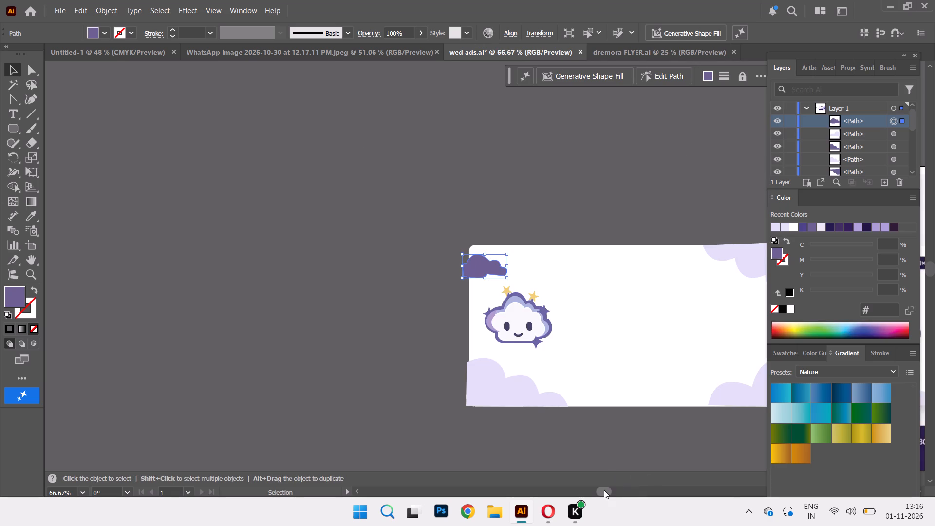
left_click(604, 490)
left_click(652, 487)
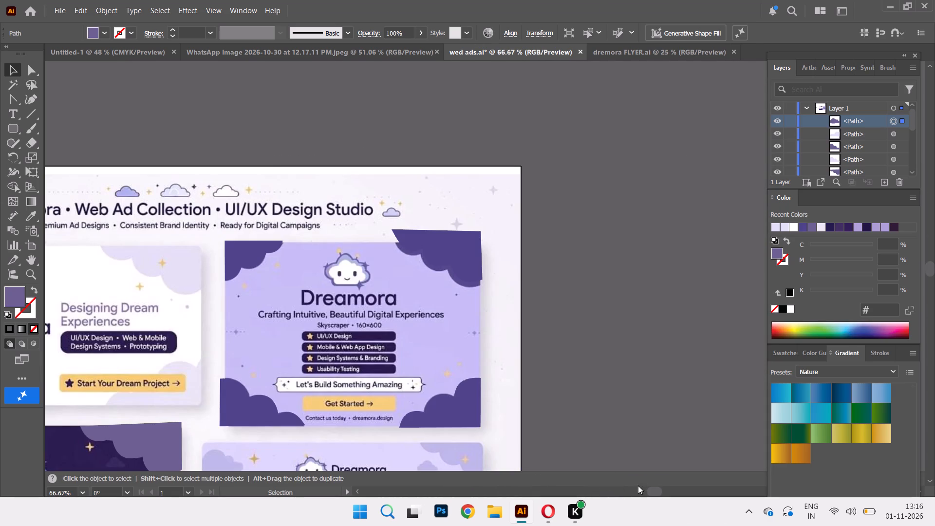
left_click_drag(655, 490, 624, 490)
left_click(623, 491)
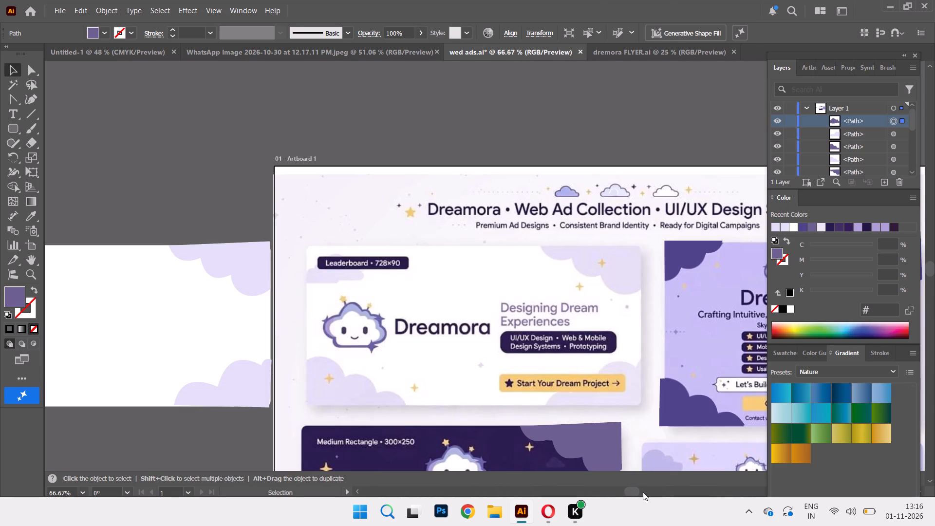
left_click_drag(631, 493, 623, 492)
left_click_drag(623, 492, 631, 491)
left_click(632, 490)
left_click(225, 137)
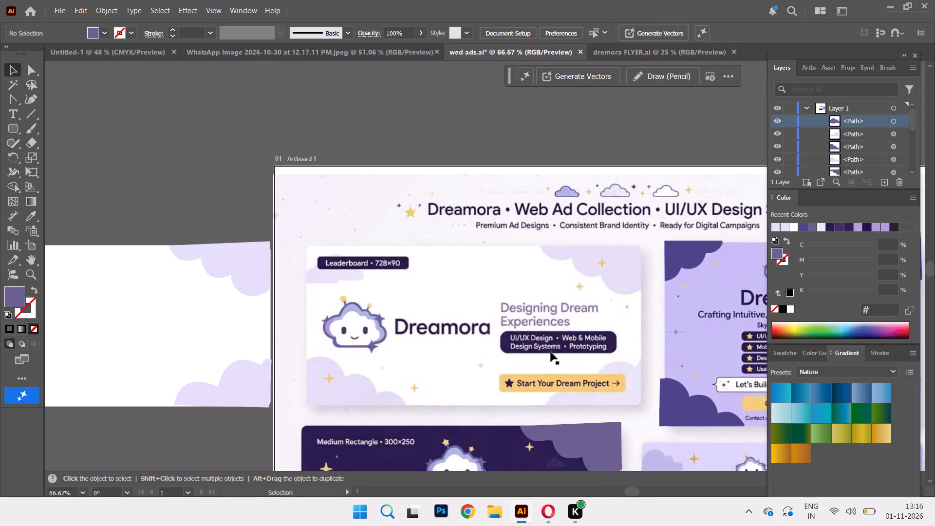
key("space")
key("space")
key("space")
key("space")
key("space")
key("space")
key("space")
key("space")
key("space")
key("space")
key("space")
key("space")
key("space")
key("space")
key("space")
key("space")
key("space")
key("space")
key("space")
key("space")
left_click_drag(194, 147, 424, 81)
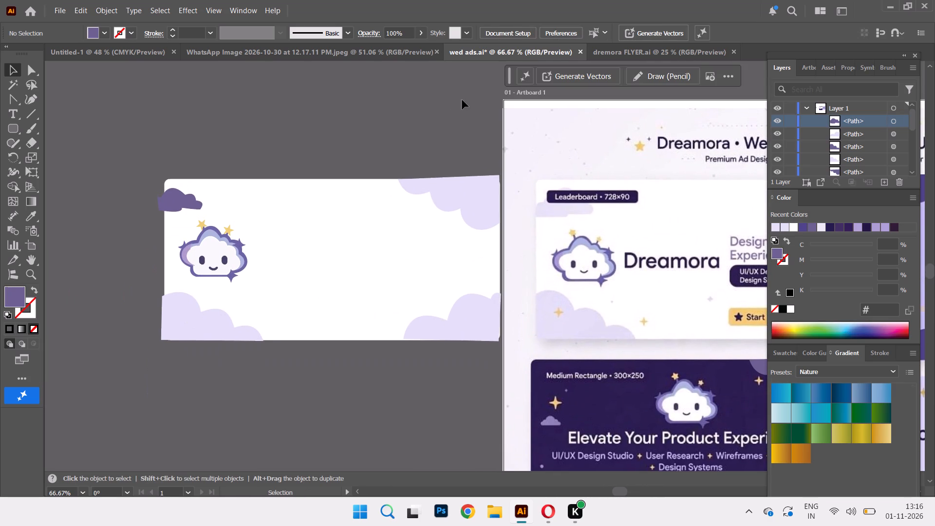
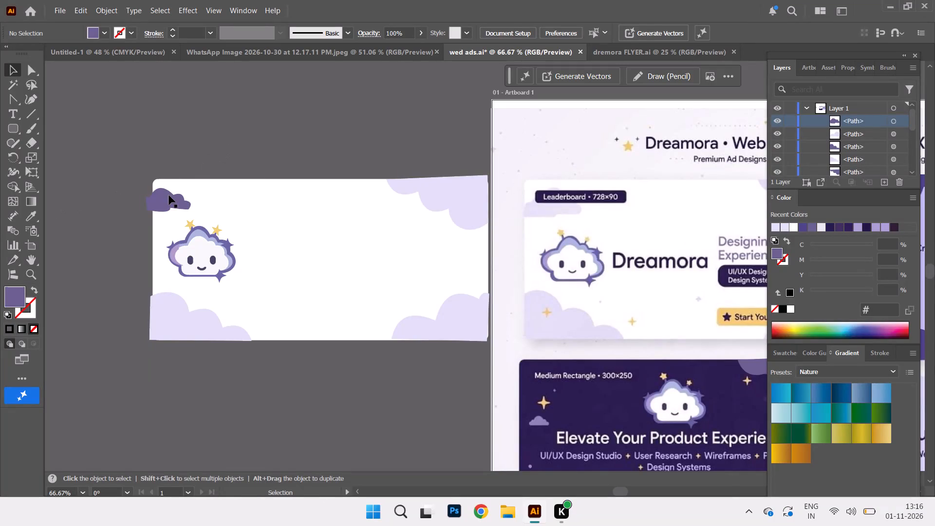
Recolor the dark purple cloud in the white banner's upper-left corner with the light lavender sampled from the banner's upper-right cloud.
left_click(169, 198)
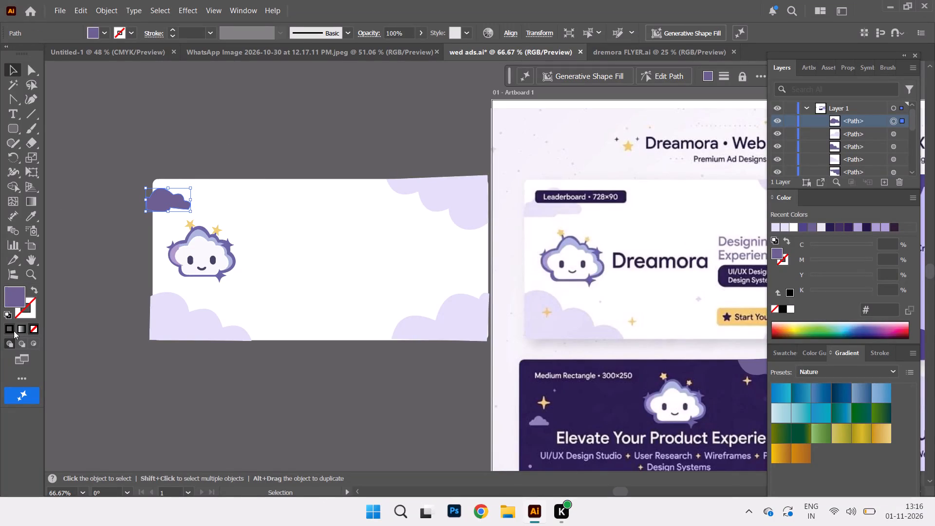
left_click(30, 212)
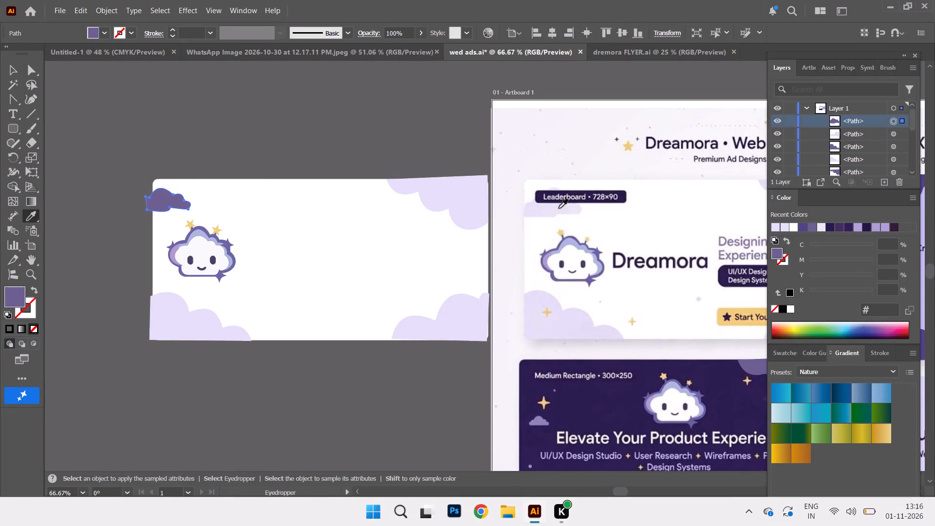
left_click(539, 213)
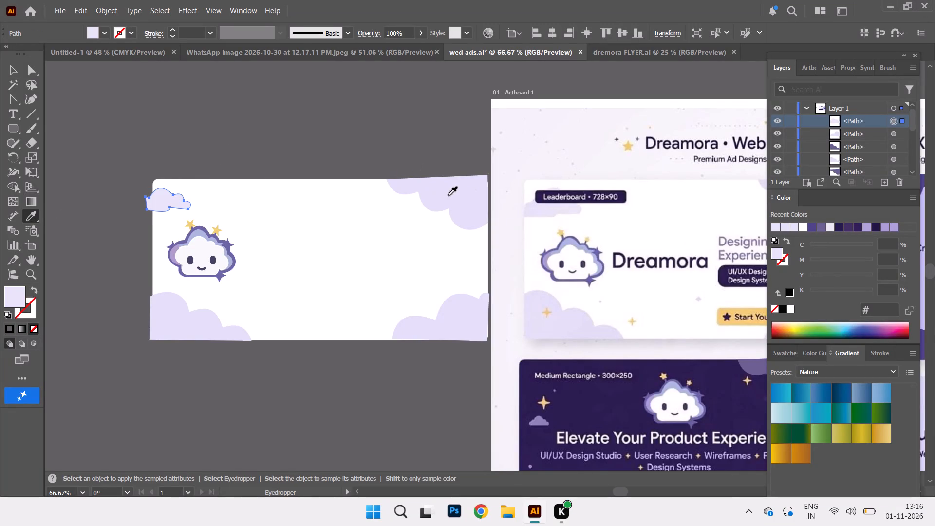
left_click(448, 196)
left_click(11, 68)
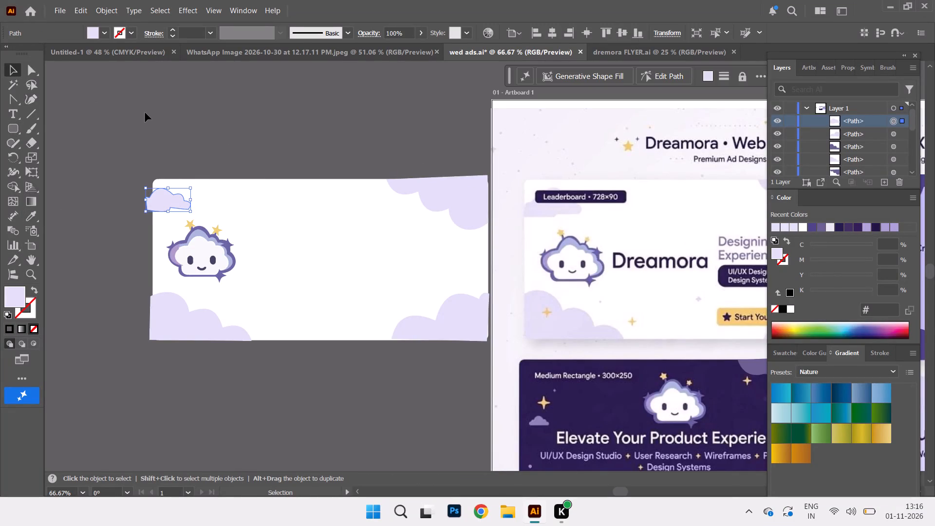
left_click(191, 121)
Nudge the small lavender cloud slightly right and up so it sits inside the white banner's left edge.
left_click_drag(164, 200, 170, 198)
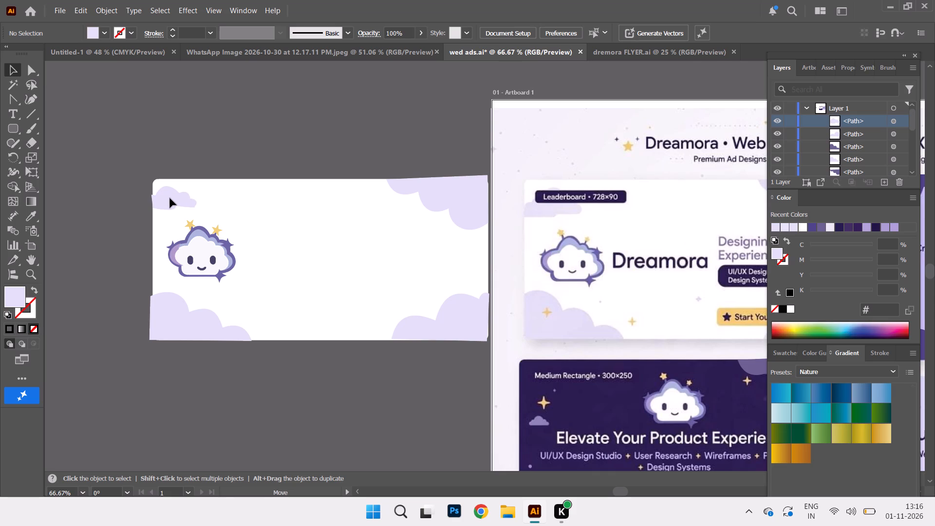
left_click_drag(170, 198, 171, 199)
left_click(231, 103)
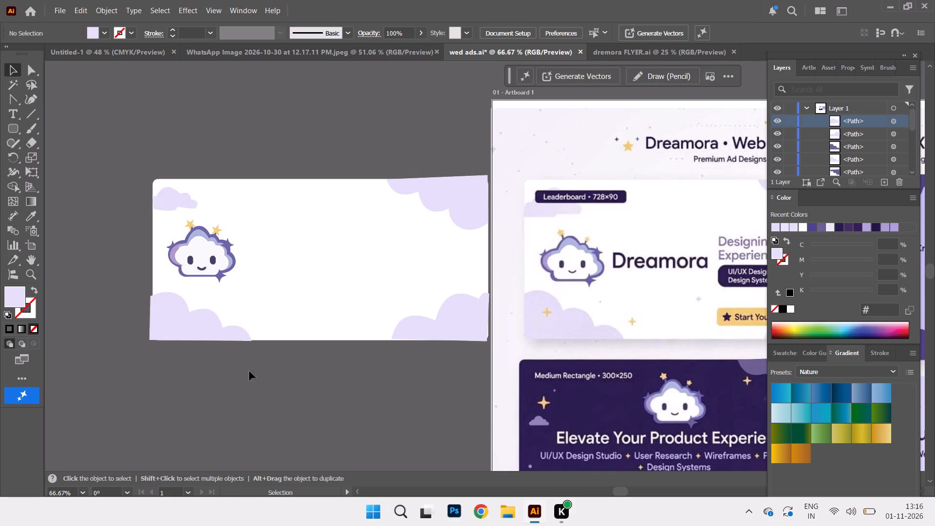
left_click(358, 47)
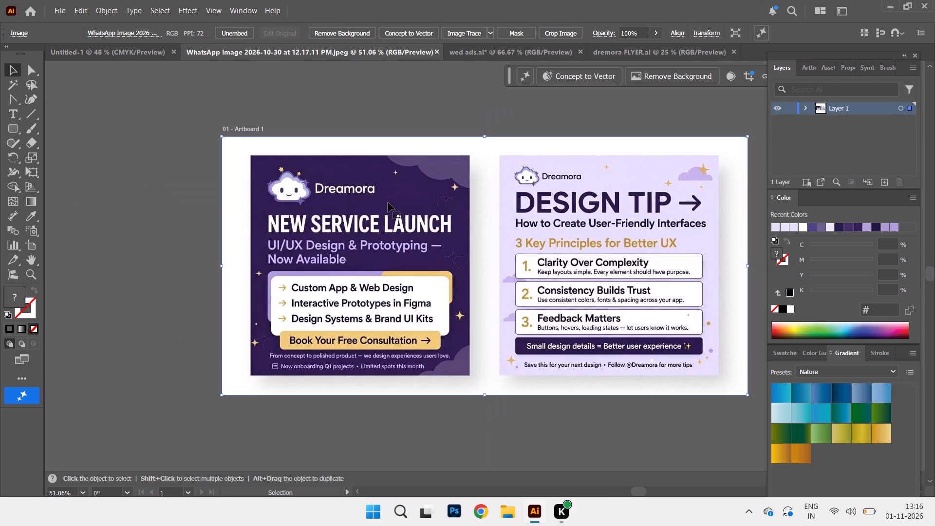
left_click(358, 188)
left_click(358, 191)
Copy the white "Dreamora" title text from dremora FLYER.ai and paste it onto the white banner in wed ads.ai.
left_click(654, 45)
left_click(555, 149)
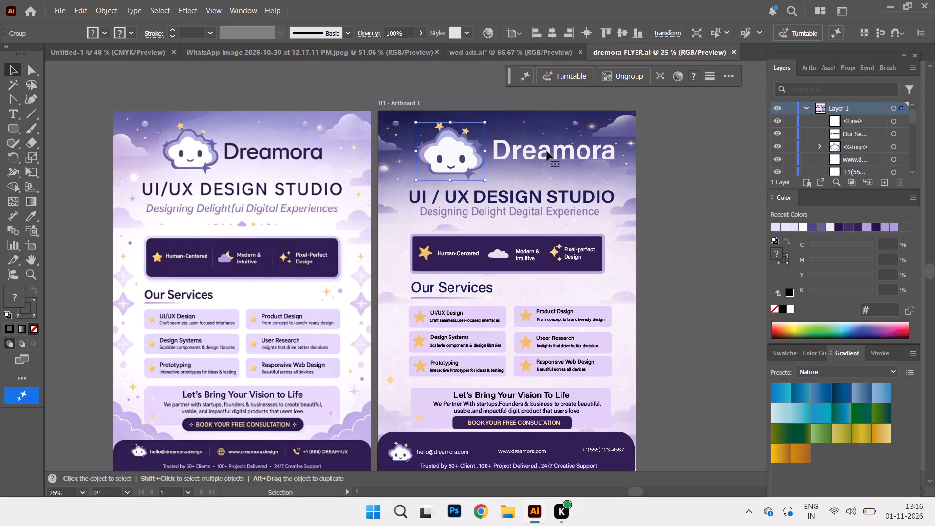
right_click(547, 151)
right_click(550, 147)
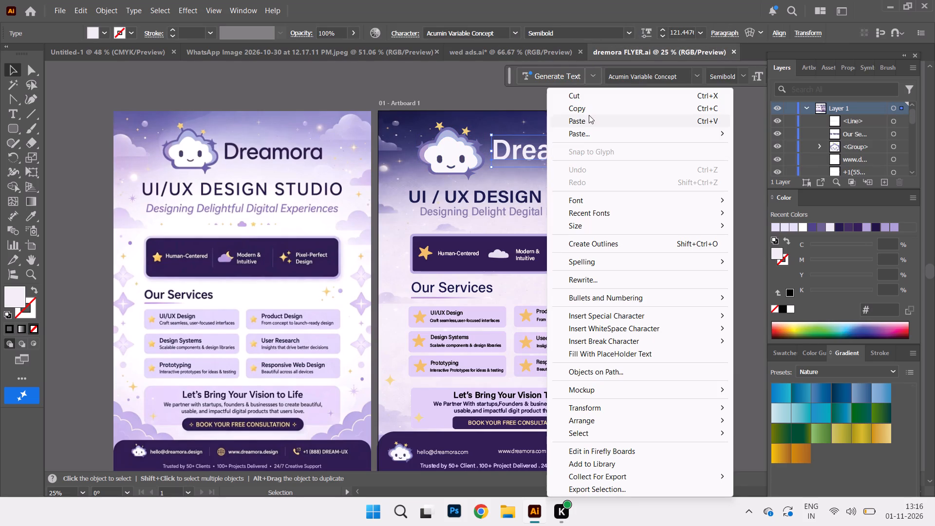
left_click(589, 107)
left_click(481, 58)
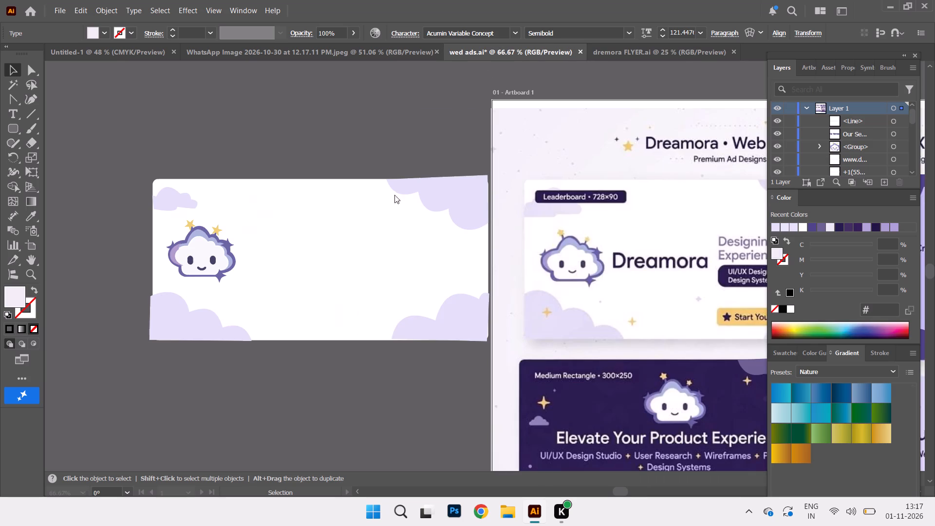
right_click(289, 225)
left_click(345, 207)
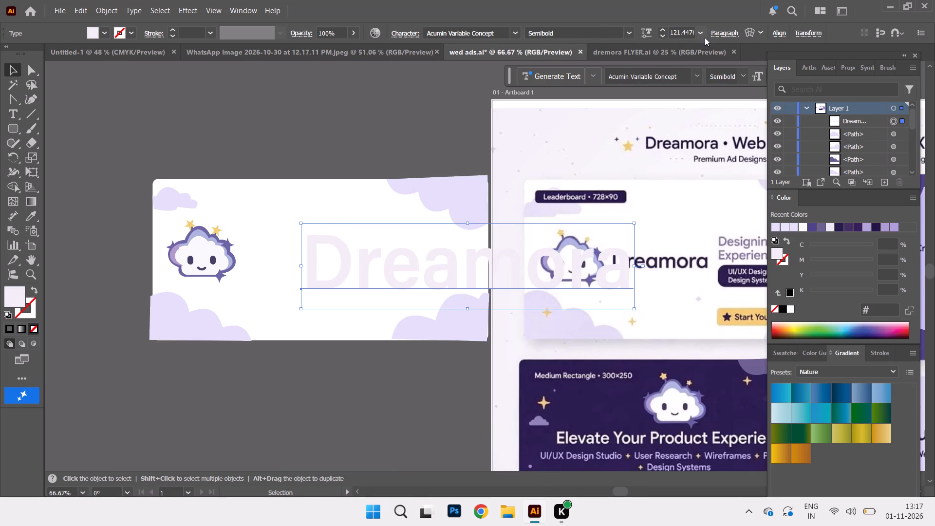
Open the preset font sizes for the pasted "Dreamora" text.
left_click(698, 34)
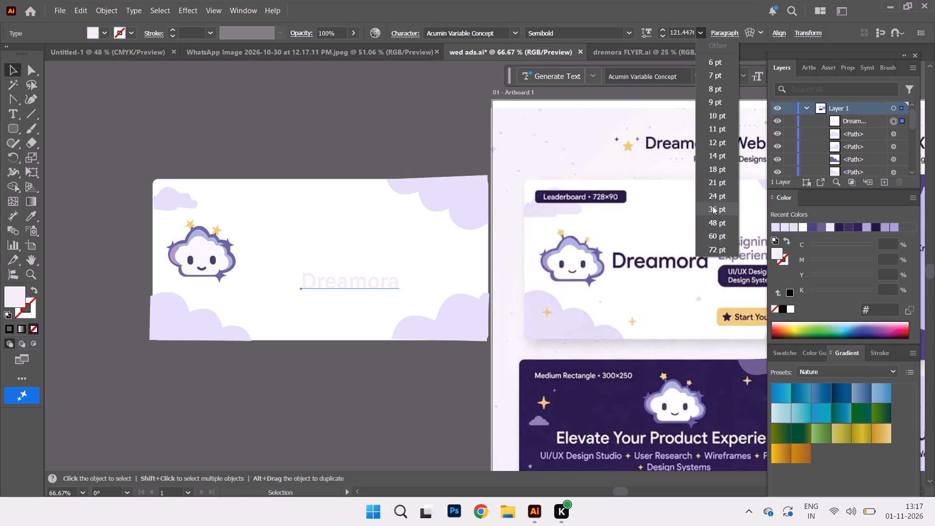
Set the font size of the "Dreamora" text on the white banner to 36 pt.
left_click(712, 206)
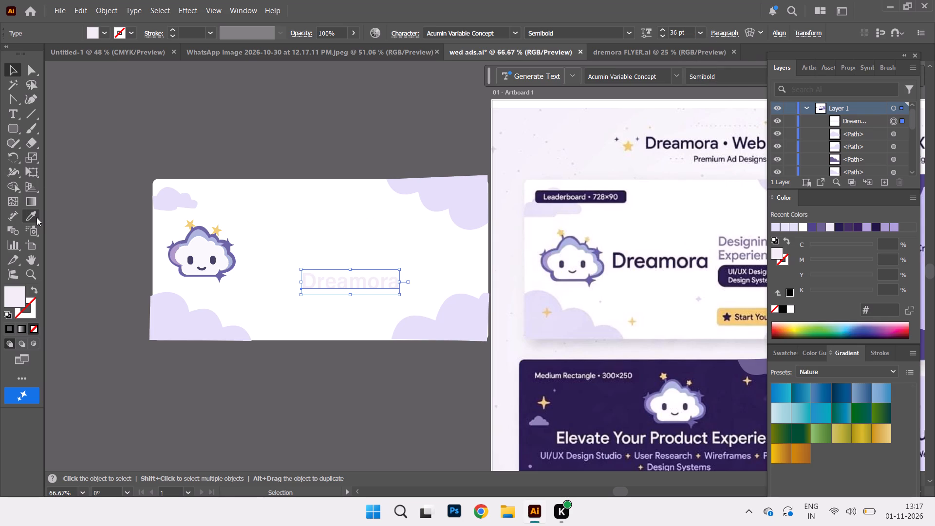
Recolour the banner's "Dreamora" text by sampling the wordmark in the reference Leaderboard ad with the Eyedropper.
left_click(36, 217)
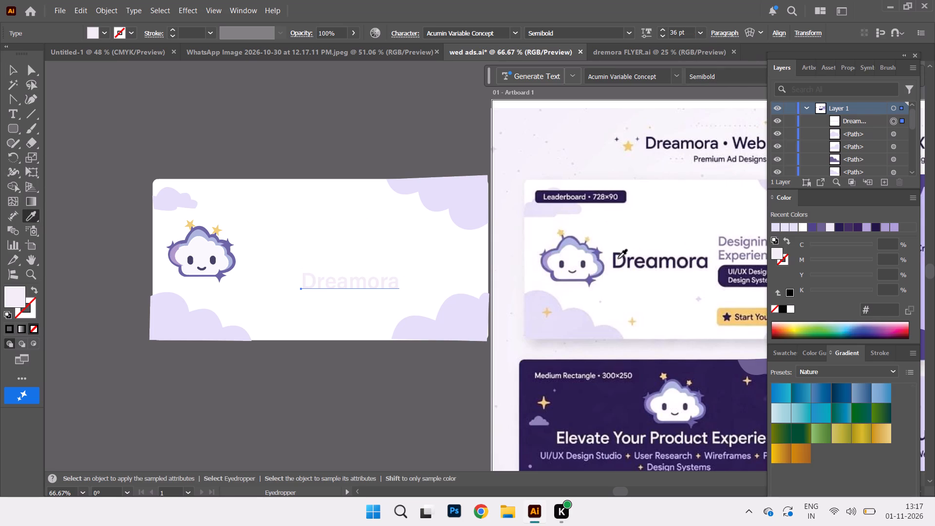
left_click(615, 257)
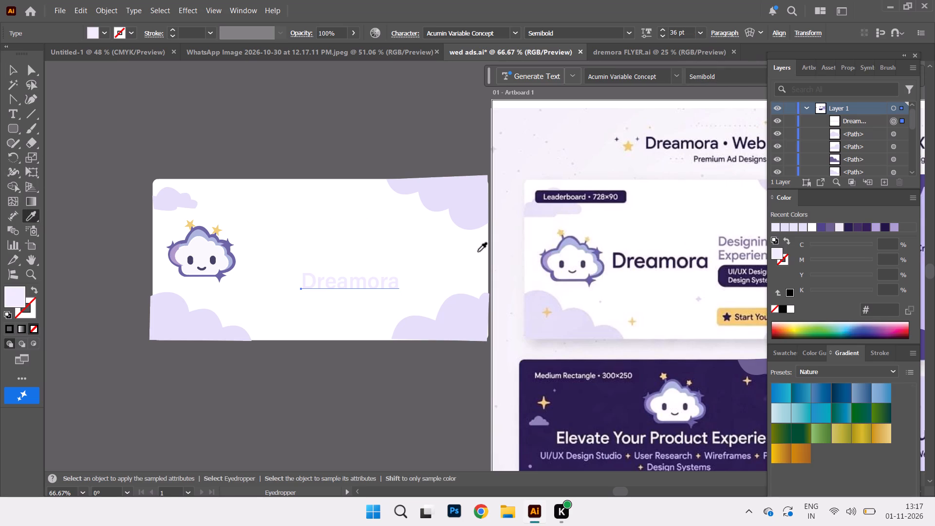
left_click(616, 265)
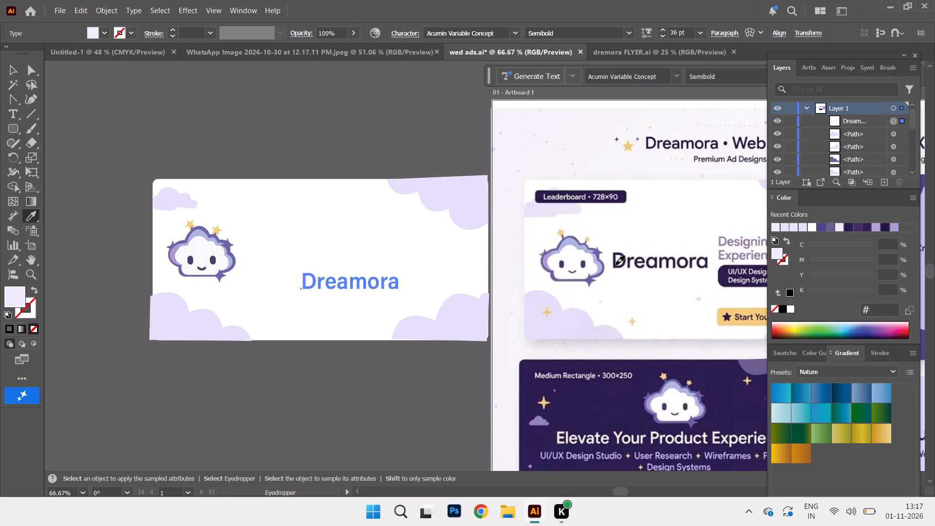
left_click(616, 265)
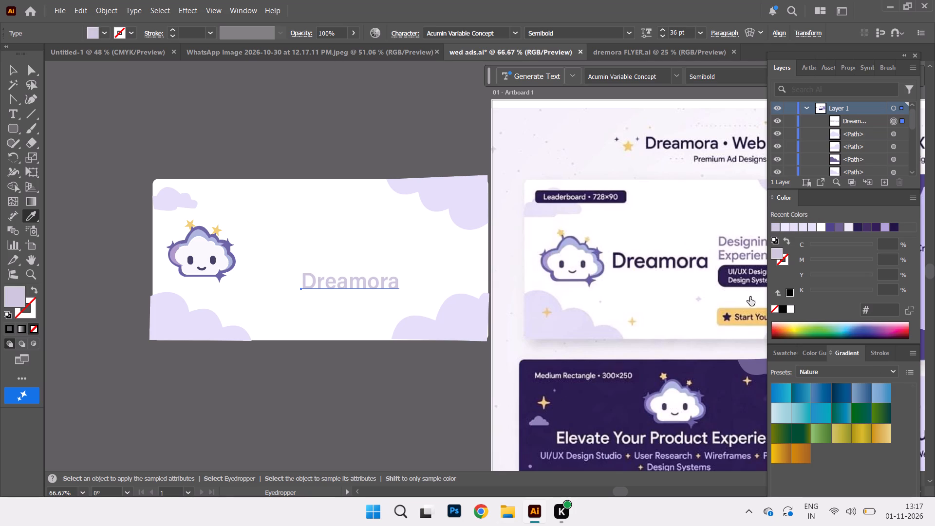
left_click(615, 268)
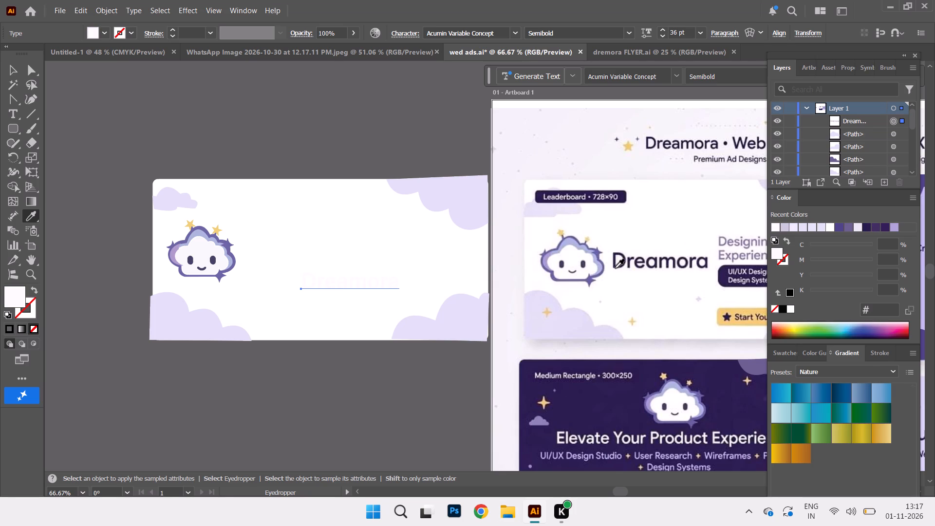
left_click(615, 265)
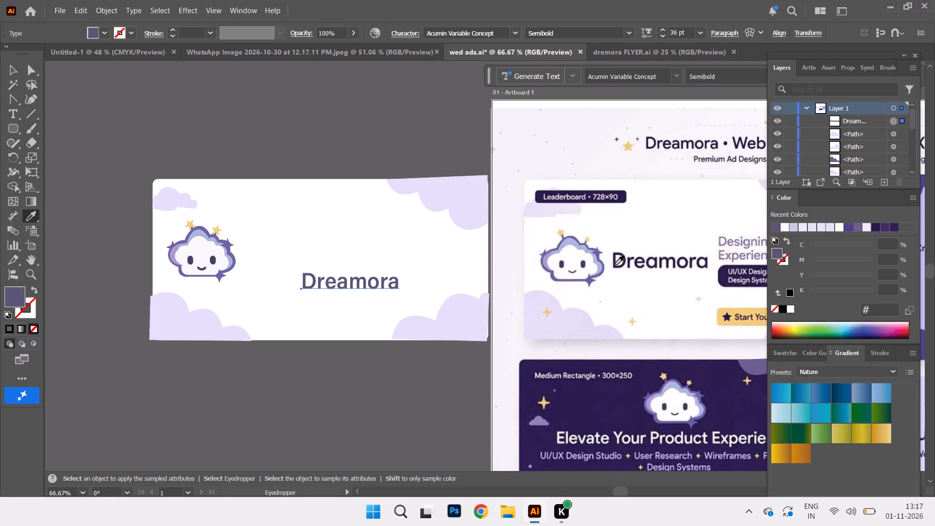
Move the "Dreamora" text up beside the cloud mascot on the white banner.
left_click(14, 75)
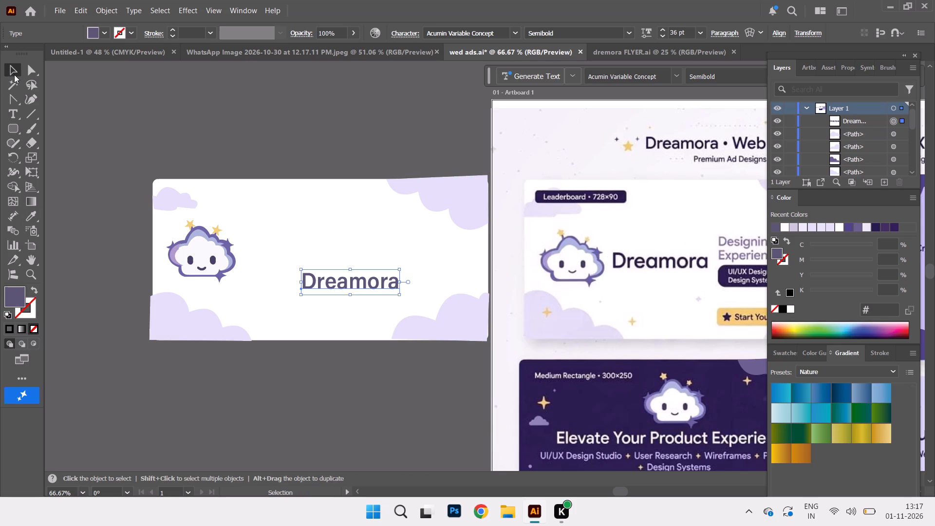
left_click_drag(341, 284, 295, 258)
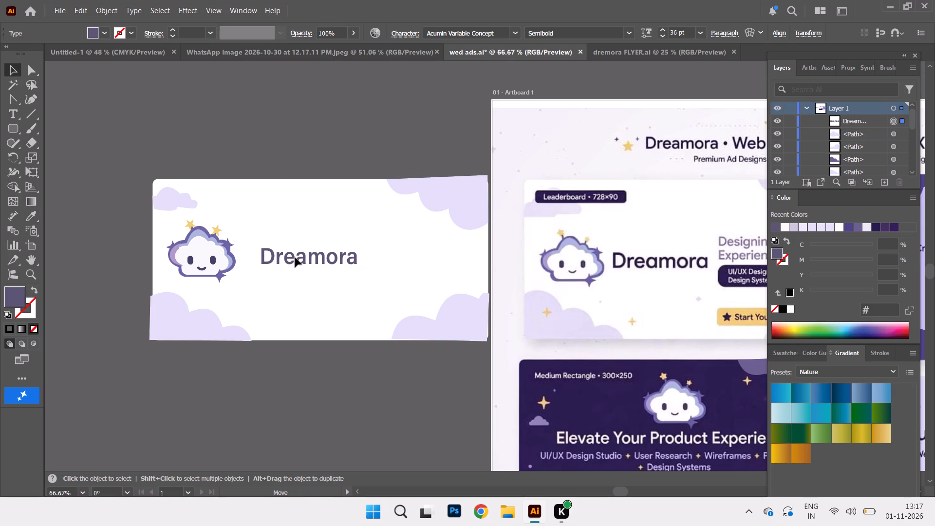
left_click_drag(295, 258, 295, 257)
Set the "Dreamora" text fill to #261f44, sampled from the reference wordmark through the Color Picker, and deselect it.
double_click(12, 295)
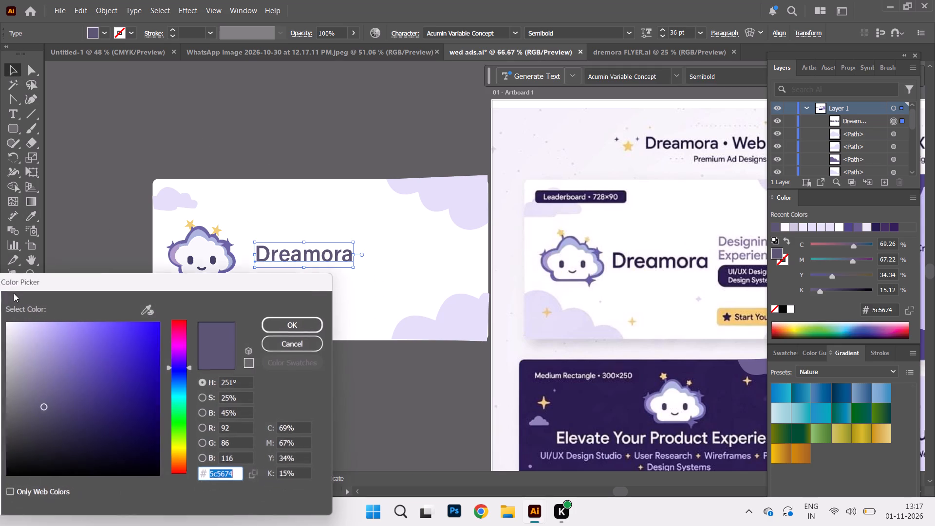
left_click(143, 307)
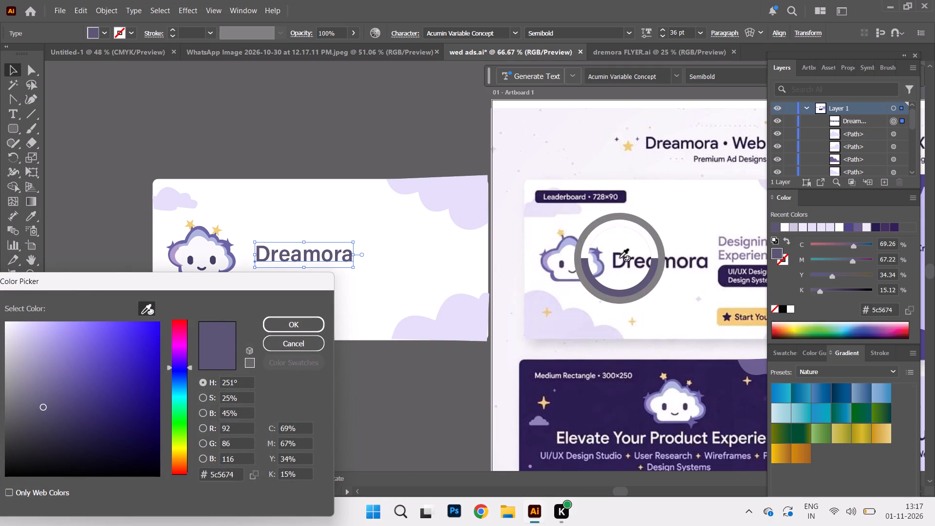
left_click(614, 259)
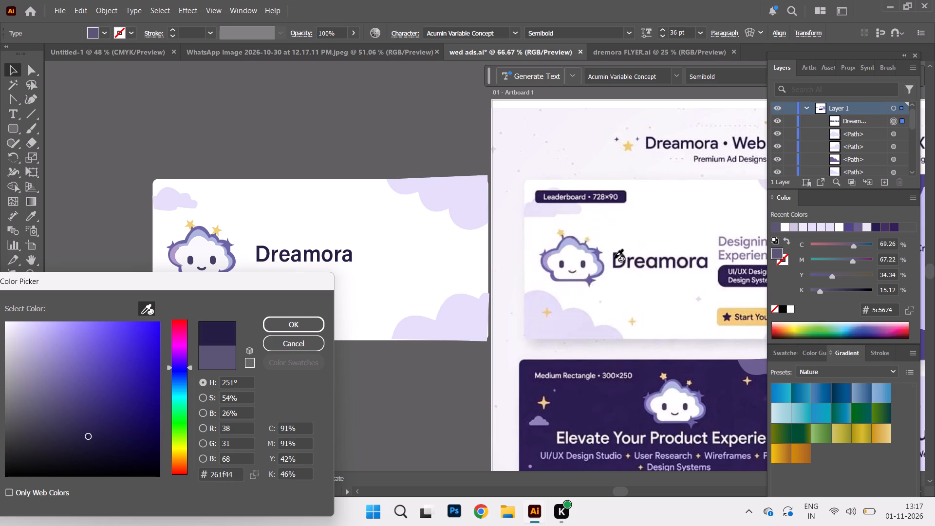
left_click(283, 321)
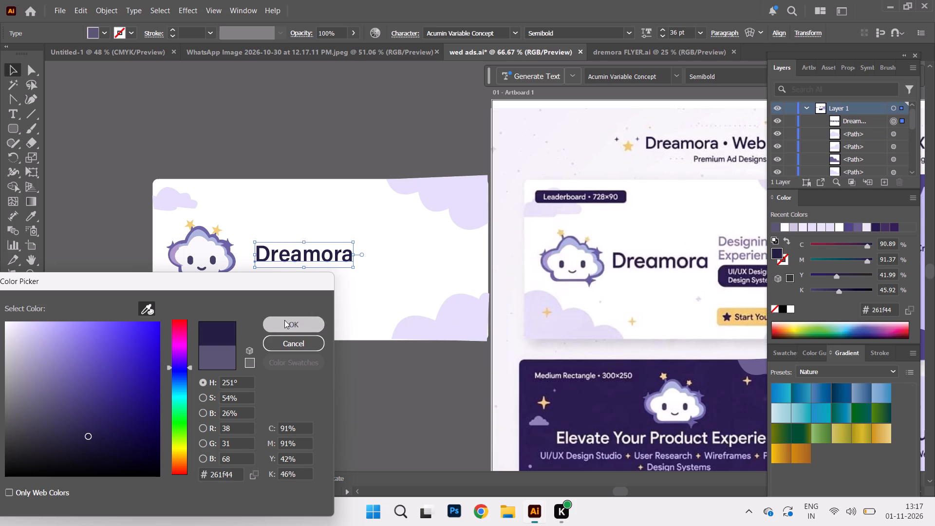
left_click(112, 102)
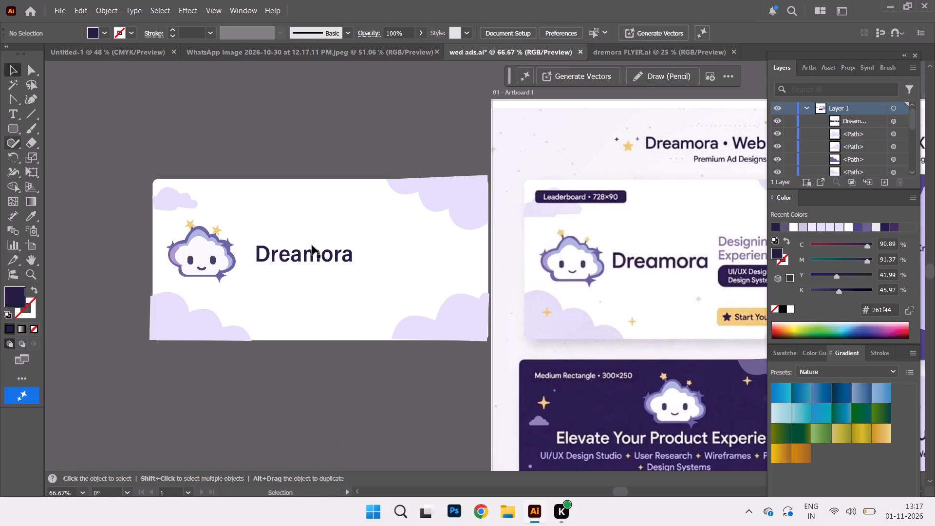
Move the "Dreamora" text slightly closer to the cloud mascot and a little lower.
left_click_drag(308, 260, 296, 264)
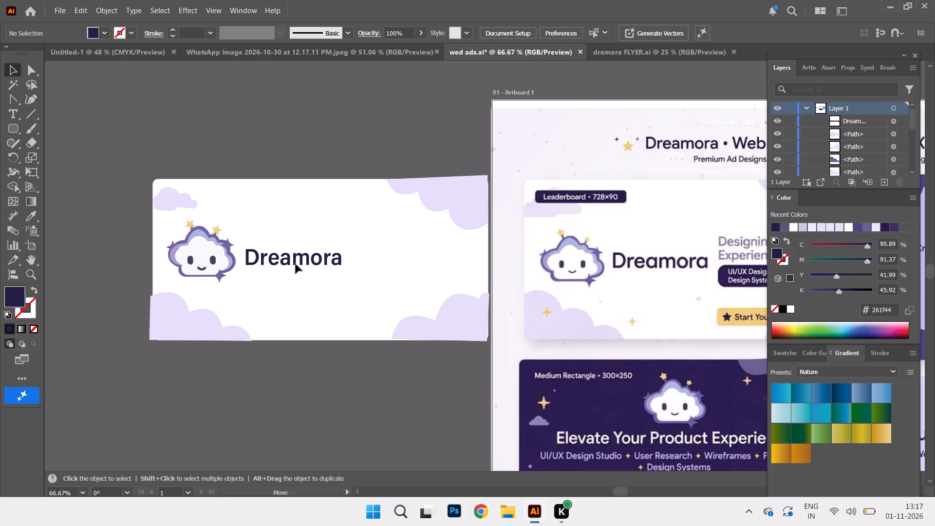
left_click_drag(296, 264, 295, 264)
Set the "Dreamora" text fill to the dark purple #251e4c in the Color Picker.
double_click(17, 303)
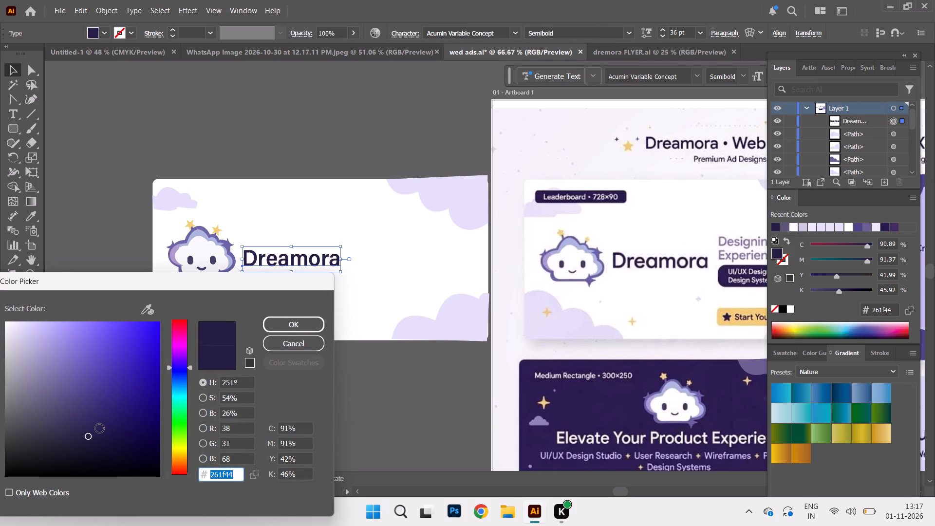
left_click(100, 429)
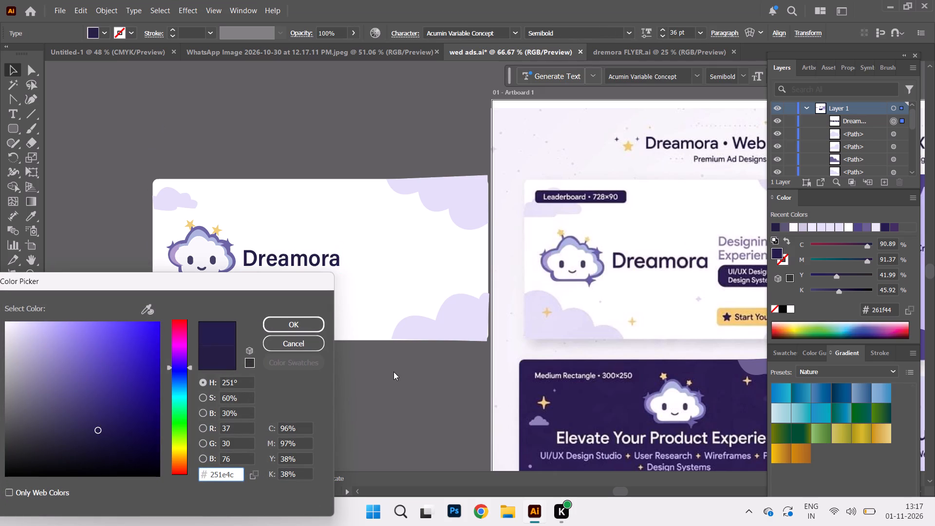
left_click(293, 326)
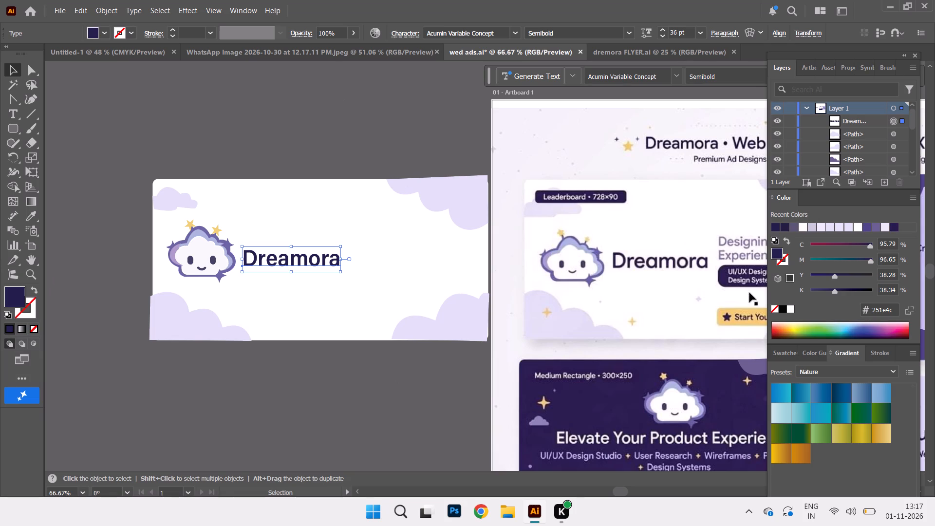
Shift the reference ad image left and slightly up so the Leaderboard's tagline is fully in view.
left_click_drag(672, 295, 599, 287)
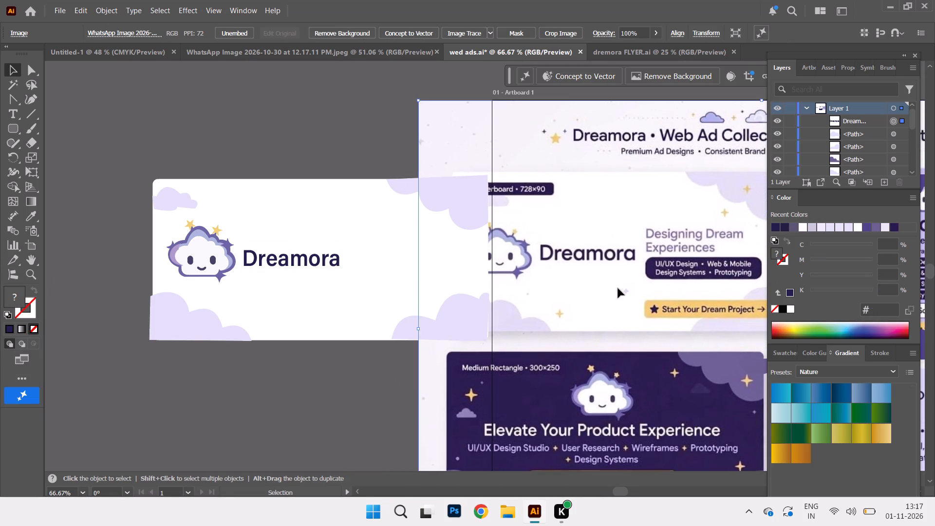
Set the "Dreamora" text size to 24 pt and move it up level with the cloud mascot.
left_click(252, 264)
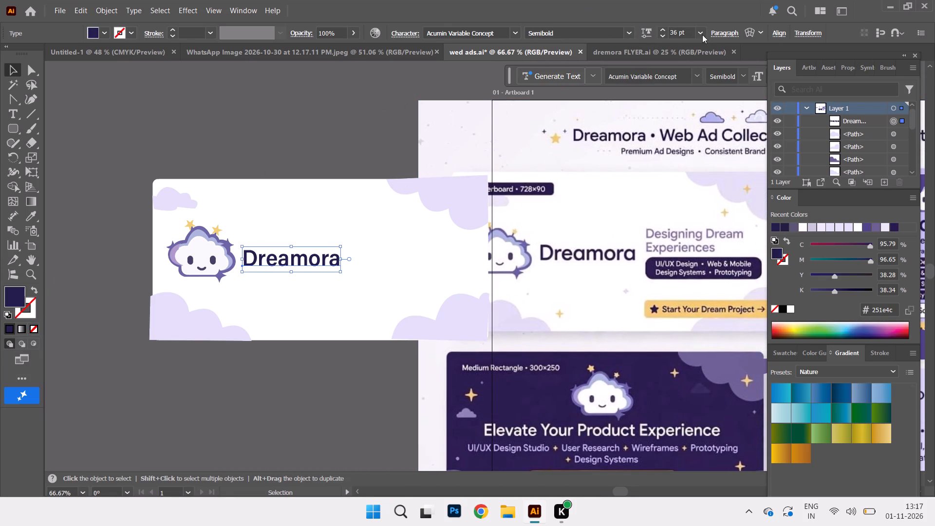
left_click(702, 32)
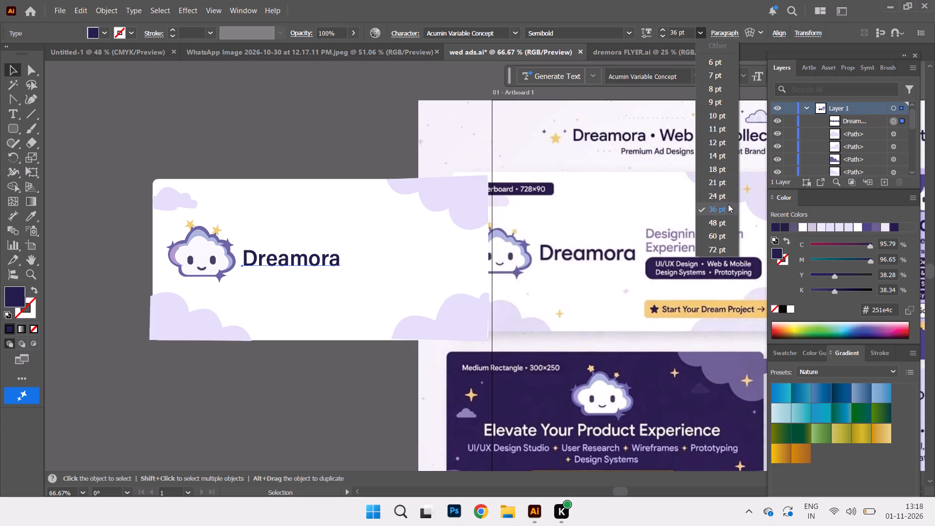
left_click(728, 204)
left_click_drag(278, 263, 278, 252)
Add the two-line text "Designing Dream" / "Experiences" to the white banner, above and to the right of "Dreamora".
left_click(15, 108)
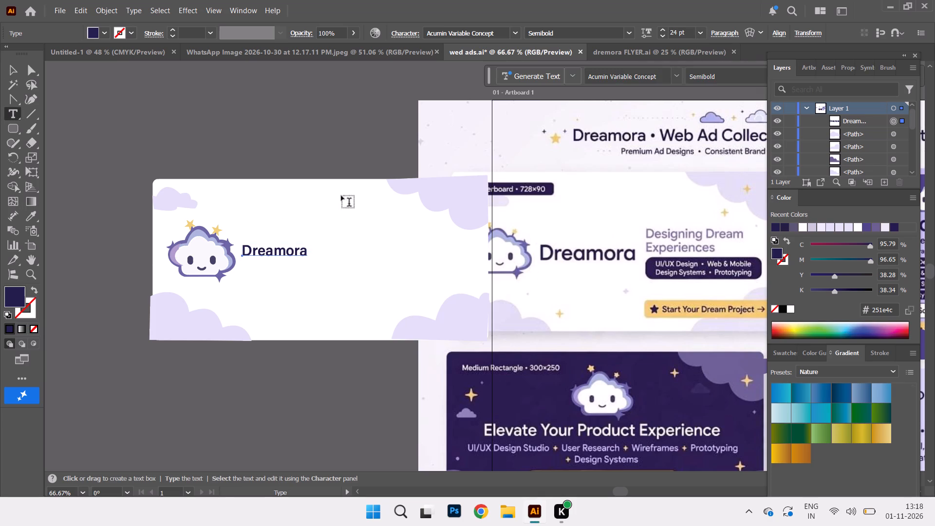
left_click(332, 225)
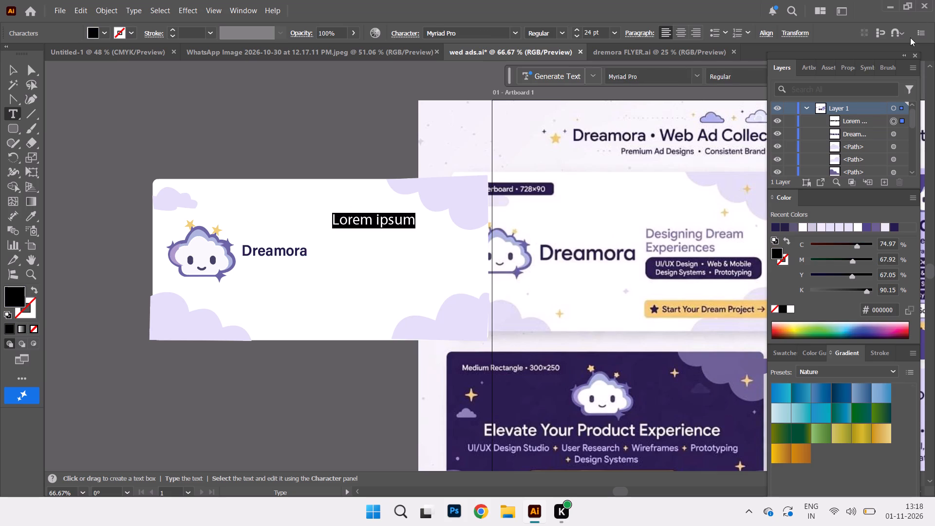
key("d")
type("esi")
type("gning")
key("space")
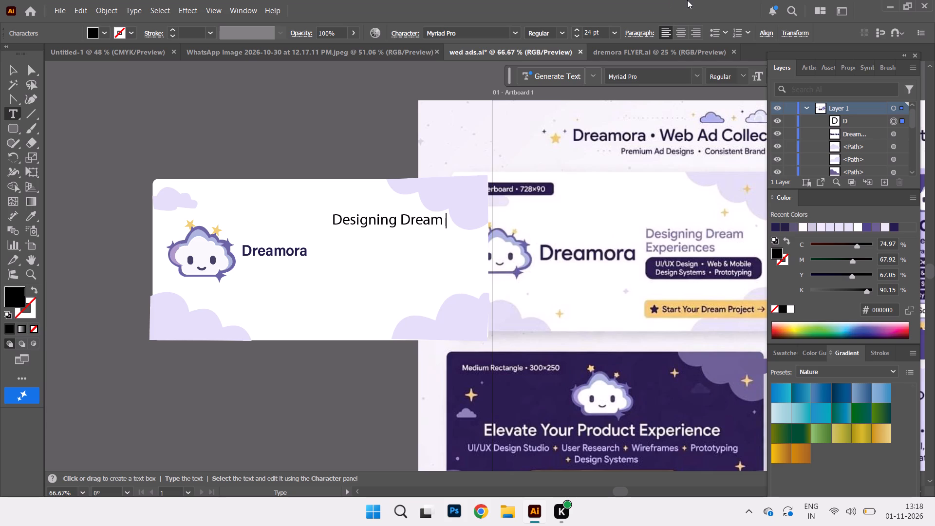
key("Return")
type("eriences")
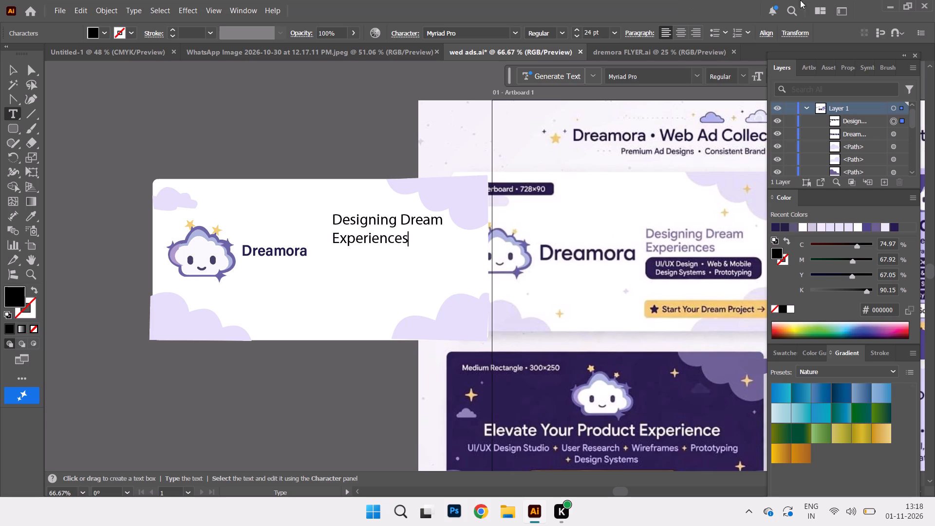
left_click(17, 68)
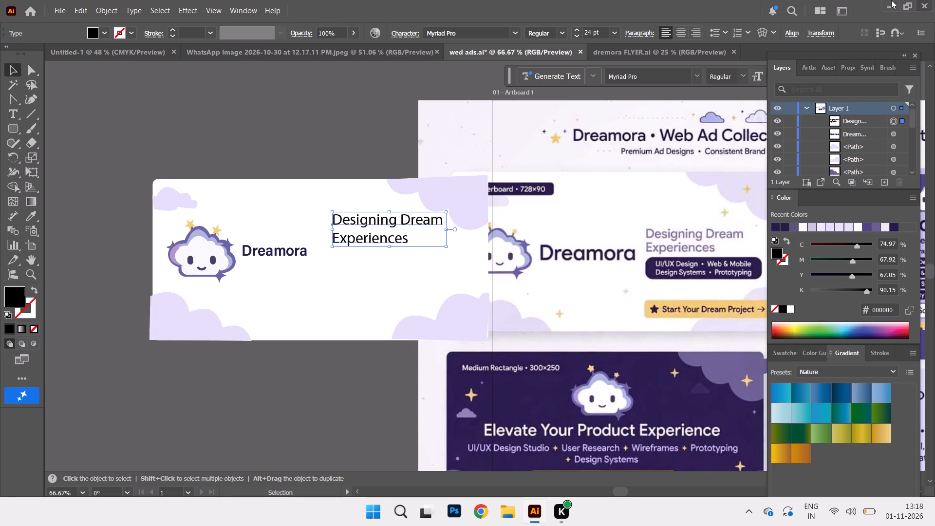
Set the "Designing Dream Experiences" text to the Acumin Variable Concept font at 24 pt.
left_click(282, 250)
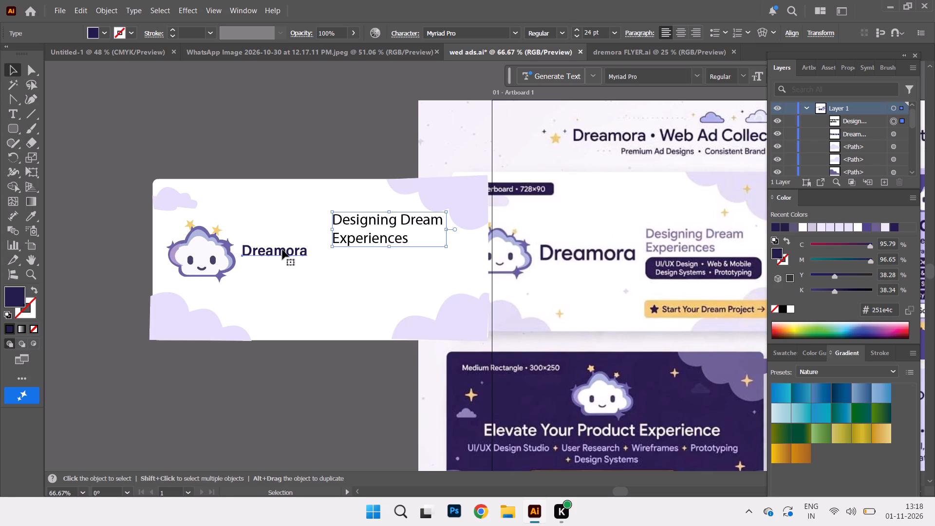
left_click(370, 244)
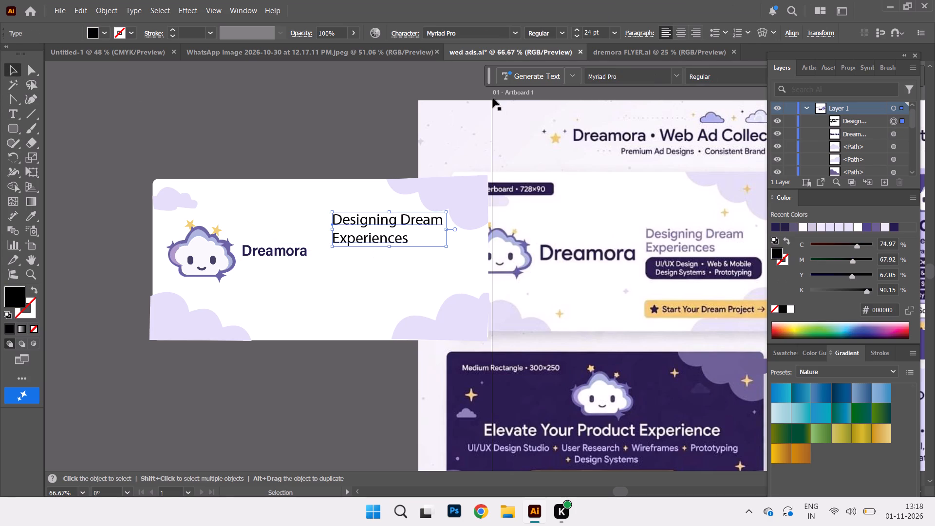
left_click(518, 30)
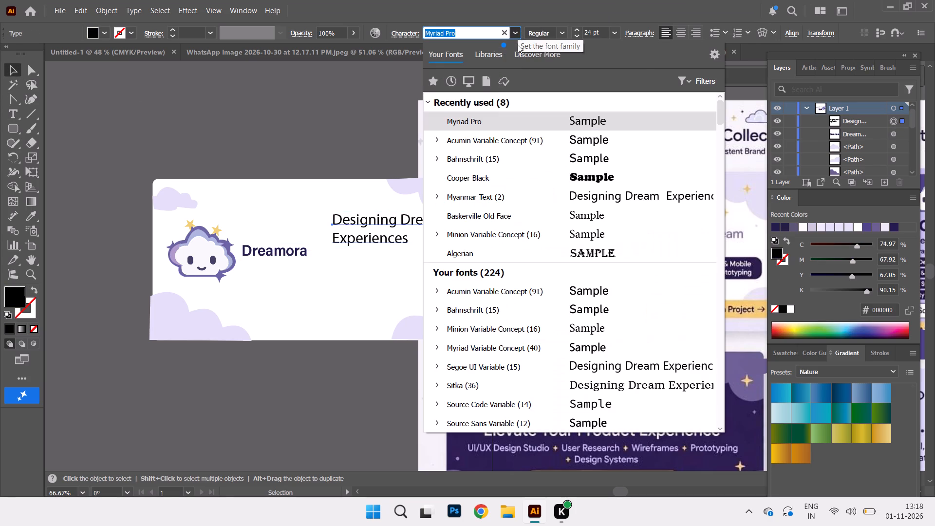
left_click(524, 138)
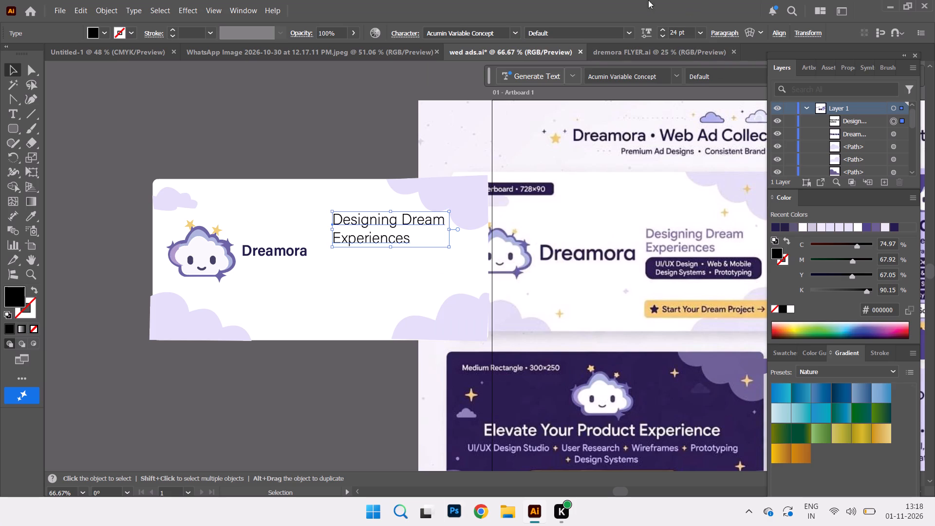
left_click(700, 35)
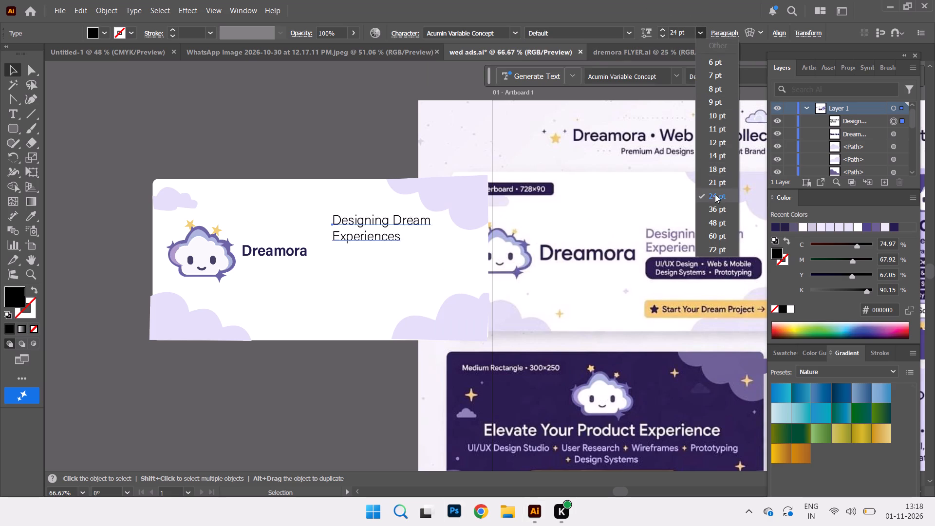
scroll(713, 199, "down", 2)
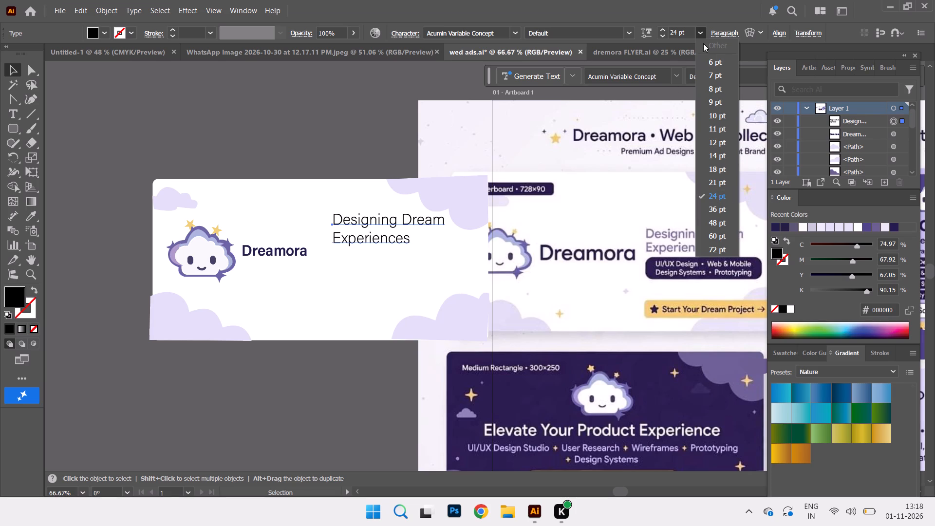
left_click(714, 193)
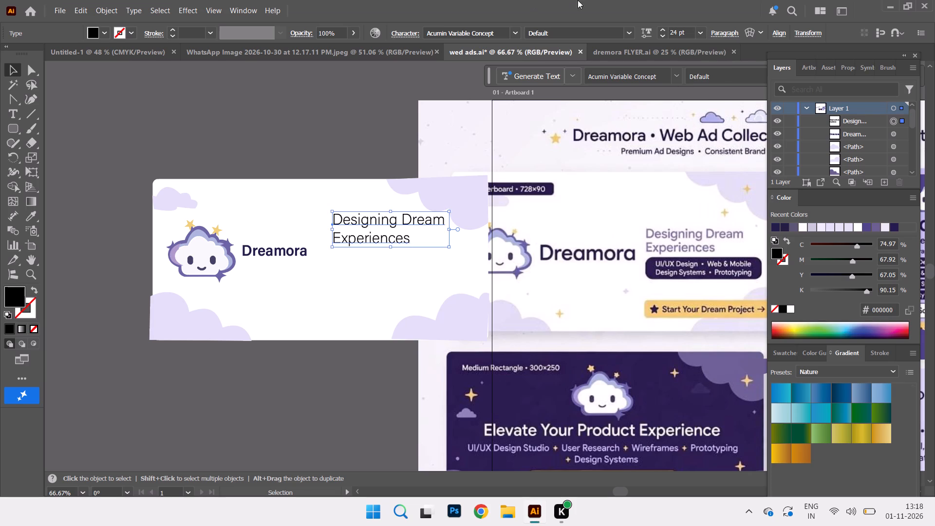
Set the "Designing Dream Experiences" text to the Medium font style.
left_click(629, 32)
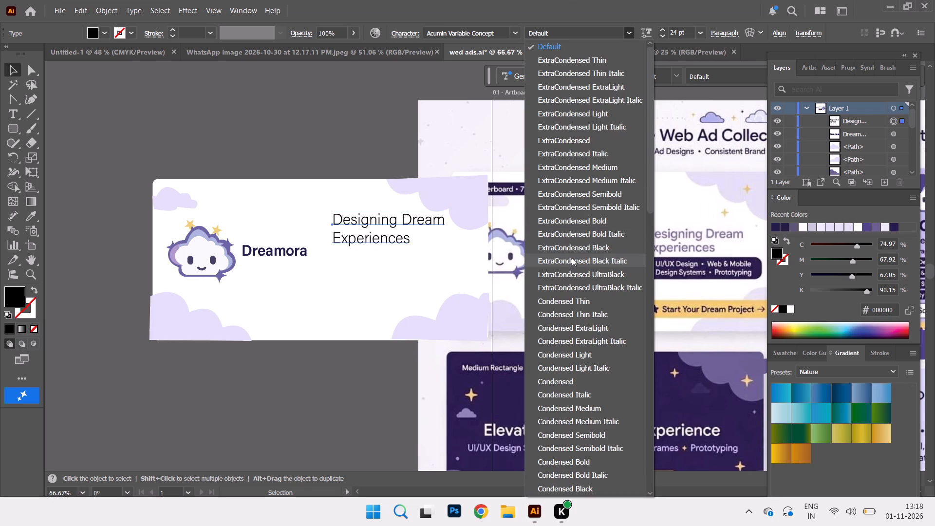
scroll(582, 254, "down", 13)
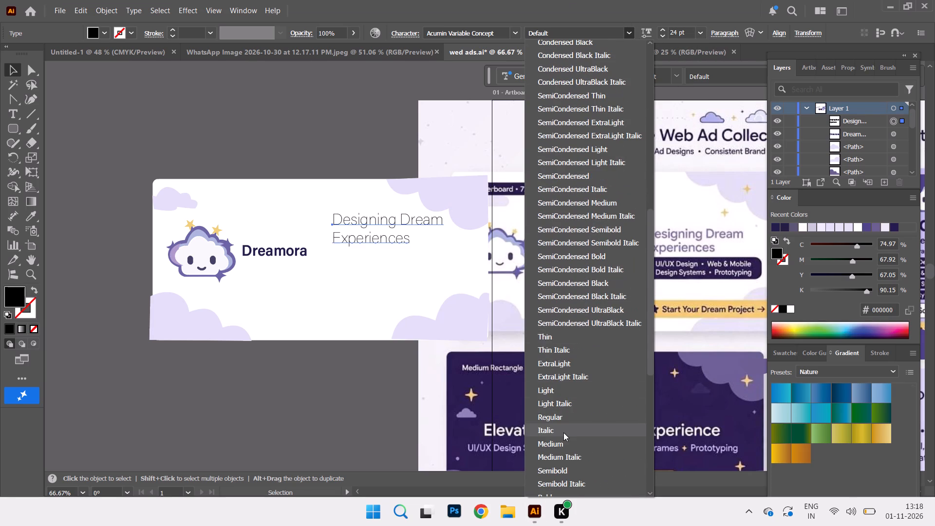
scroll(560, 414, "down", 3)
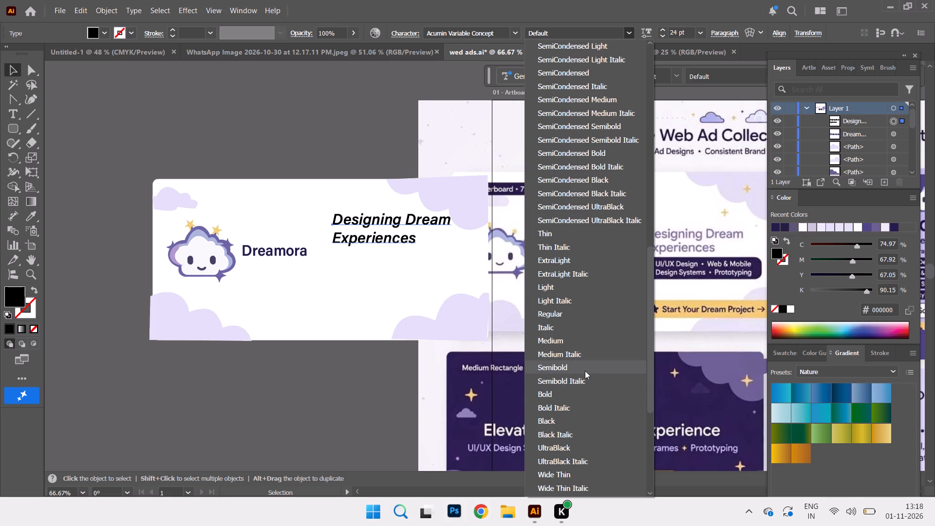
left_click(584, 339)
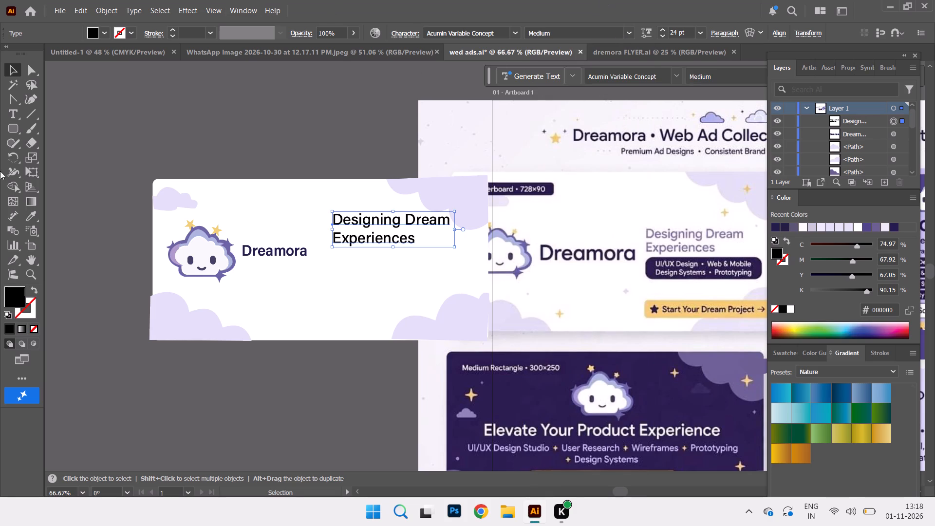
Recolour the "Designing Dream Experiences" text to muted purple #8b7aa5, approximating the reference tagline's colour.
double_click(13, 298)
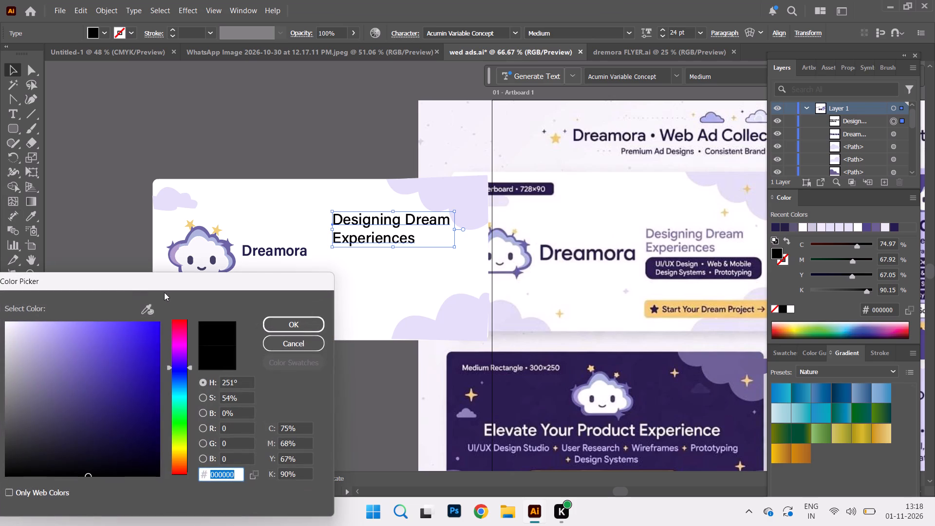
left_click(152, 311)
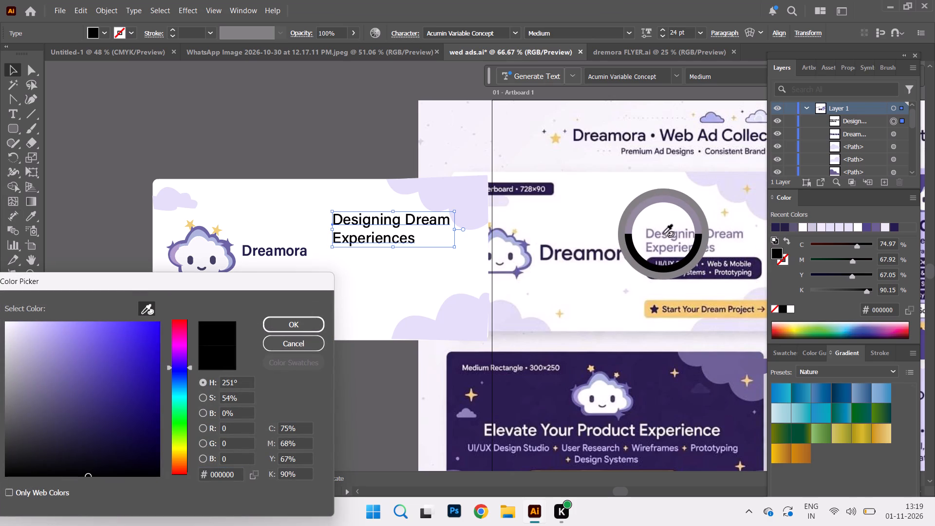
left_click(734, 186)
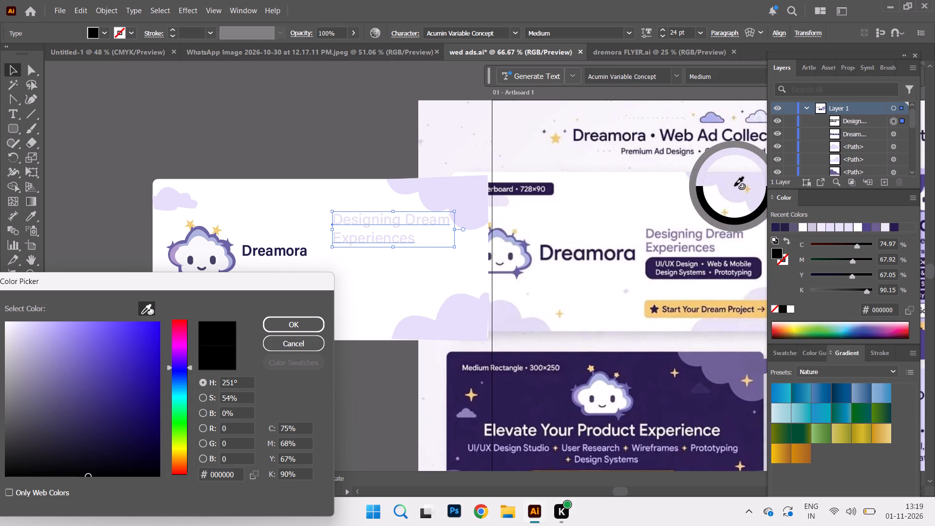
left_click(45, 332)
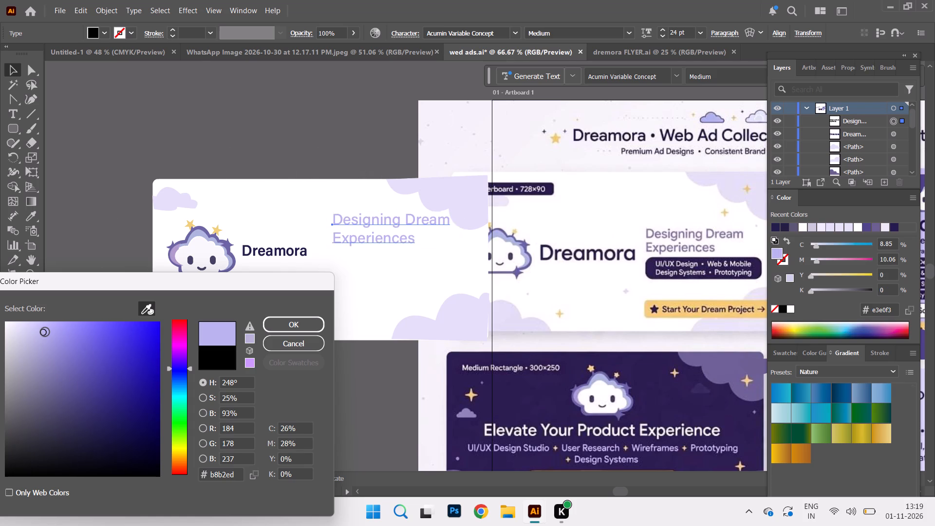
left_click(33, 340)
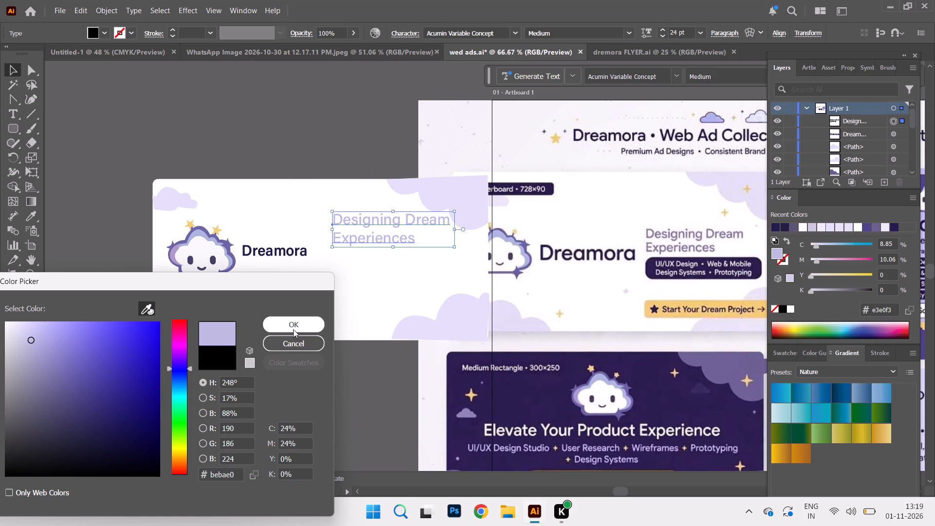
left_click(665, 237)
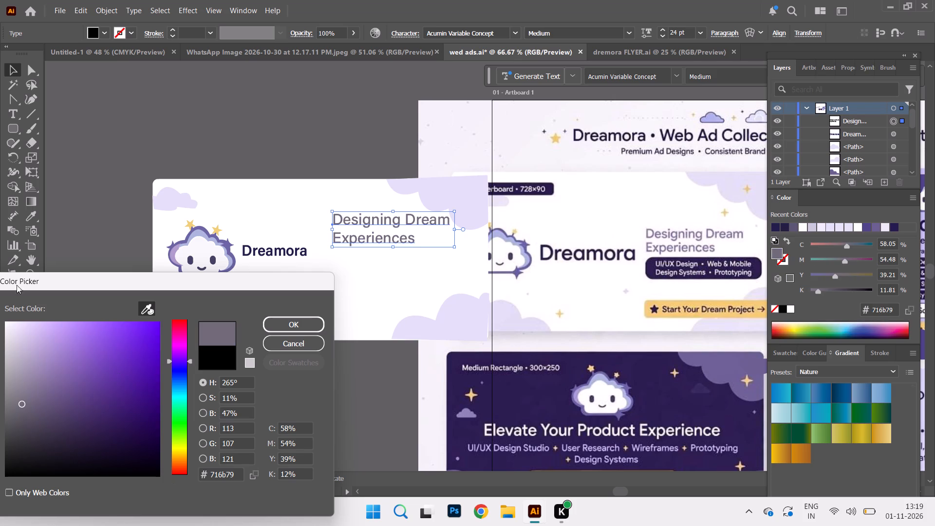
left_click(35, 401)
left_click(53, 399)
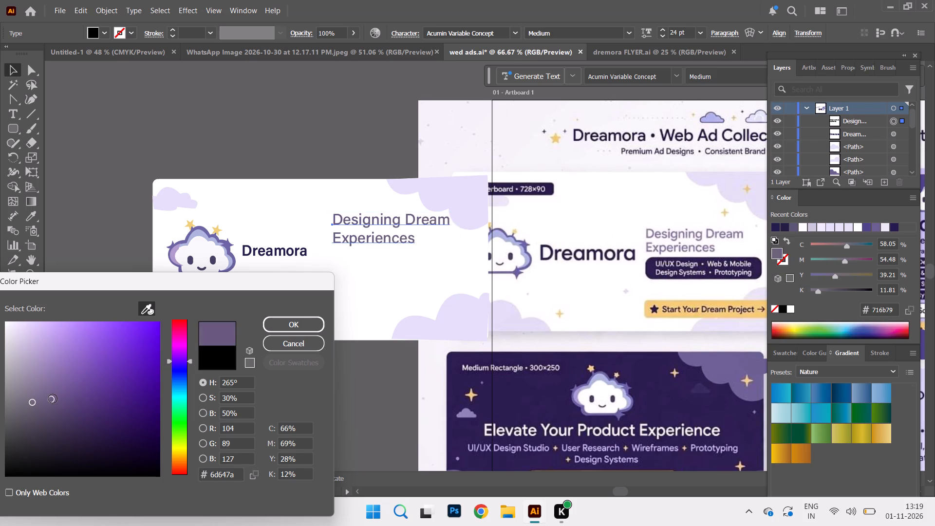
left_click(46, 376)
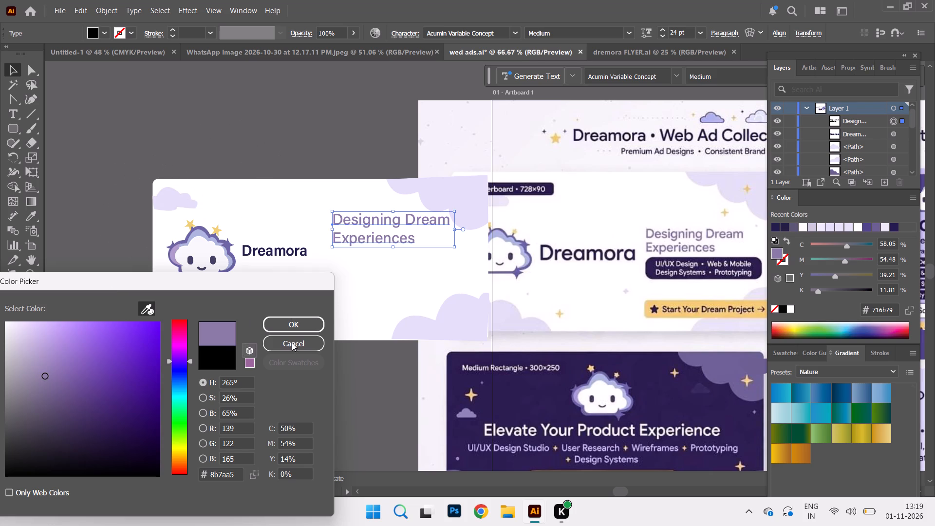
left_click(289, 325)
left_click(367, 96)
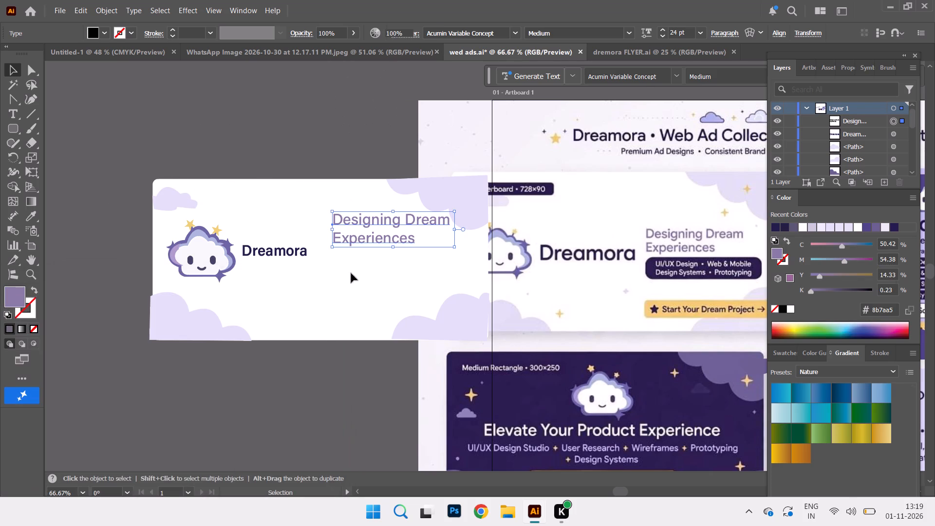
Reduce the "Designing Dream Experiences" text to 21 pt and place it just to the right of "Dreamora", at about the wordmark's height.
left_click_drag(380, 223, 370, 248)
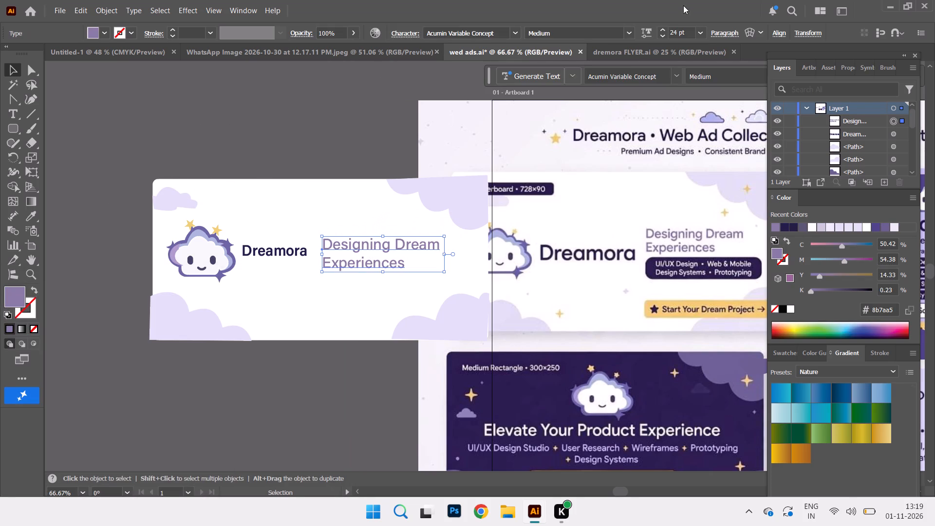
left_click(696, 35)
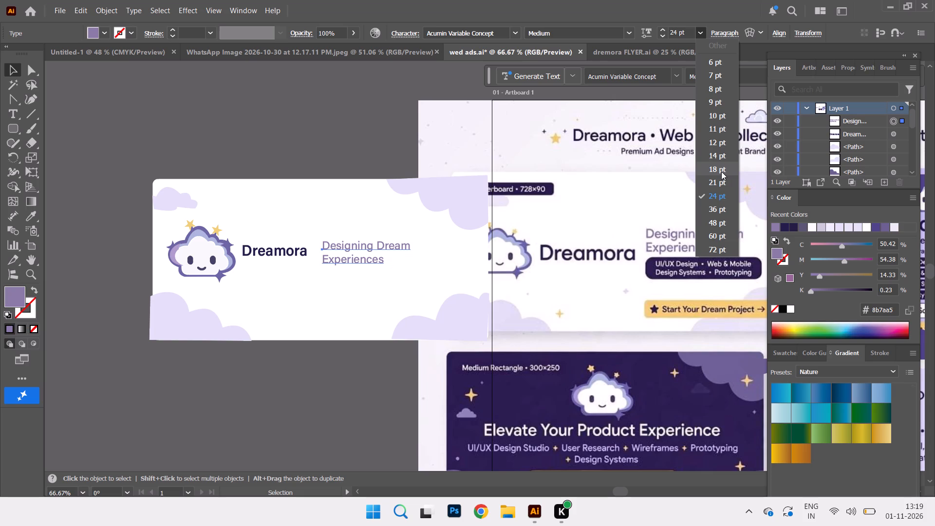
left_click(721, 179)
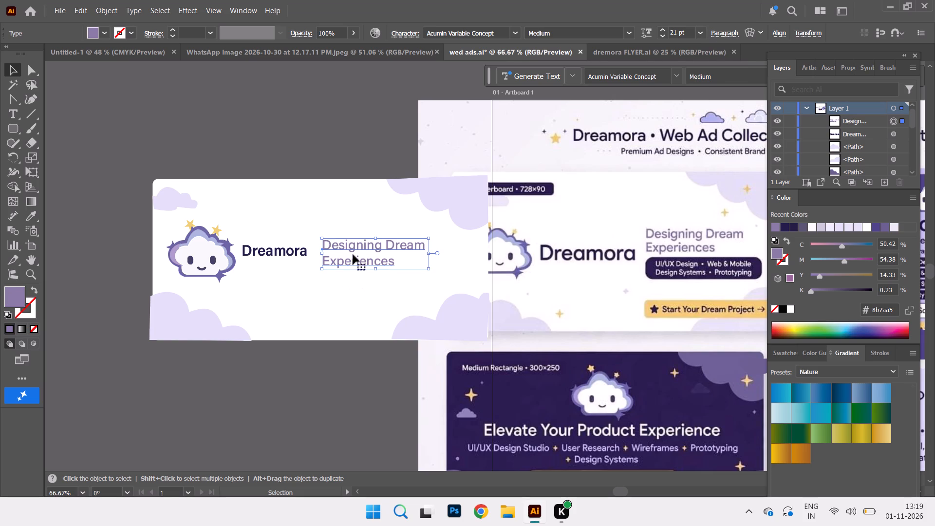
left_click_drag(359, 249, 359, 238)
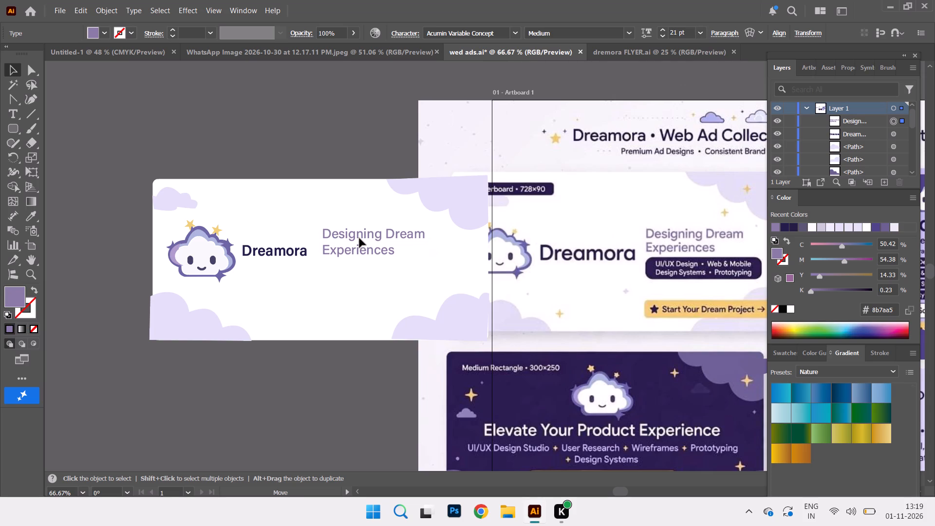
left_click_drag(359, 238, 364, 235)
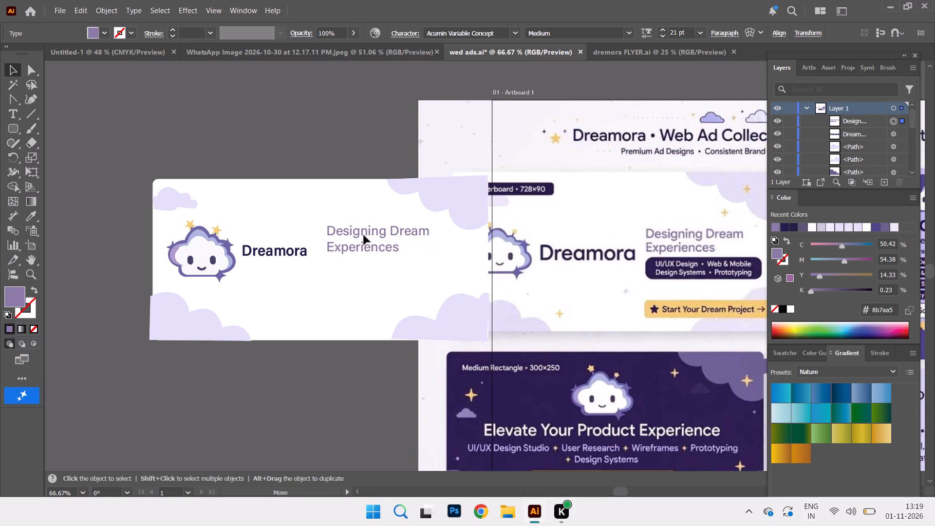
left_click_drag(364, 235, 367, 239)
left_click(366, 234)
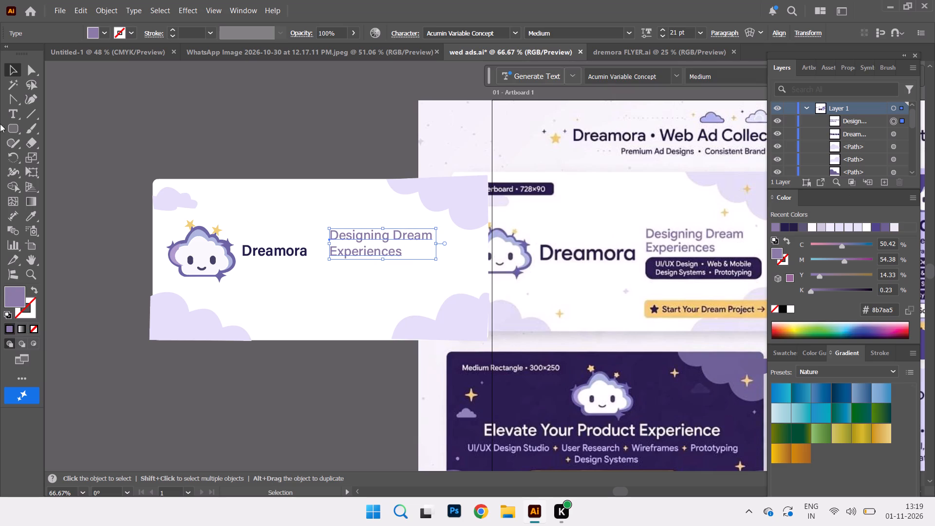
Draw a rounded rectangle matching the reference's dark services pill and place it directly beneath the tagline on the white banner.
left_click(15, 134)
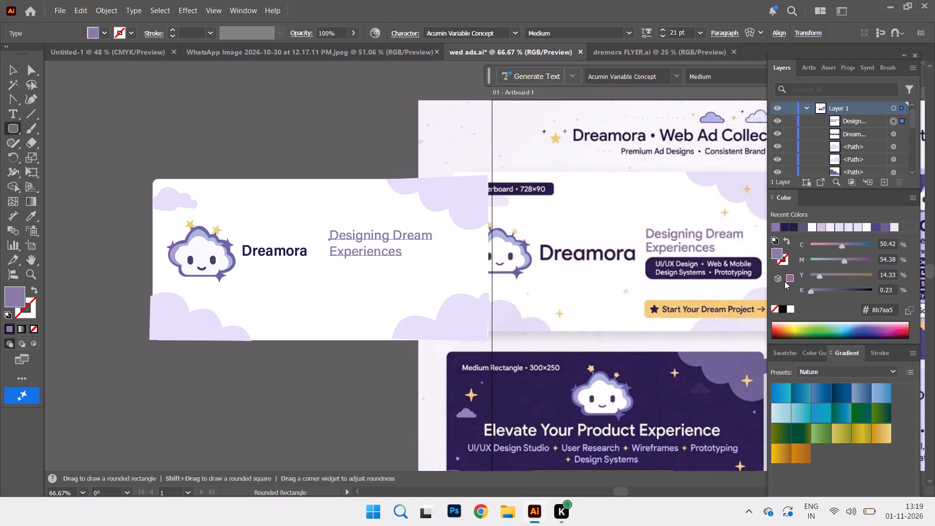
left_click_drag(645, 261, 762, 279)
left_click(705, 258)
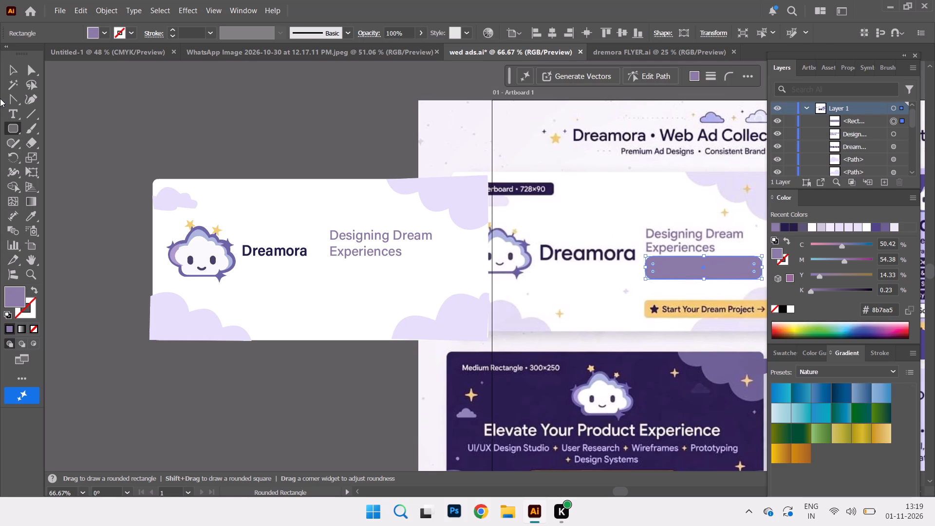
left_click(7, 72)
left_click_drag(672, 267, 352, 276)
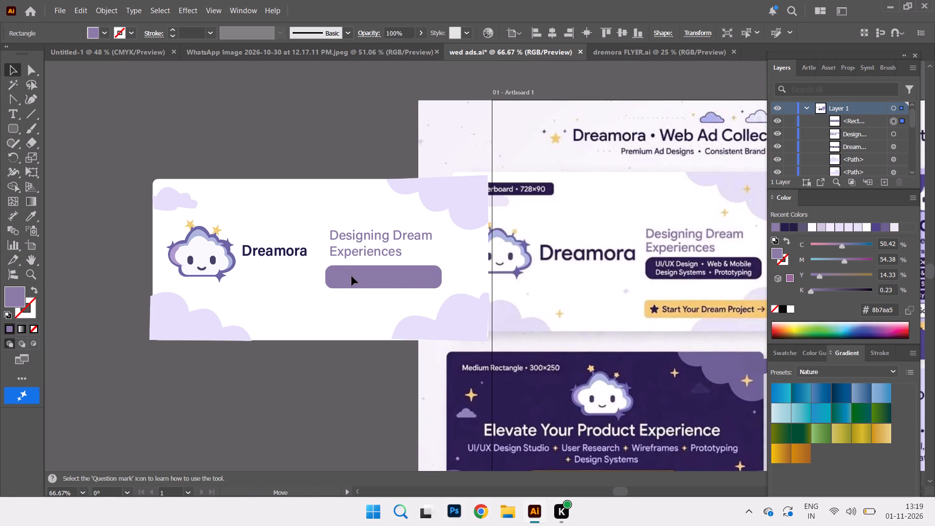
left_click_drag(352, 276, 349, 274)
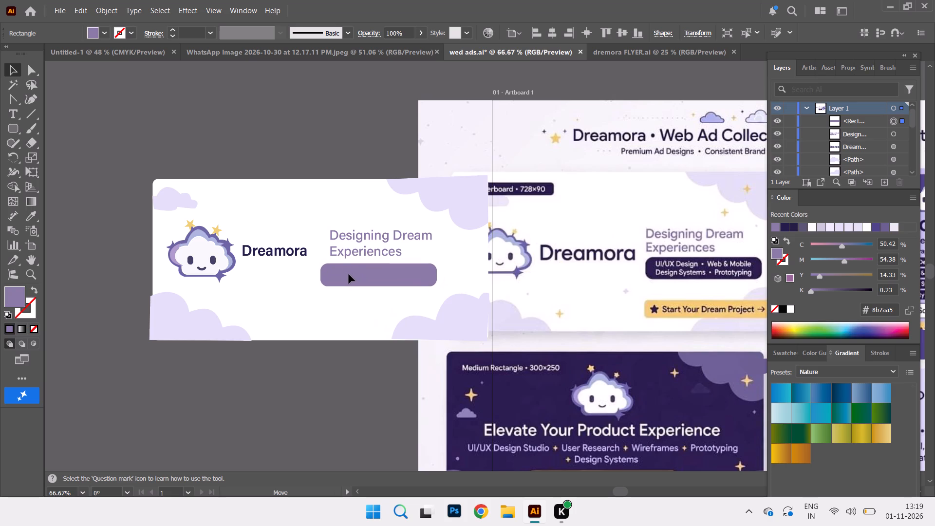
left_click_drag(349, 274, 349, 274)
left_click_drag(351, 274, 355, 272)
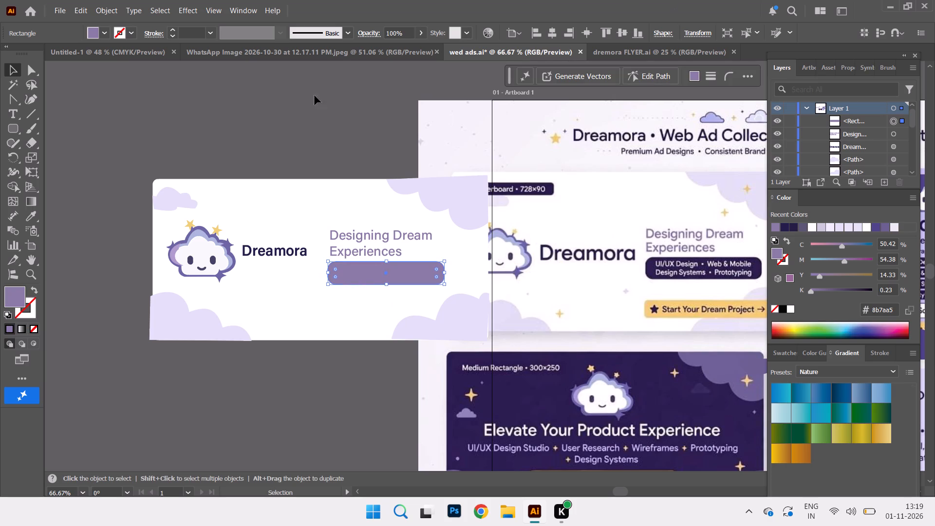
Set the "Dreamora" wordmark on the white banner to 30 pt.
left_click(268, 254)
left_click(696, 30)
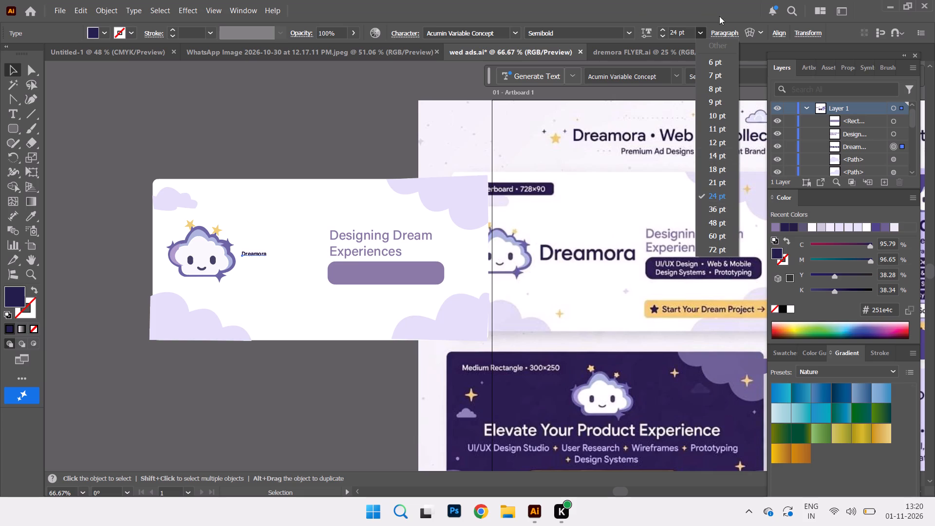
left_click_drag(678, 34, 649, 34)
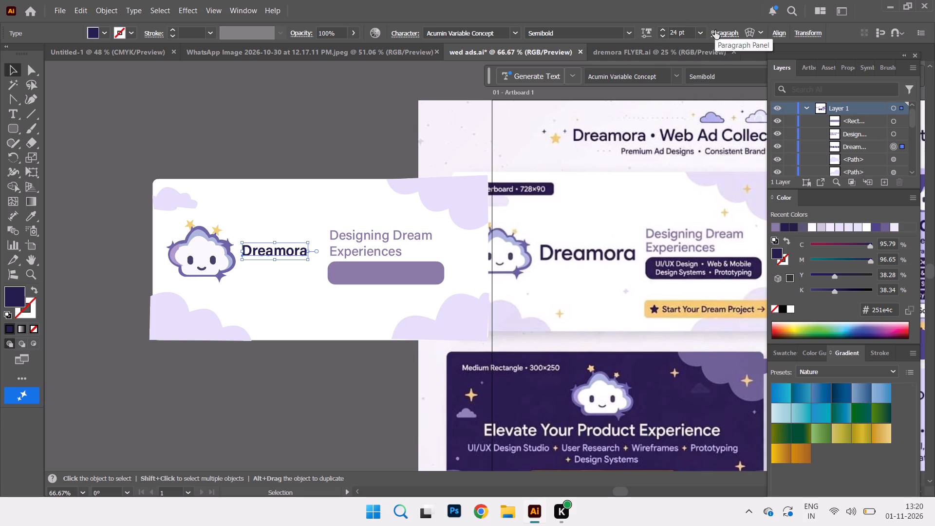
left_click_drag(681, 34, 654, 37)
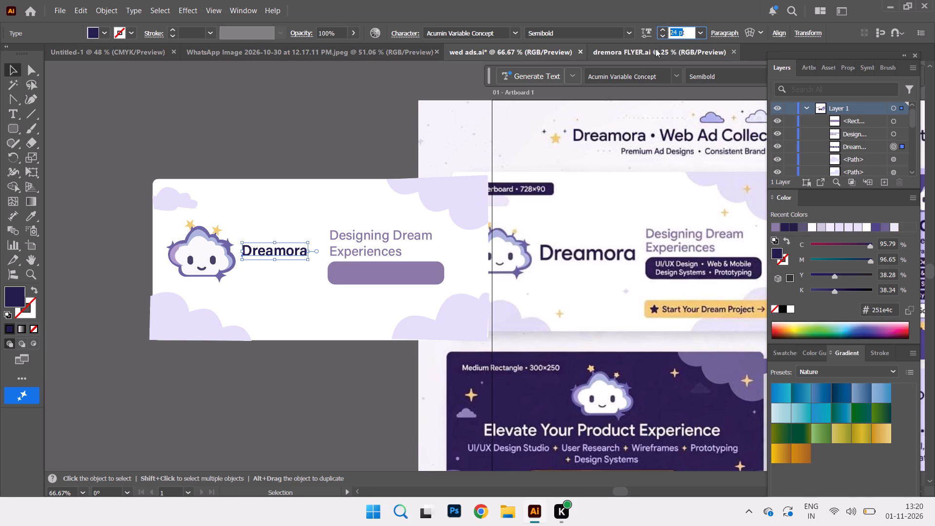
key("3")
key("0")
key("Return")
key("bracketright")
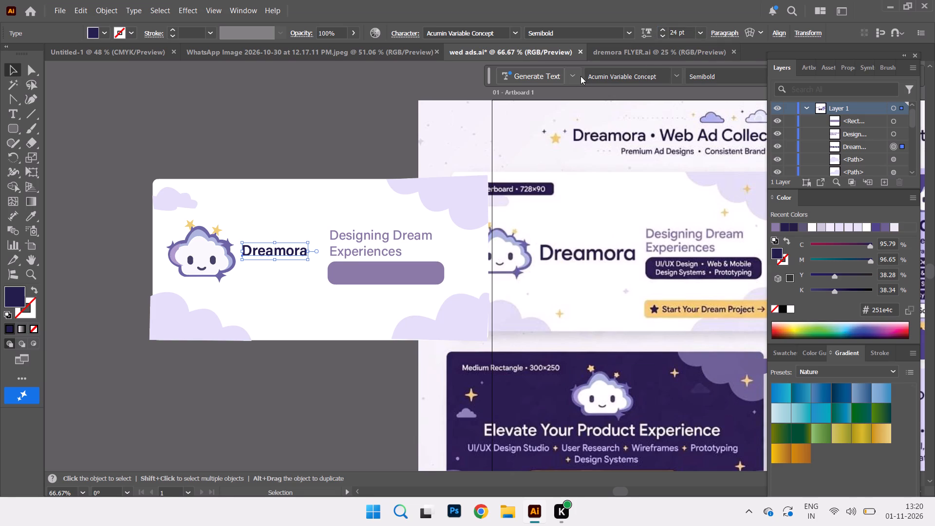
left_click_drag(679, 34, 667, 34)
left_click_drag(667, 34, 627, 50)
key("3")
key("0")
key("Return")
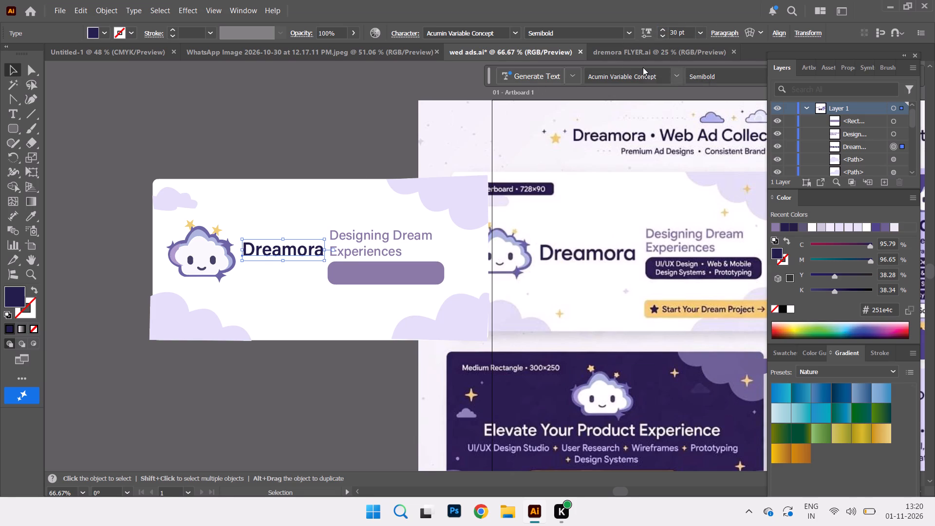
left_click(264, 97)
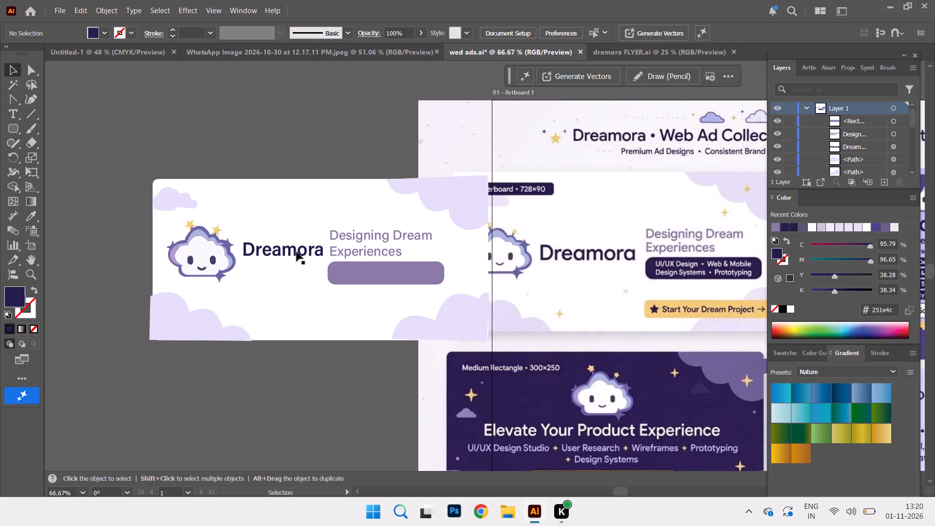
Nudge the enlarged "Dreamora" wordmark slightly down and left, and shift the cloud mascot slightly left to balance their spacing.
left_click(297, 252)
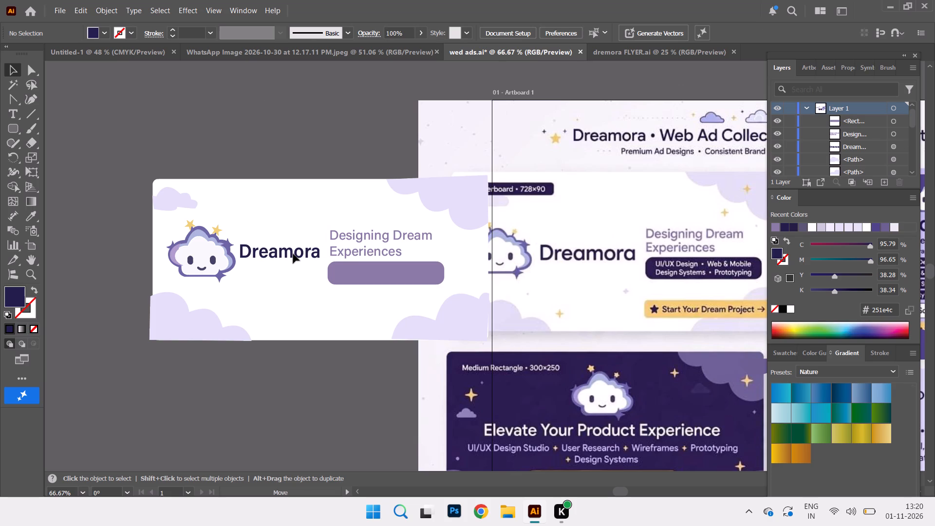
left_click(218, 254)
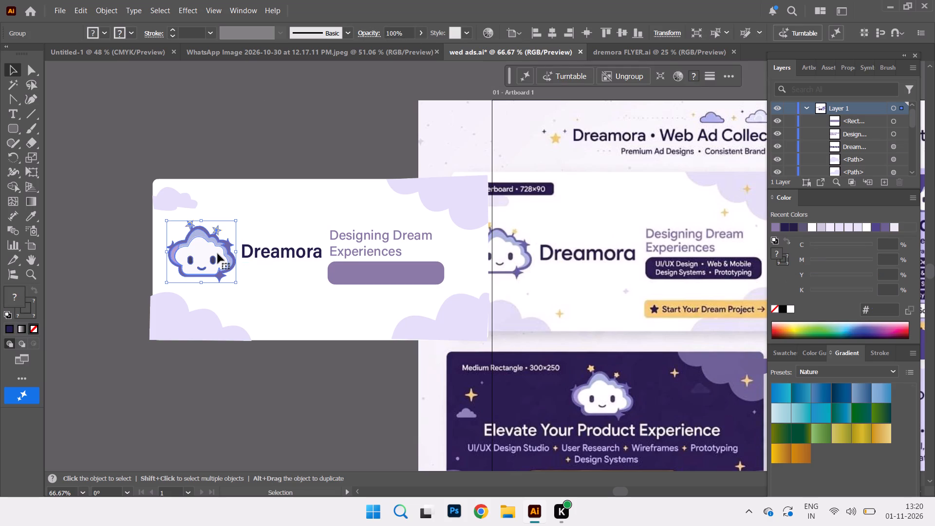
left_click(218, 254)
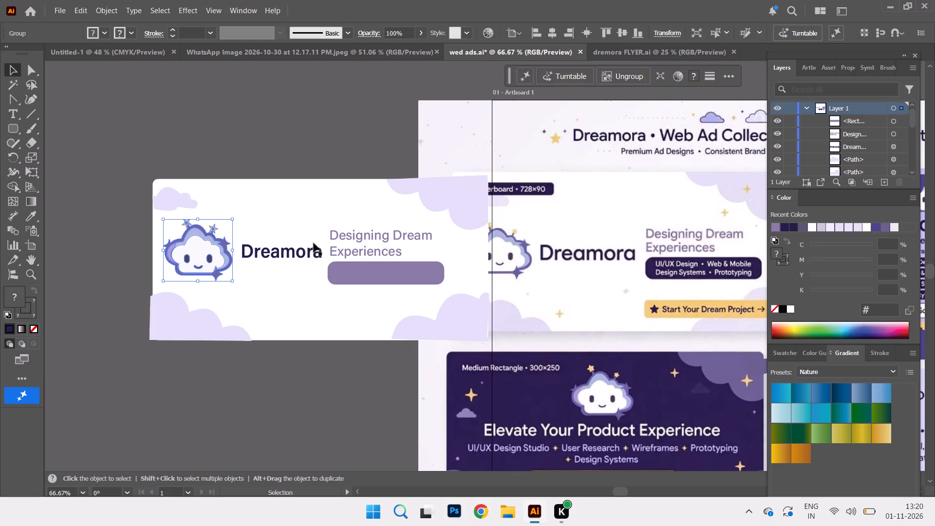
left_click(338, 106)
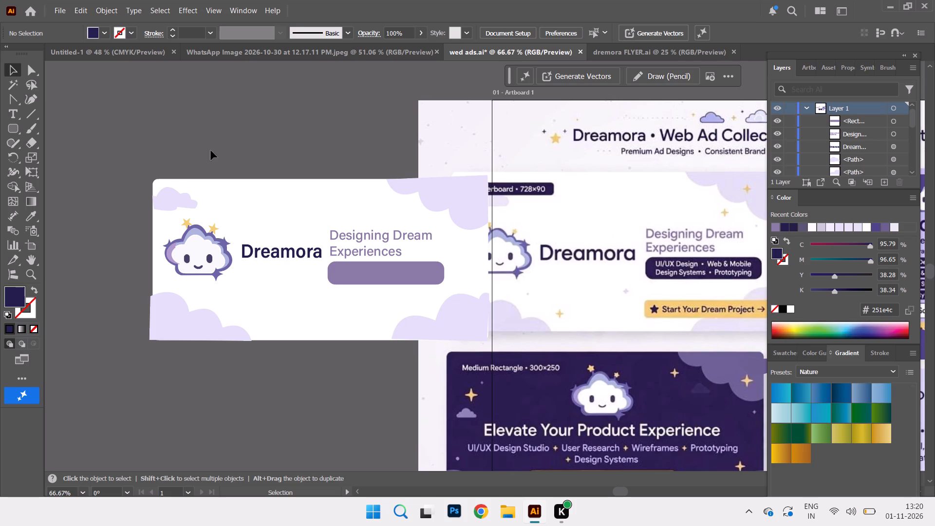
Add a text line below the "Dreamora" wordmark on the white banner reading "UI/UX Design . WEb & mobile Design systems . Prototyping".
left_click(175, 318)
left_click(321, 320)
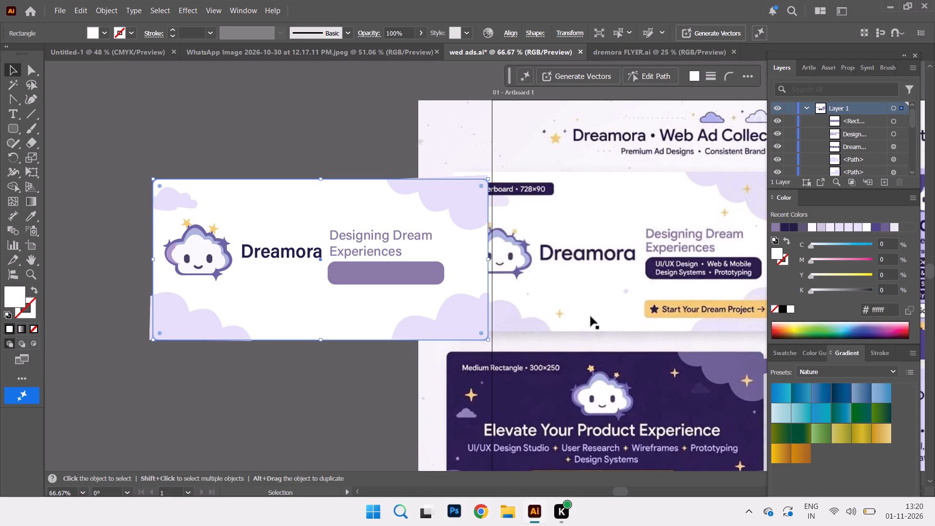
left_click(19, 113)
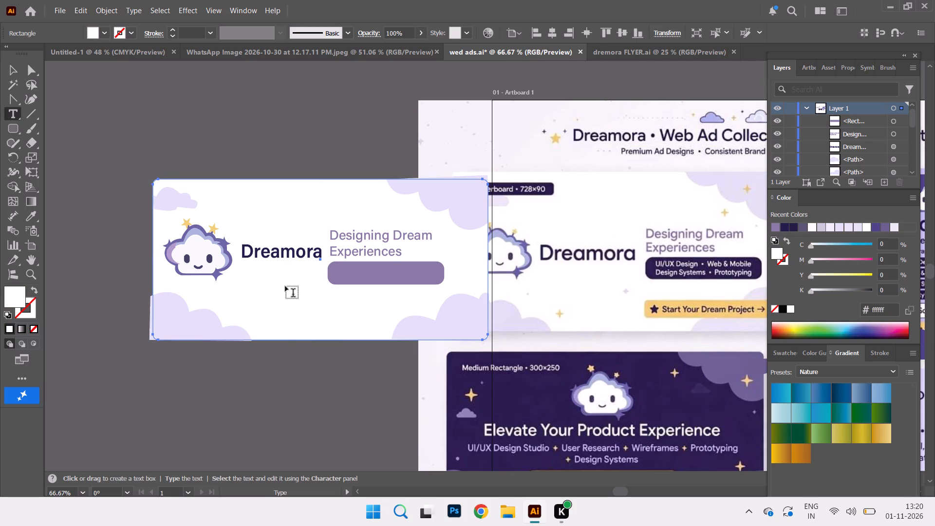
left_click(267, 290)
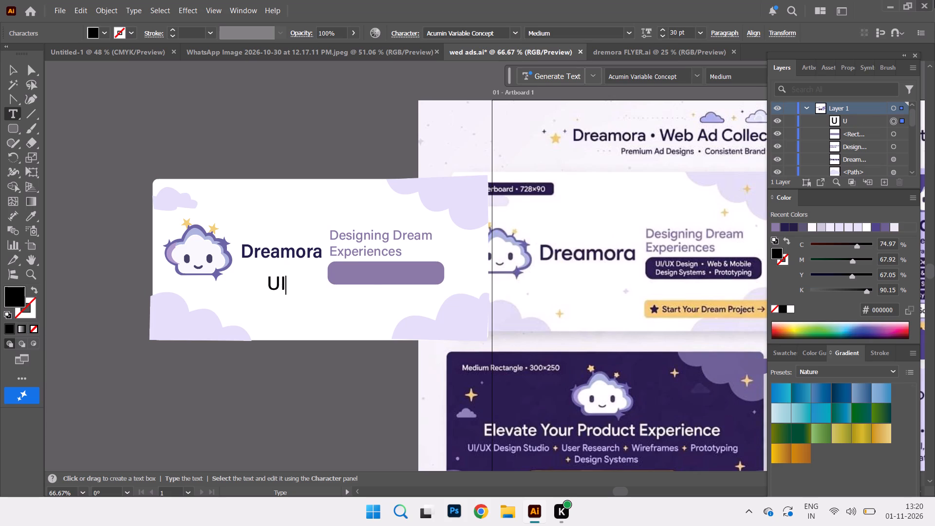
type("/UX")
key("space")
key("d")
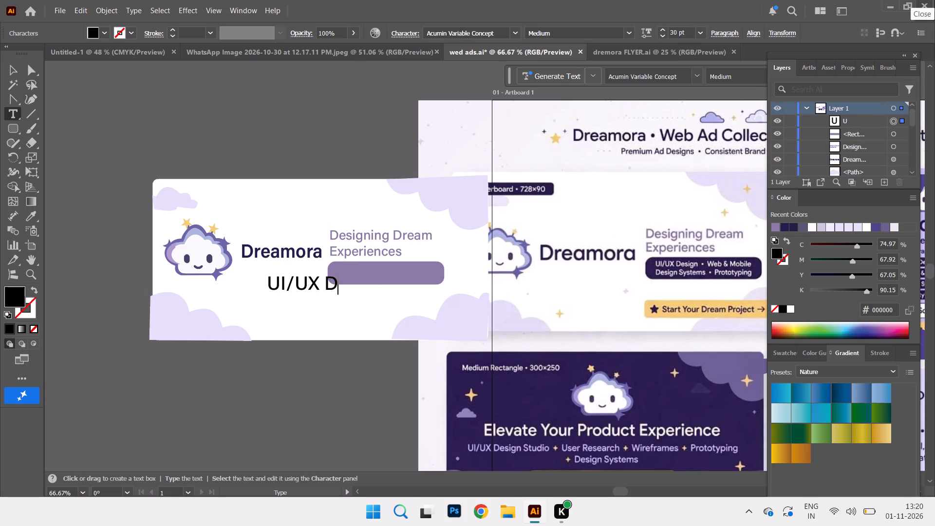
type("esign")
key("space")
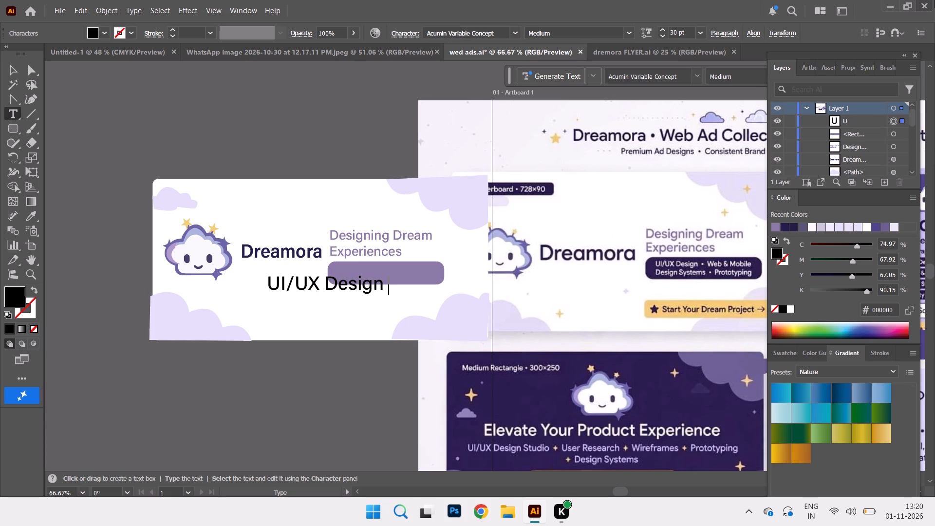
type(".")
key("space")
type("b")
key("space")
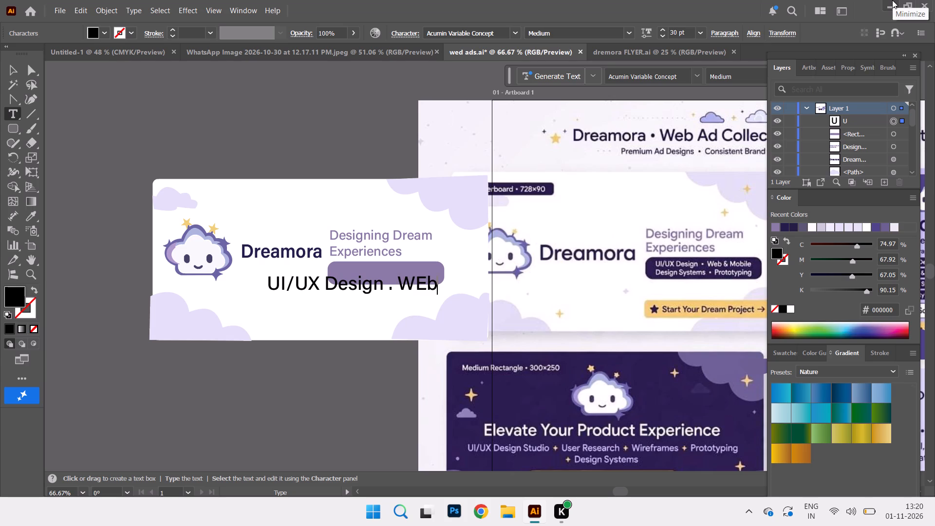
type("&")
key("space")
type("mobile")
key("space")
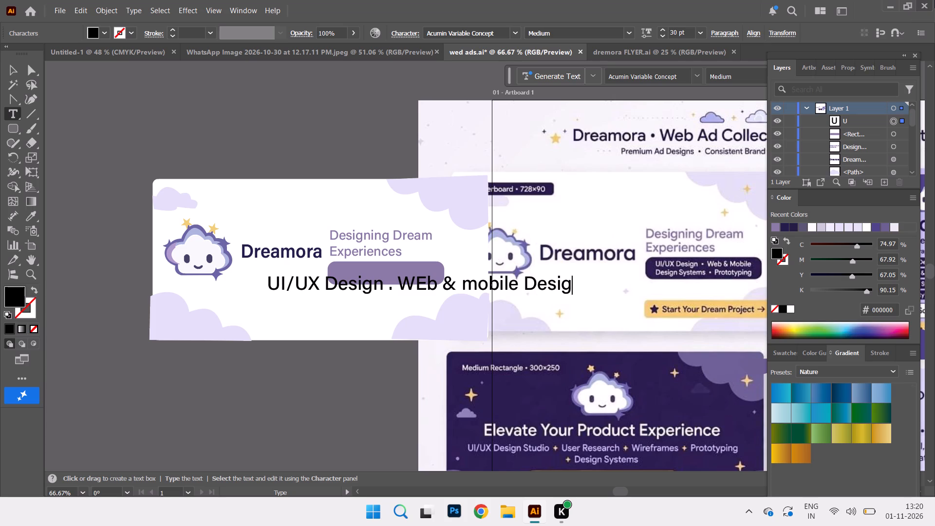
type("sys")
type("tem")
type("s .")
key("space")
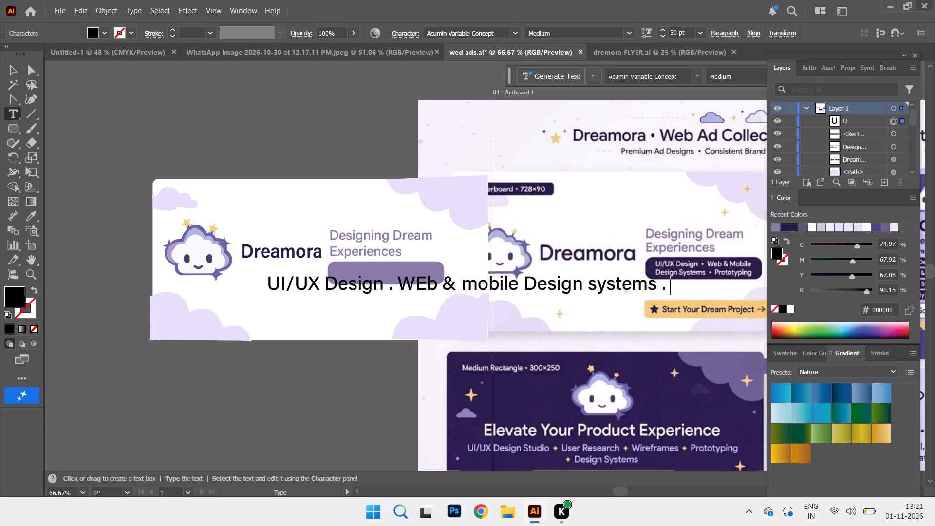
type("ror")
key("BackSpace")
type("totyped")
key("BackSpace")
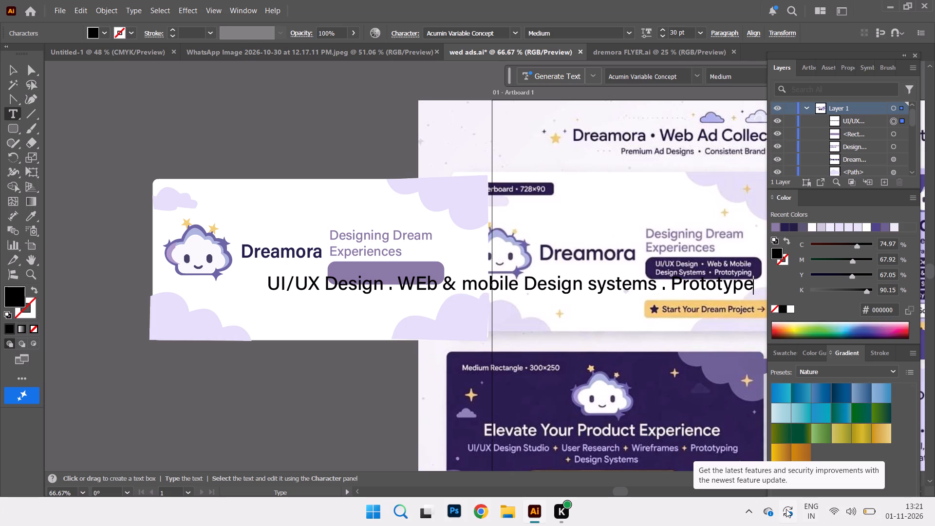
key("BackSpace")
type("ing")
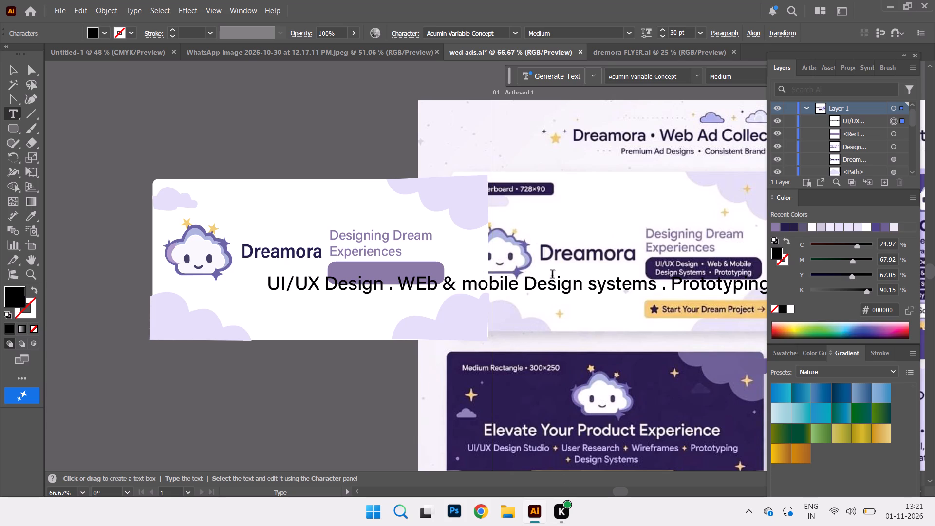
Break the services text into two lines so that the second line starts at "Design systems".
left_click(524, 283)
key("Return")
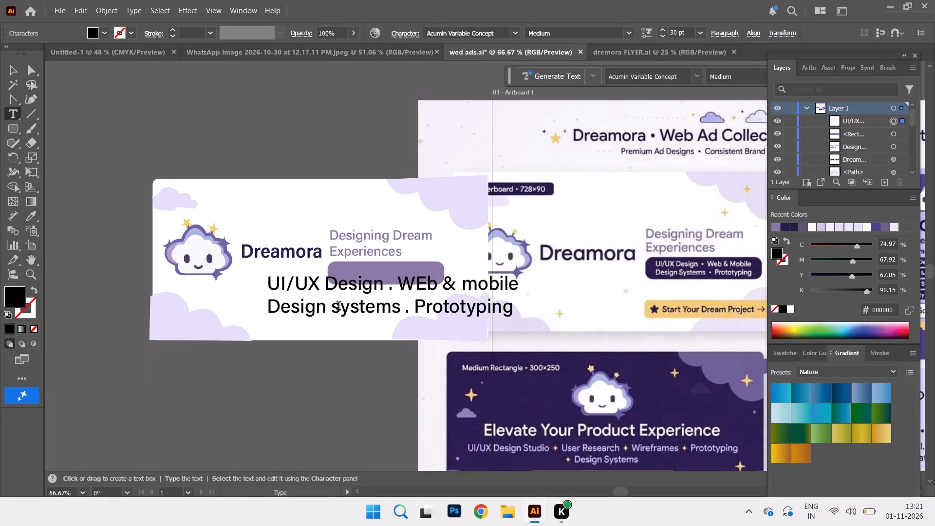
Correct the capitalisation in the services text to read "Design Systems", "Mobile" and "Web".
left_click_drag(340, 307, 322, 314)
key("BackSpace")
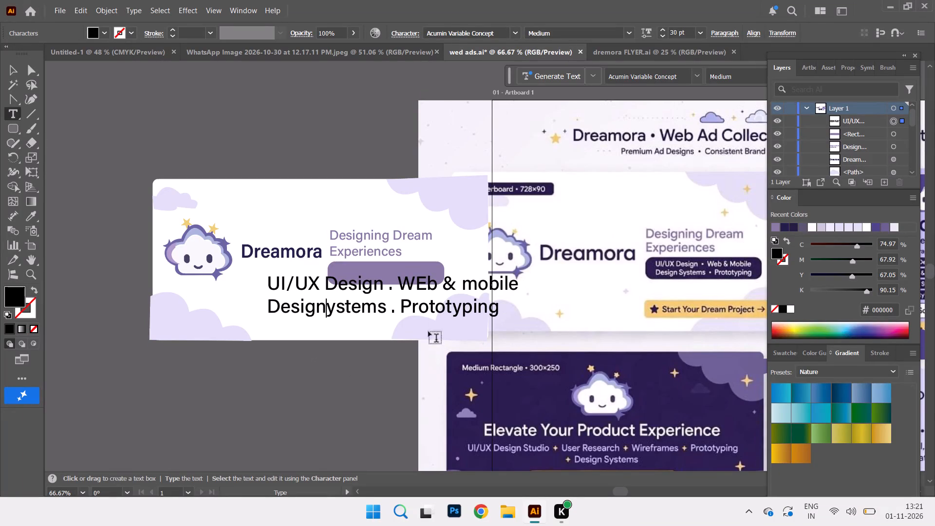
key("s")
key("Left")
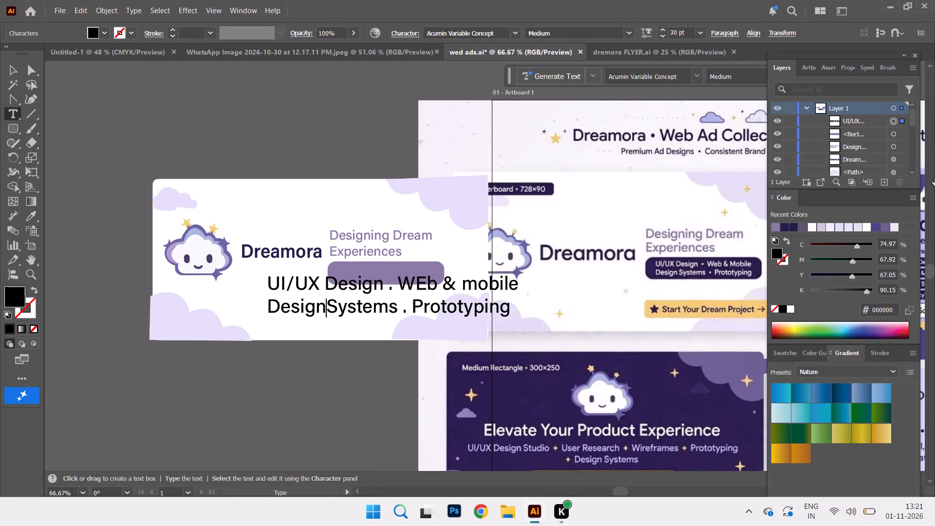
key("space")
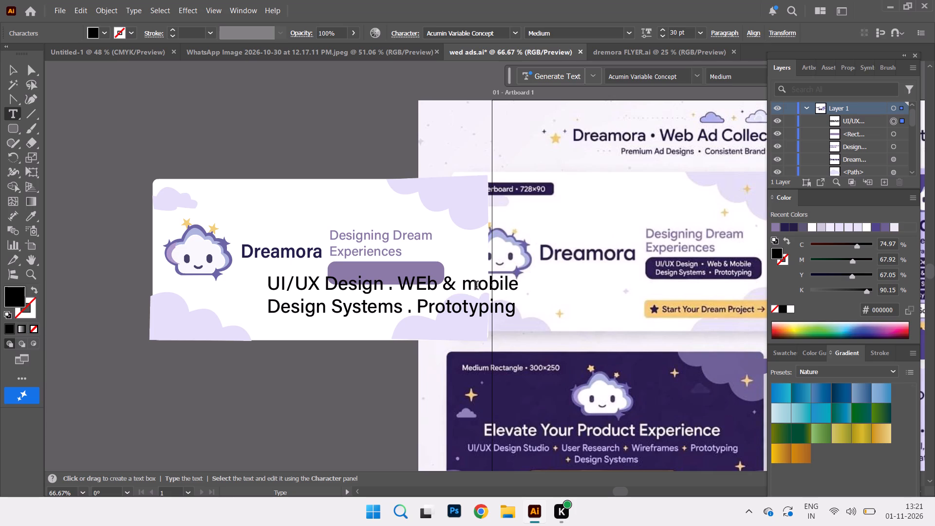
left_click_drag(476, 286, 466, 290)
key("BackSpace")
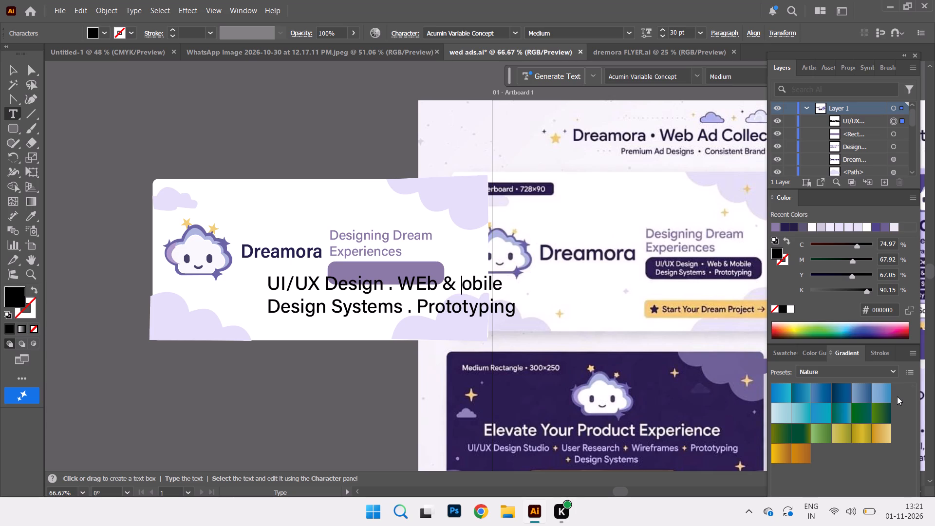
key("m")
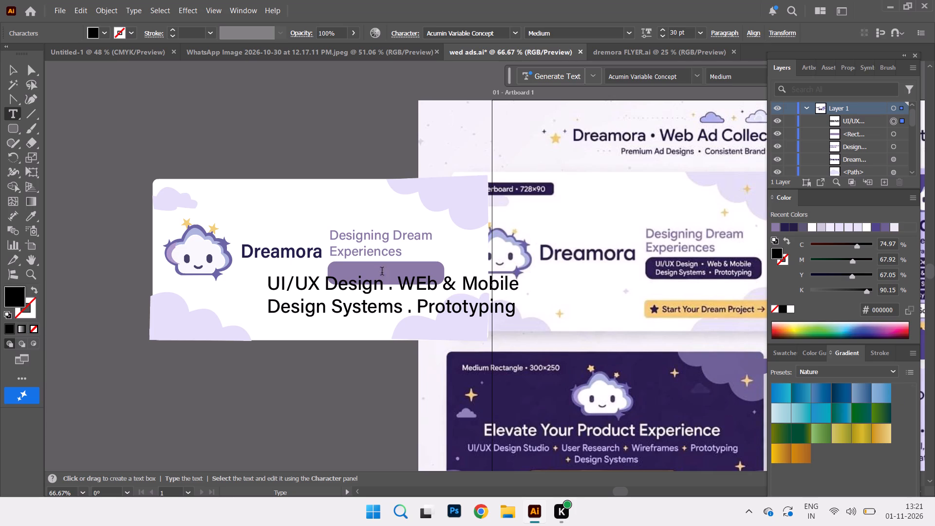
left_click_drag(439, 286, 418, 287)
key("BackSpace")
type("eb")
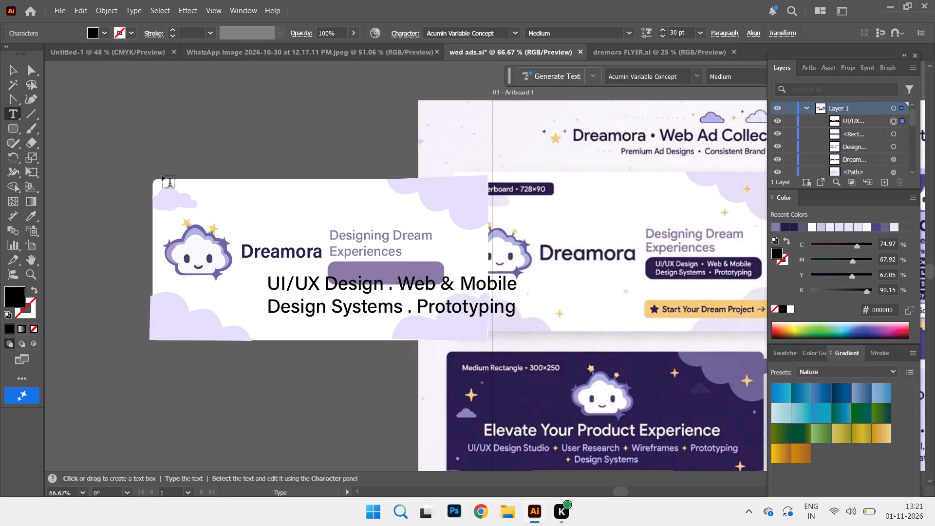
Reduce the two-line services text to 11 pt and place it centred on the purple pill beneath the tagline.
left_click(12, 69)
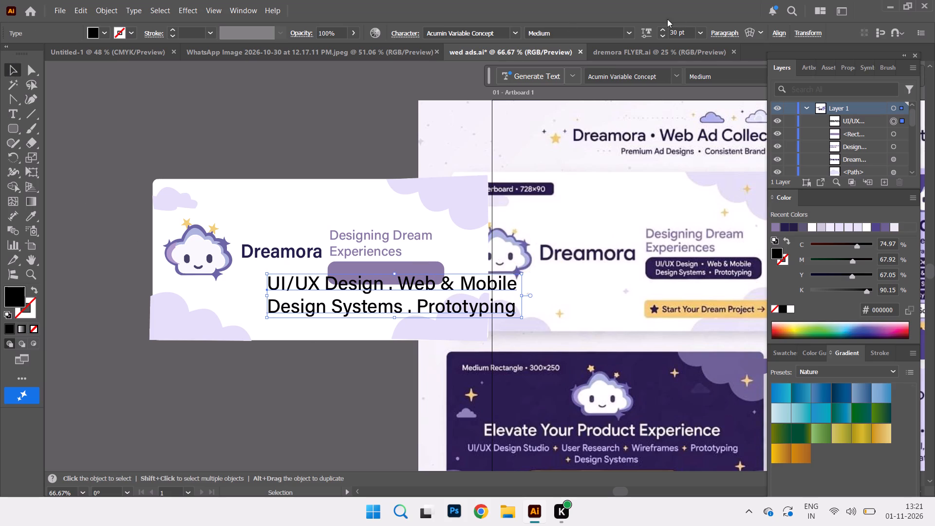
left_click(277, 142)
left_click(339, 294)
left_click(697, 34)
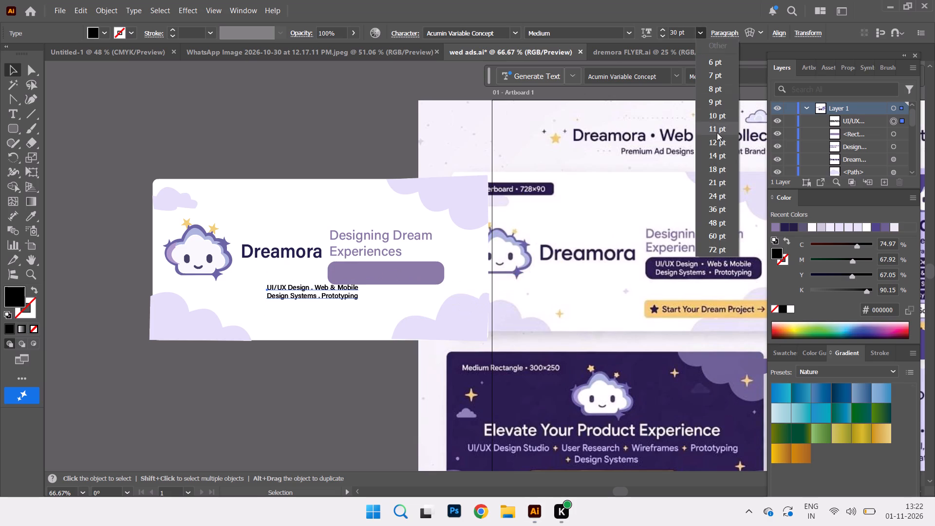
left_click(717, 132)
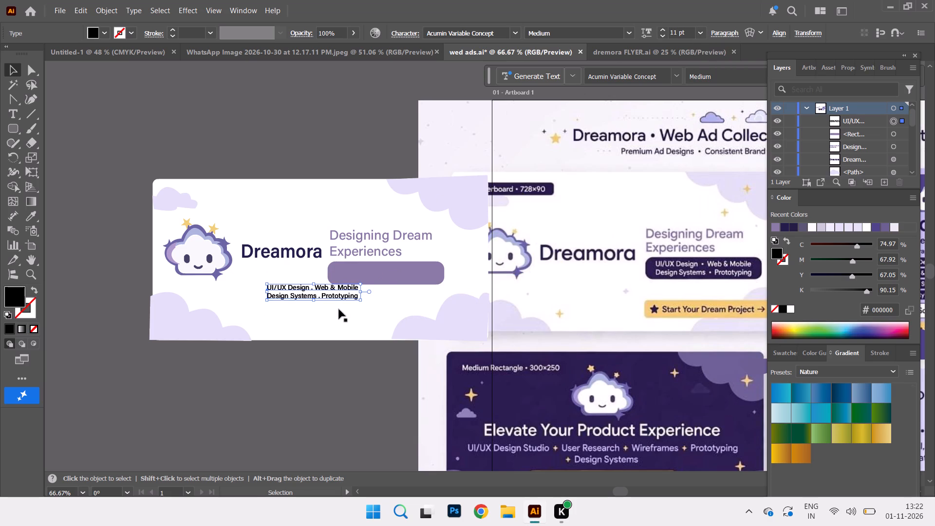
left_click_drag(340, 294, 414, 276)
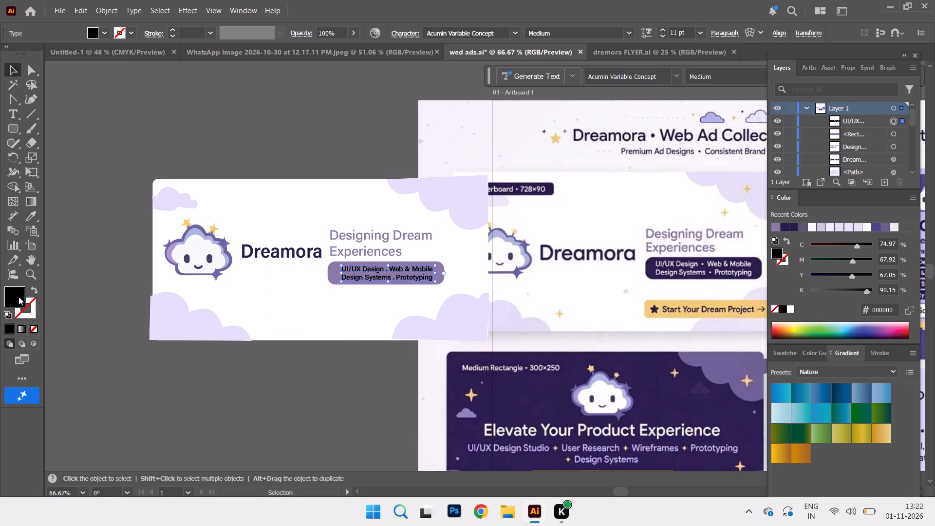
Fill the services text on the pill with the near-white colour #f8f7f9.
double_click(19, 297)
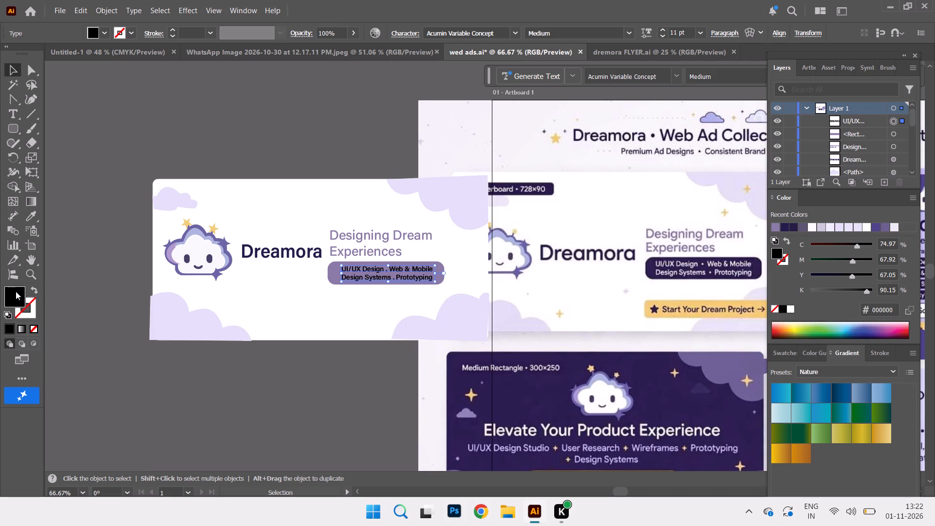
left_click(16, 291)
left_click(16, 290)
double_click(16, 290)
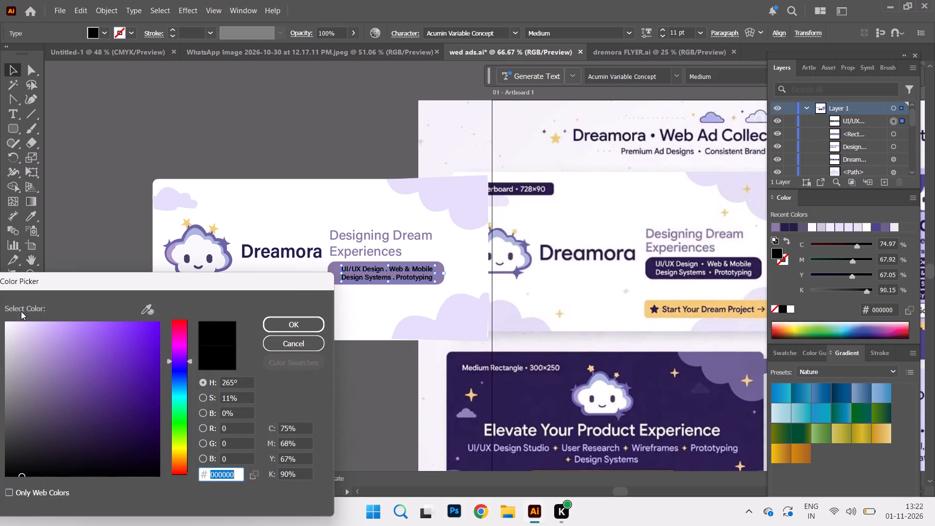
left_click(7, 324)
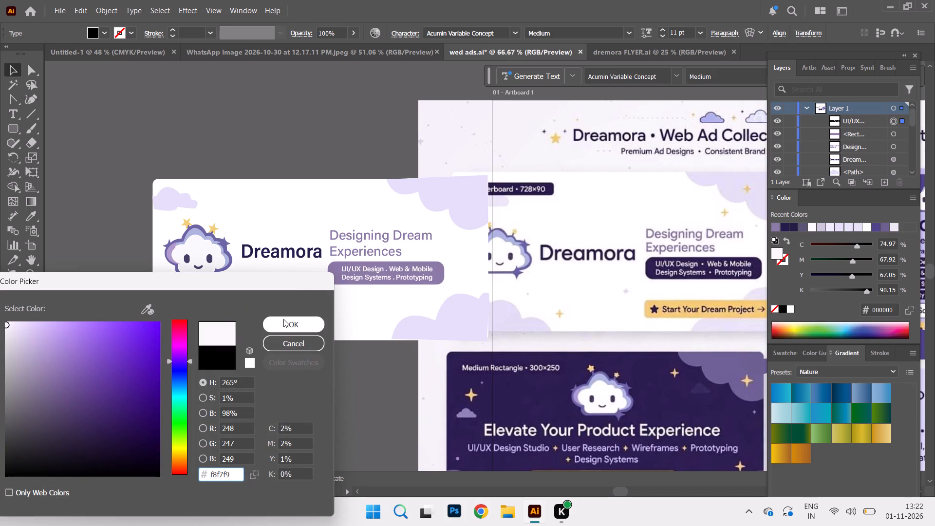
left_click(283, 319)
Fill the services pill beneath the tagline with the dark purple #291d4c sampled from the reference ad's pill.
left_click(332, 280)
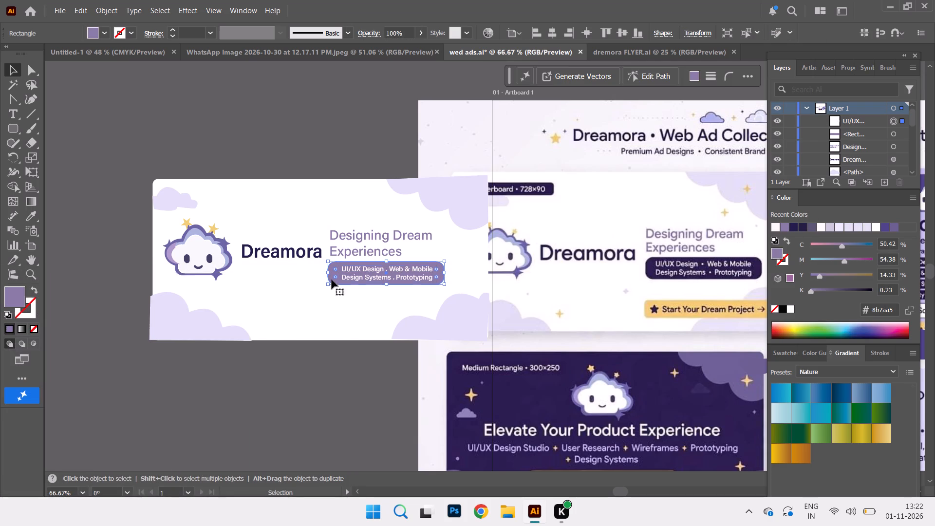
left_click(19, 295)
left_click(19, 295)
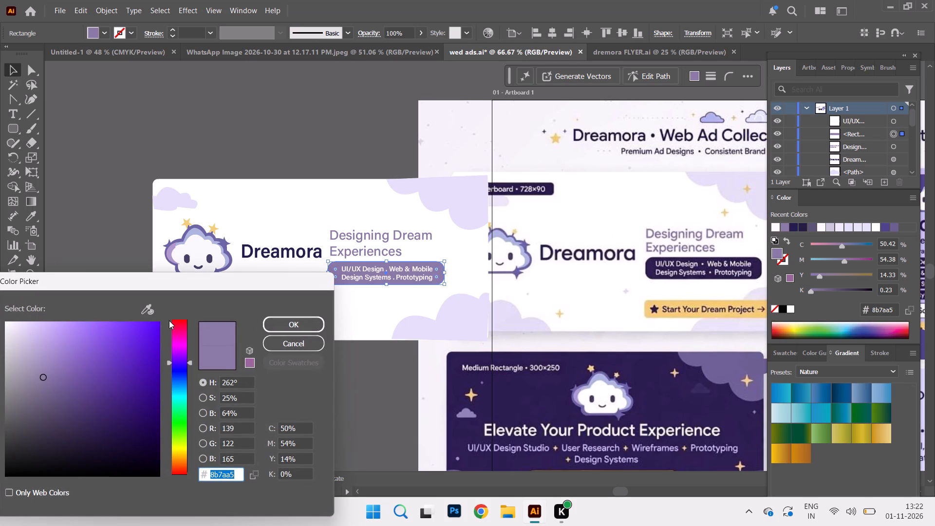
left_click(143, 308)
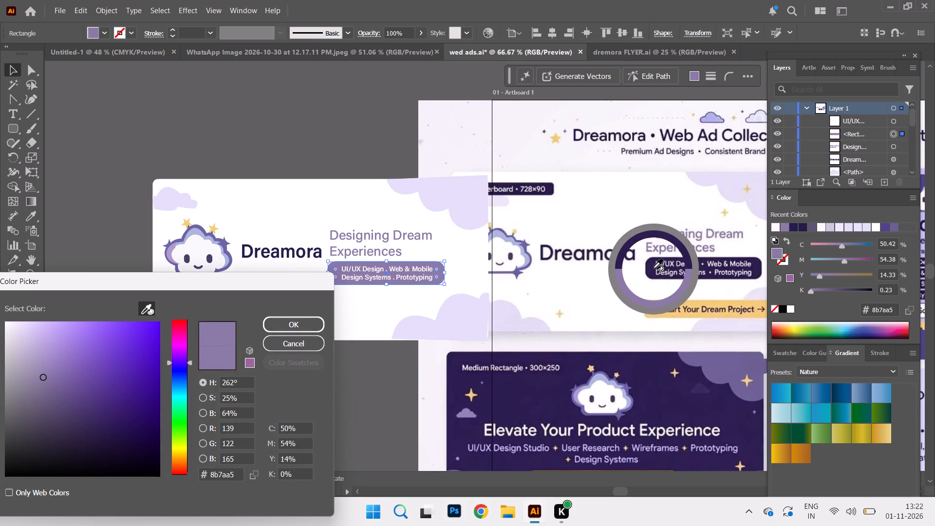
left_click(654, 268)
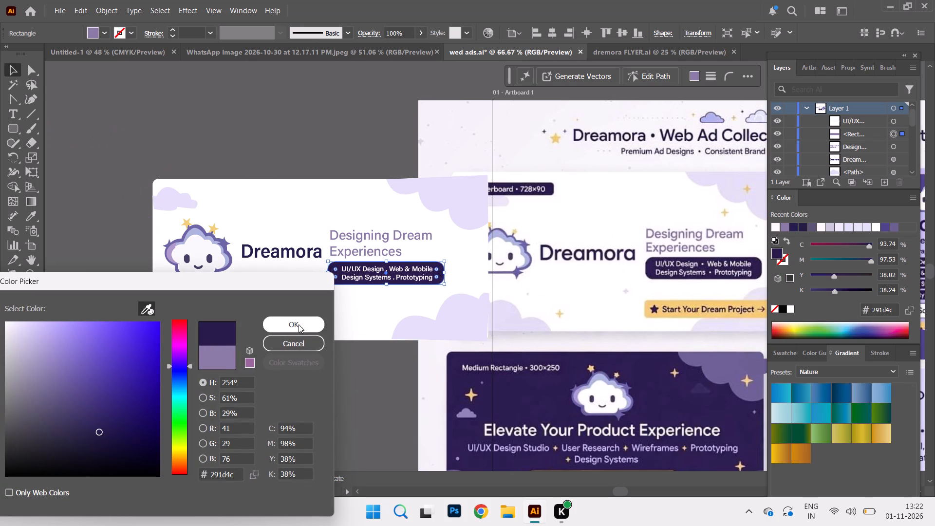
left_click(299, 324)
Draw a rounded rectangle over the reference Leaderboard's "Start Your Dream Project" button, matching its size, and tighten its corner rounding.
scroll(356, 159, "down", 7)
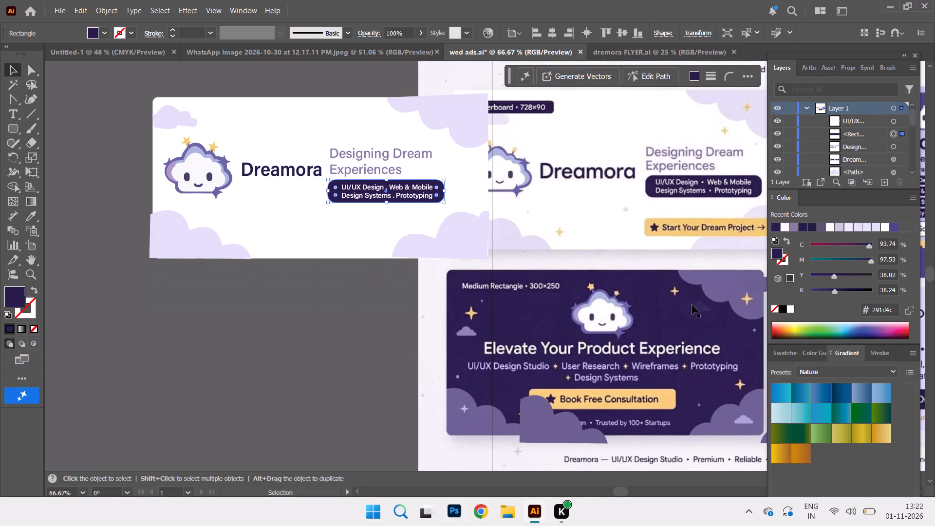
left_click(615, 494)
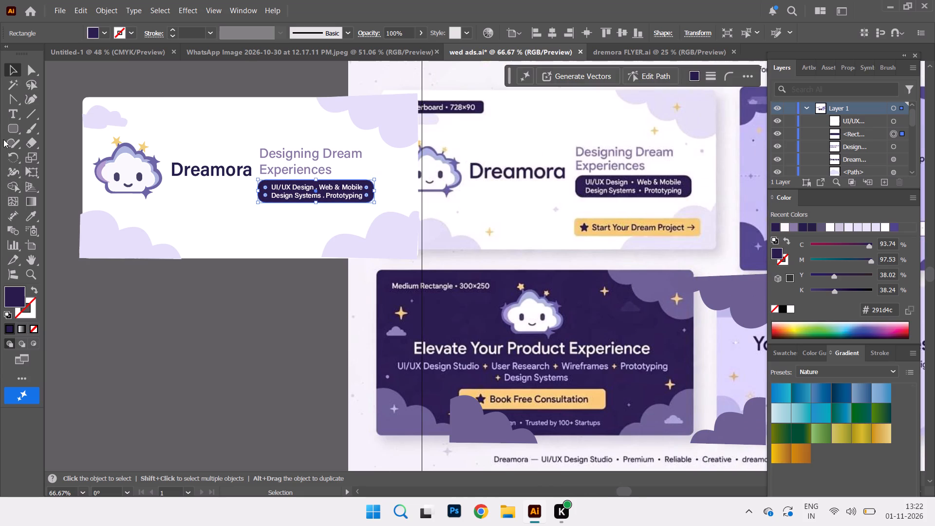
left_click(8, 128)
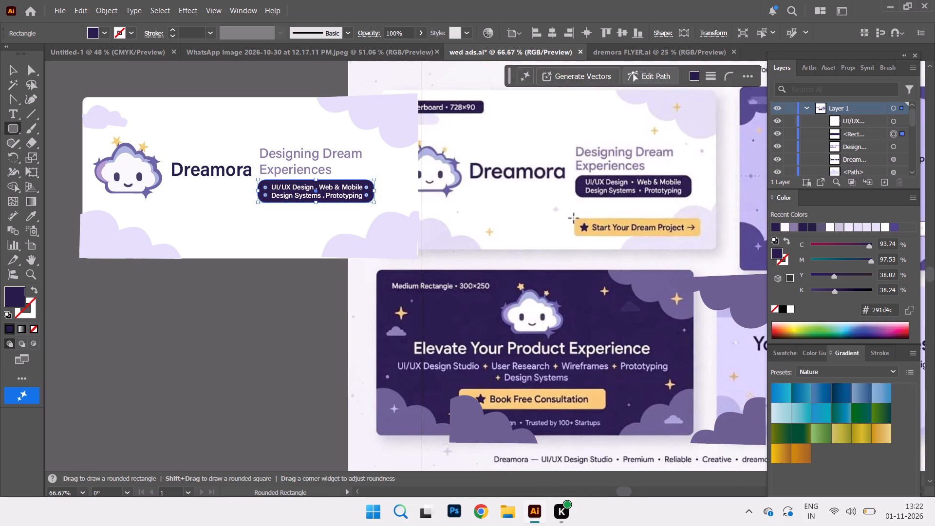
left_click_drag(574, 218, 711, 241)
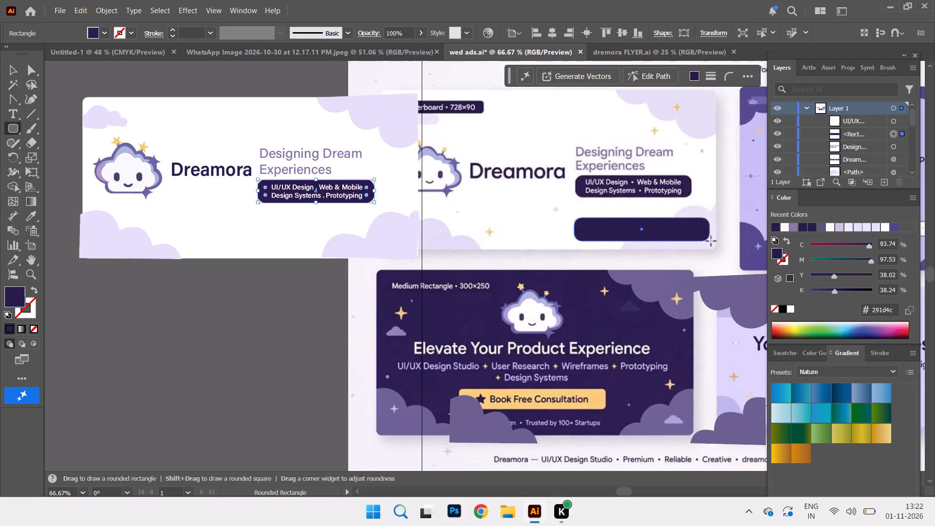
left_click_drag(711, 241, 701, 238)
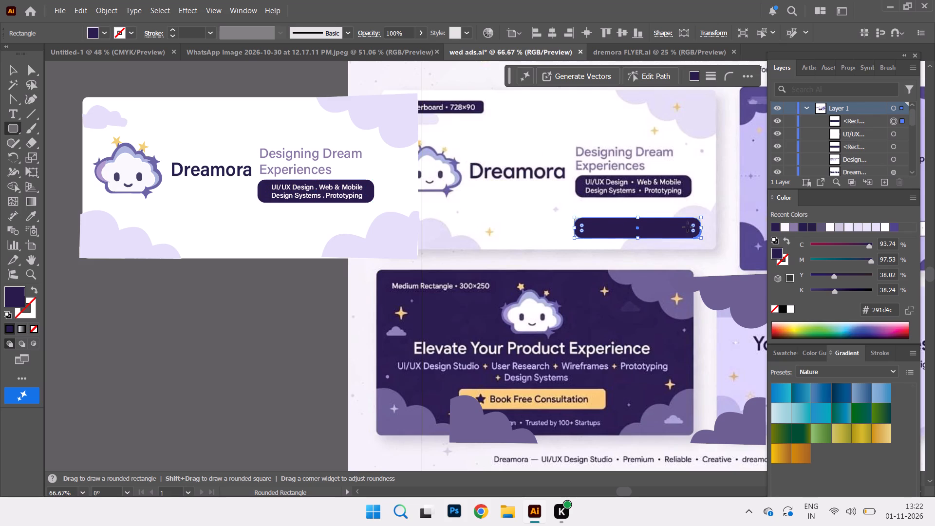
left_click(692, 226)
left_click(582, 225)
Move the new rounded rectangle onto the recreated ad, beneath the services pill.
left_click(7, 66)
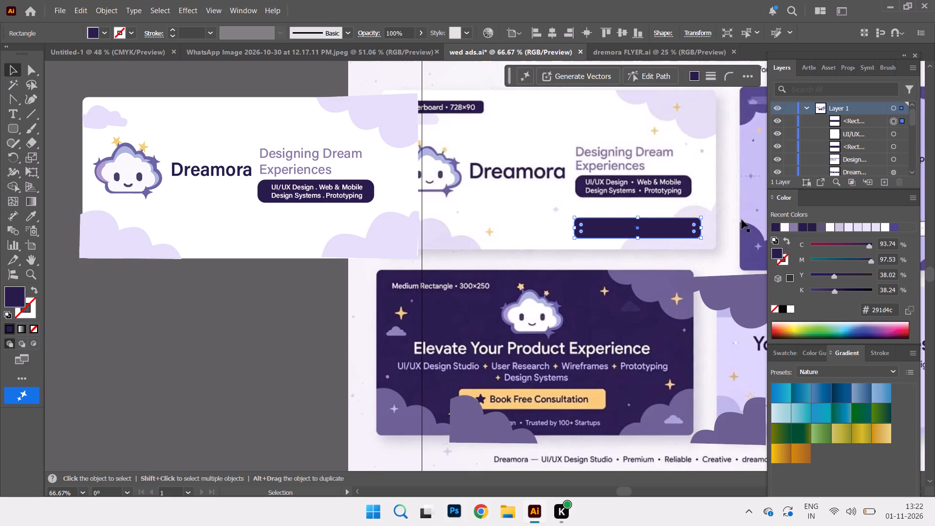
left_click_drag(654, 228, 292, 229)
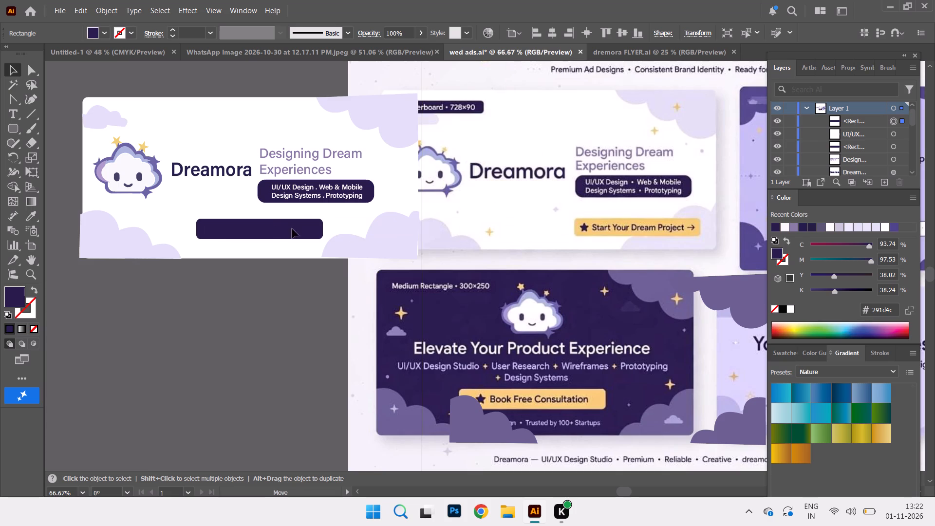
left_click_drag(292, 229, 333, 233)
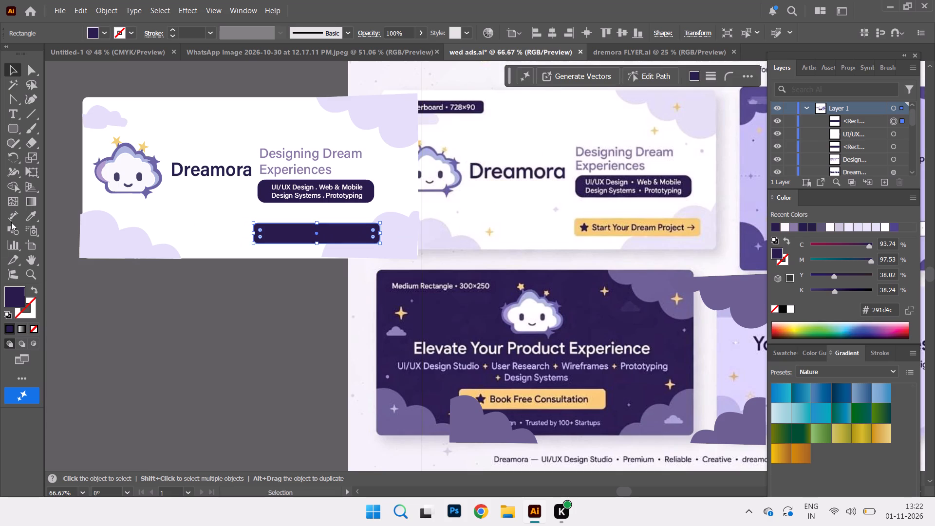
Fill the button rectangle with the gold #d2ac6d sampled from the reference ad's "Start Your Dream Project" button.
double_click(8, 294)
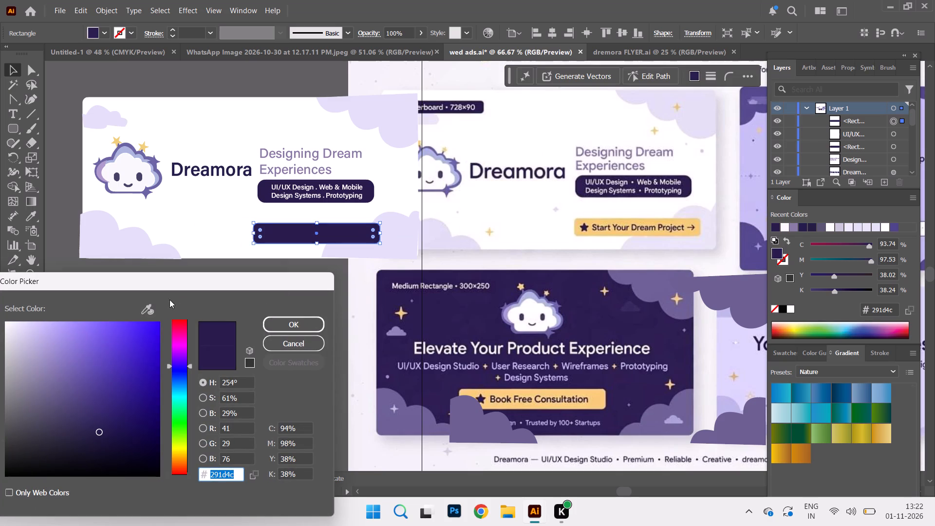
left_click(152, 305)
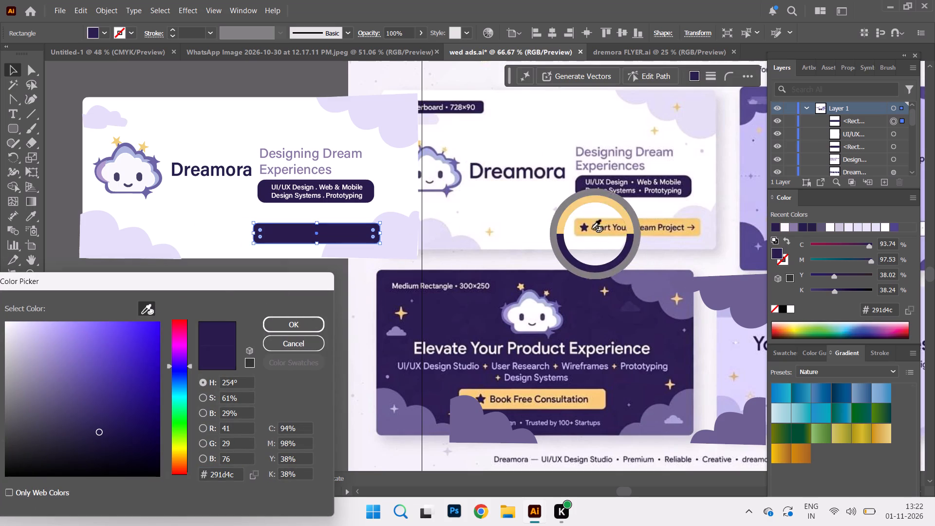
left_click(595, 224)
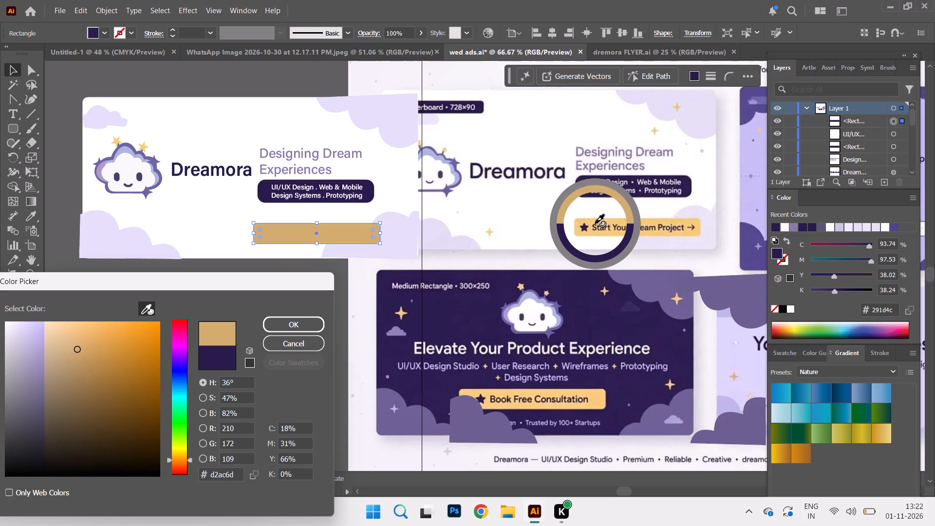
left_click(297, 318)
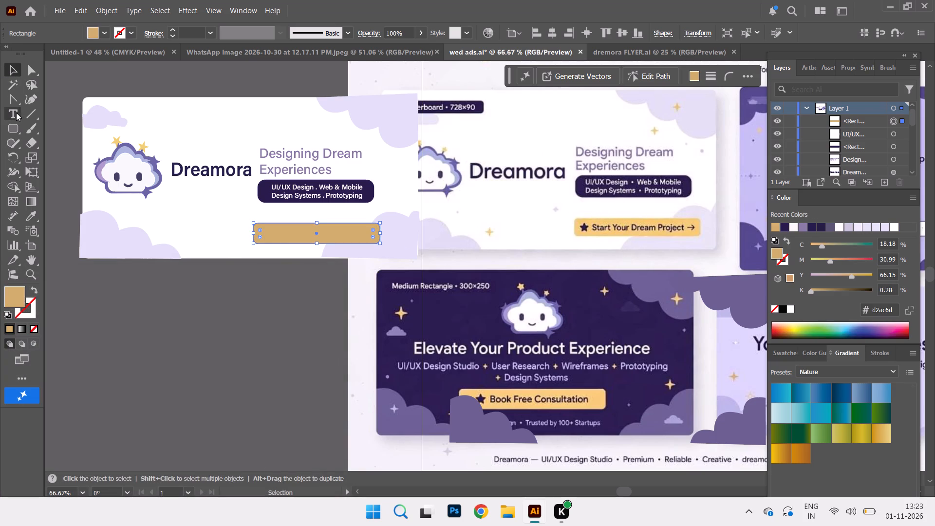
Draw a small five-pointed star at the left end of the gold button.
right_click(14, 130)
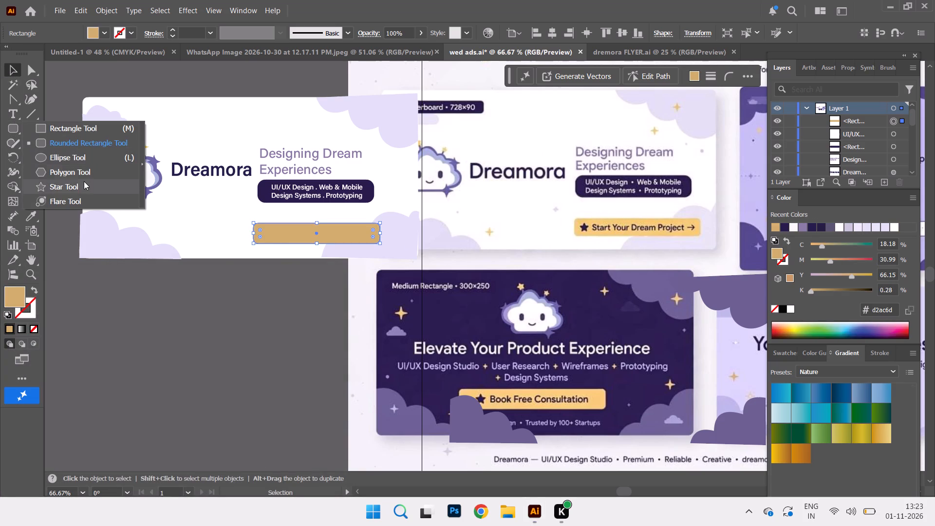
left_click(83, 185)
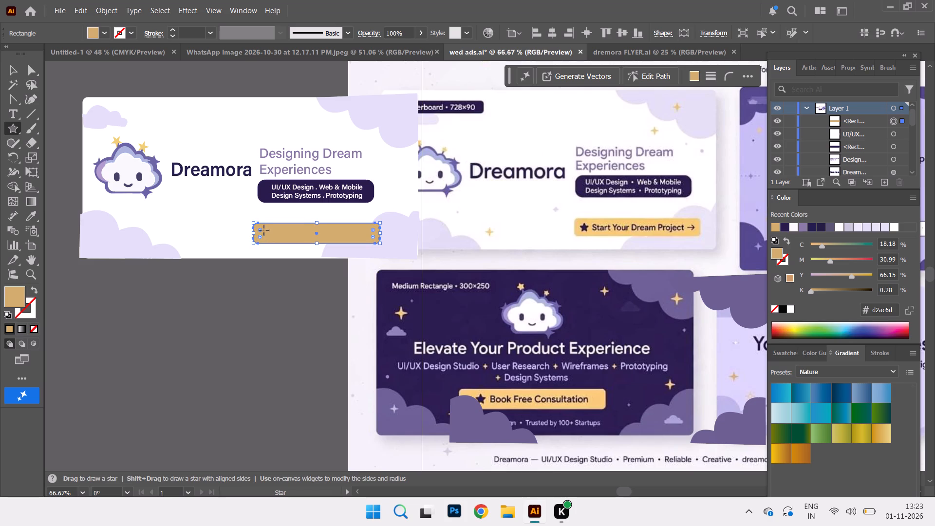
left_click_drag(264, 230, 269, 239)
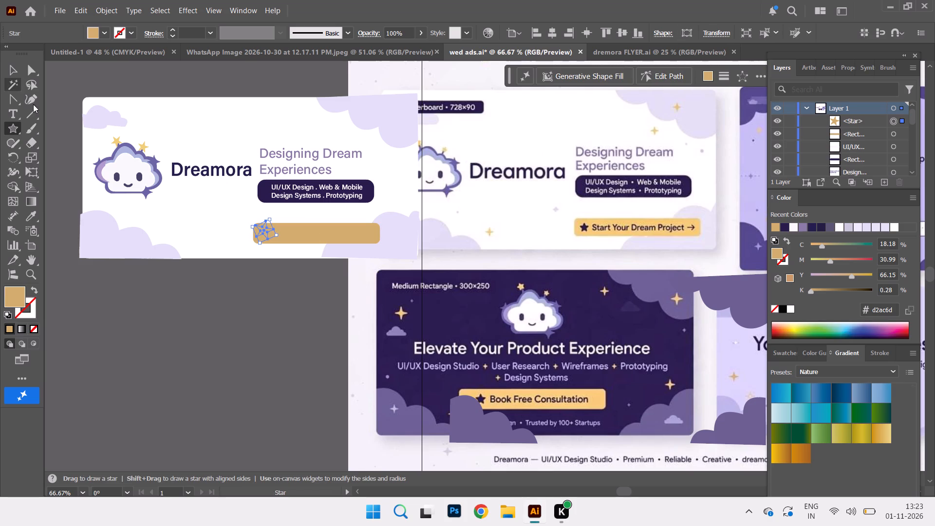
Fill the star with the dark purple #33203f sampled from the star on the reference button.
double_click(18, 294)
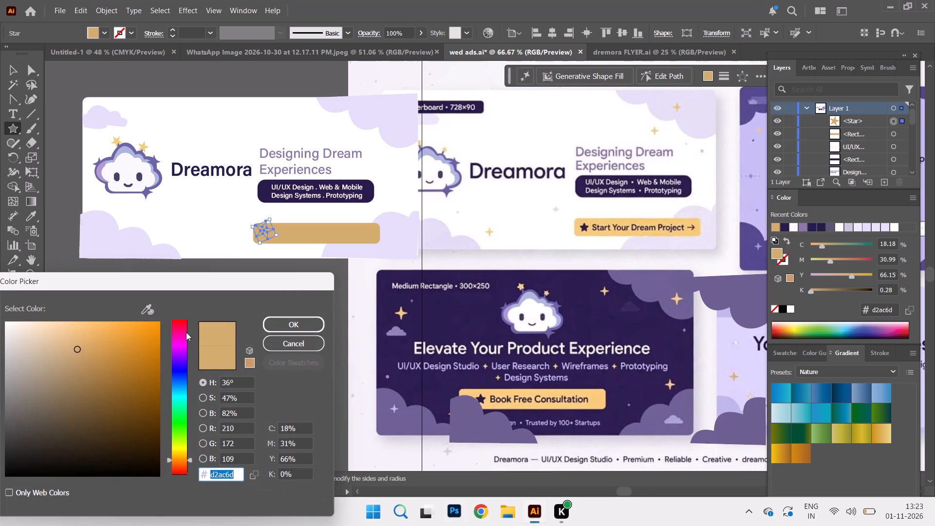
left_click(146, 306)
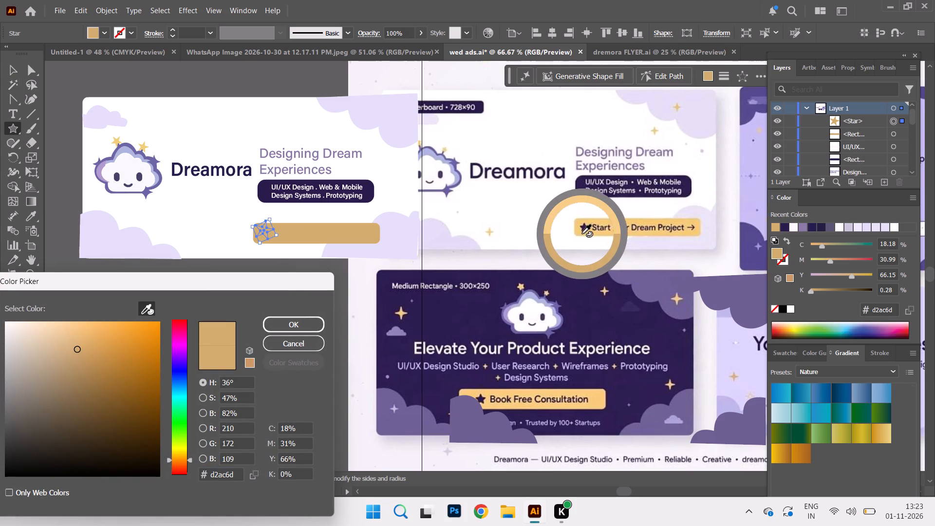
left_click(585, 229)
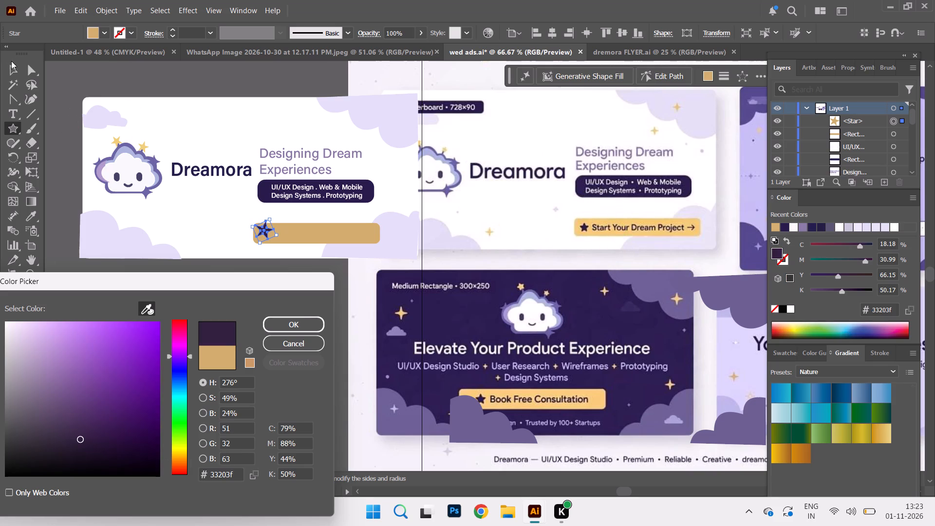
left_click(16, 71)
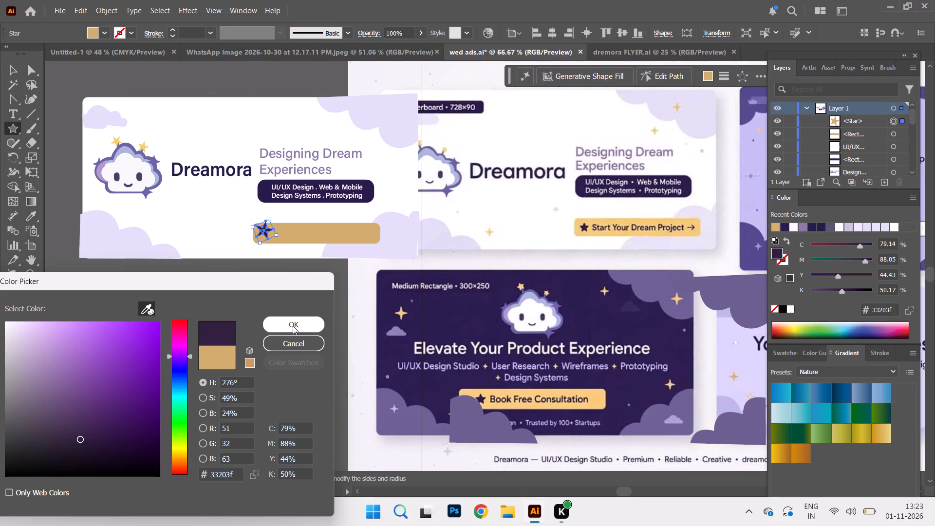
left_click(293, 326)
Round the points of the star on the gold button slightly.
key("ctrl+equal")
key("ctrl+equal")
key("ctrl+equal")
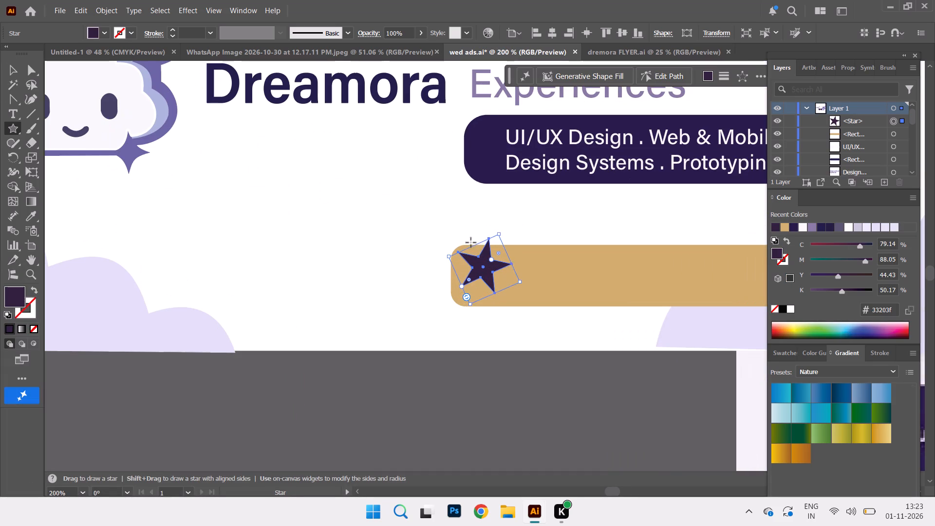
left_click(497, 254)
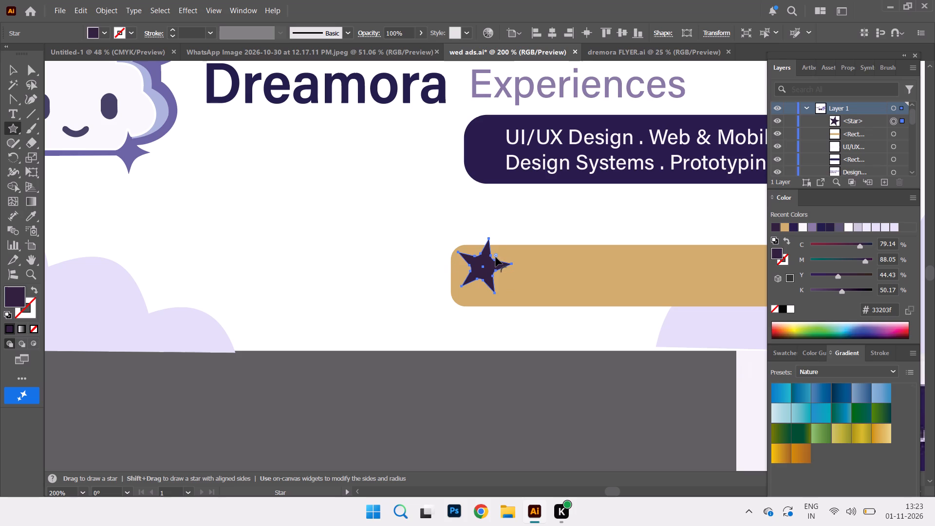
left_click(469, 282)
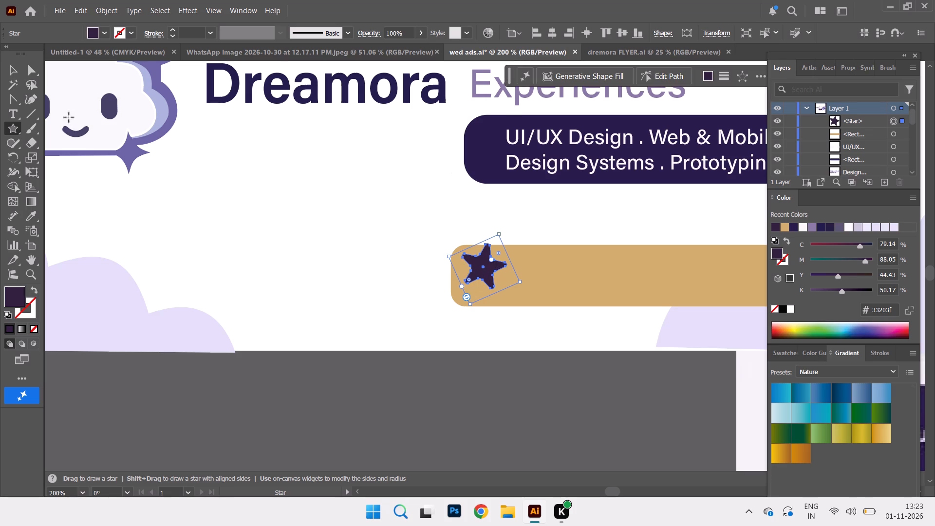
Shrink the star to about 23 pt wide and centre it vertically within the left end of the gold button.
left_click(12, 67)
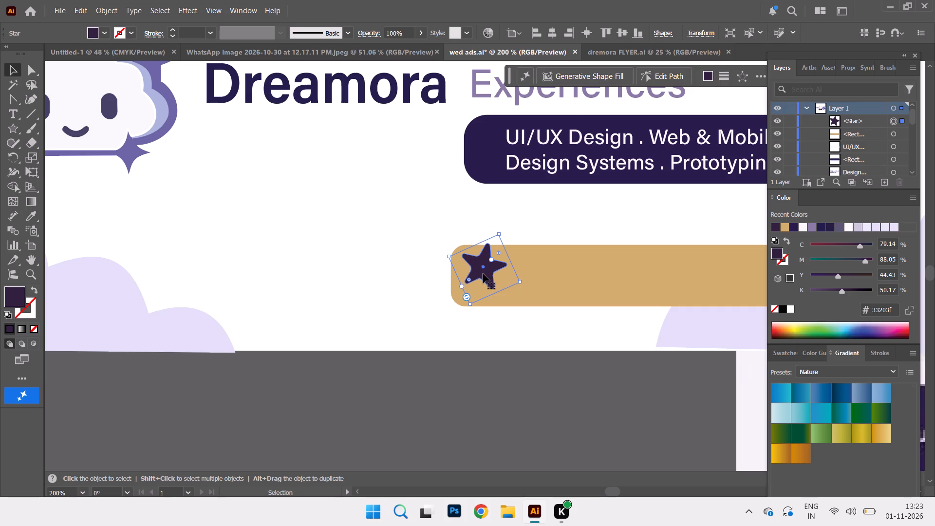
left_click_drag(480, 273, 485, 282)
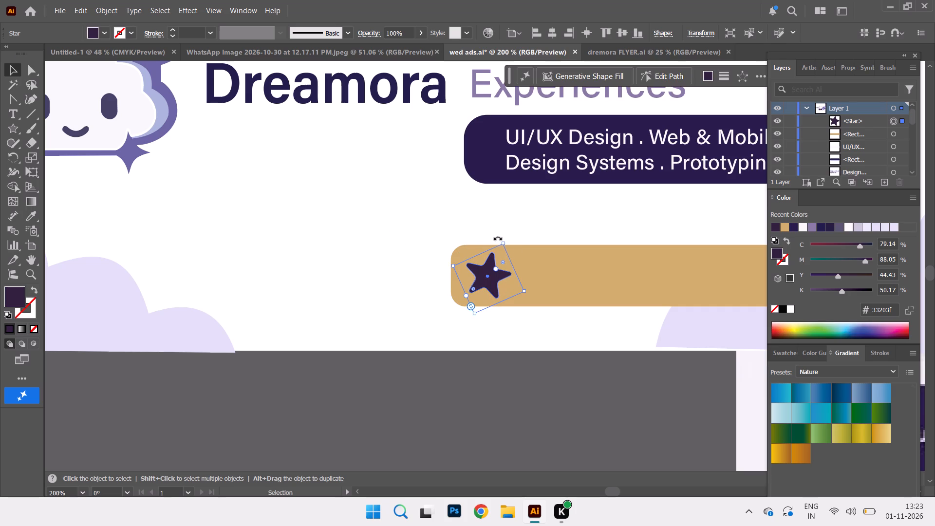
left_click_drag(504, 241, 499, 257)
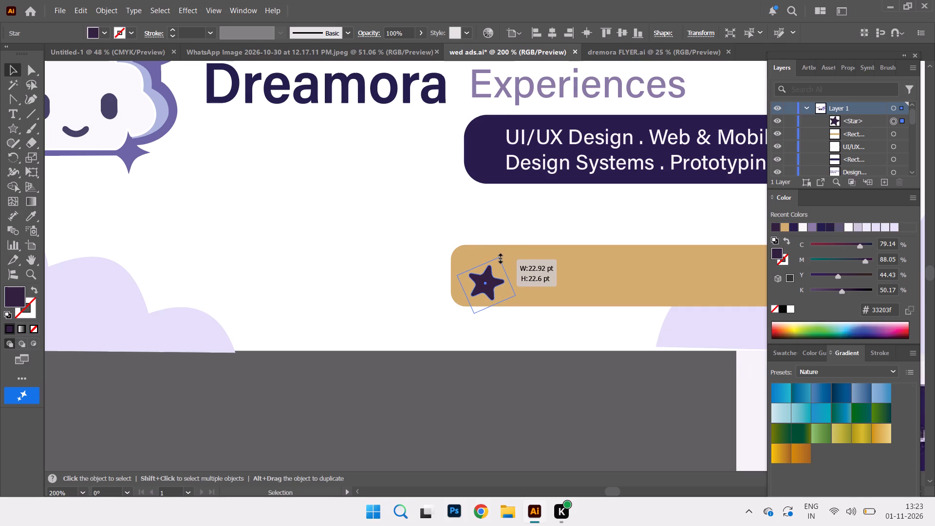
left_click_drag(499, 257, 496, 258)
left_click(571, 205)
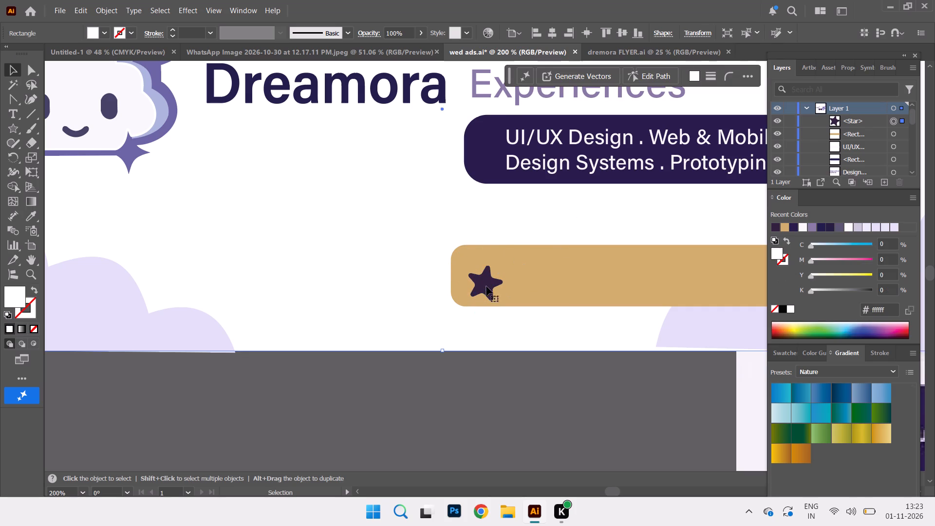
left_click_drag(484, 292, 484, 284)
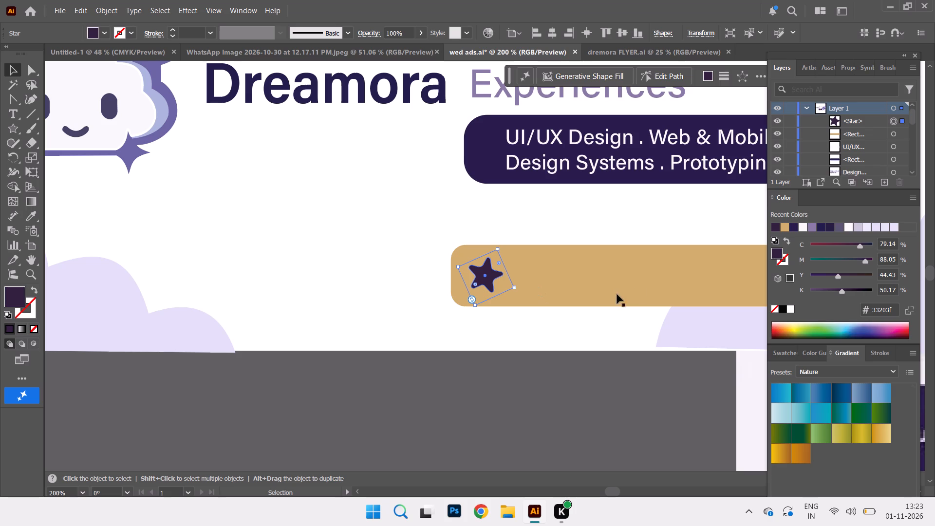
Add a point text line reading "Start Your Dream Project" over the reference ad, beneath its services pill.
key("ctrl+minus")
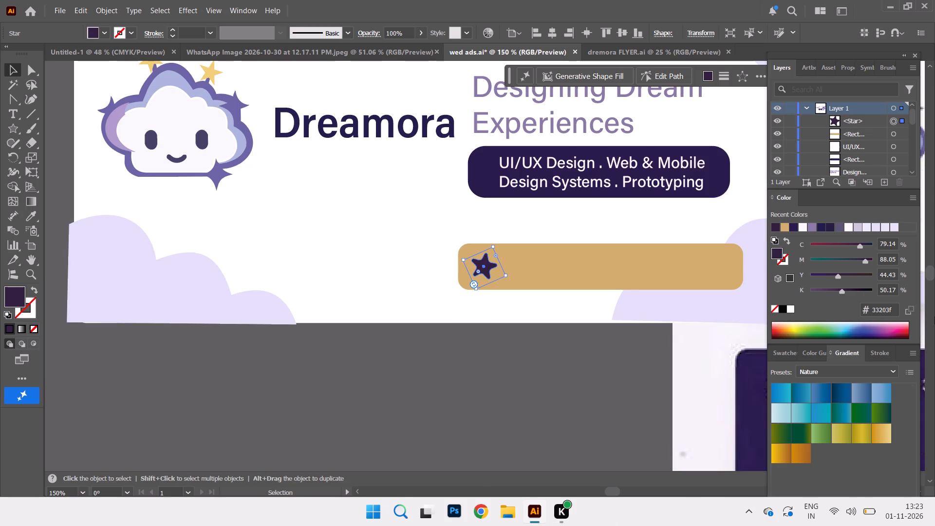
left_click_drag(611, 492, 630, 495)
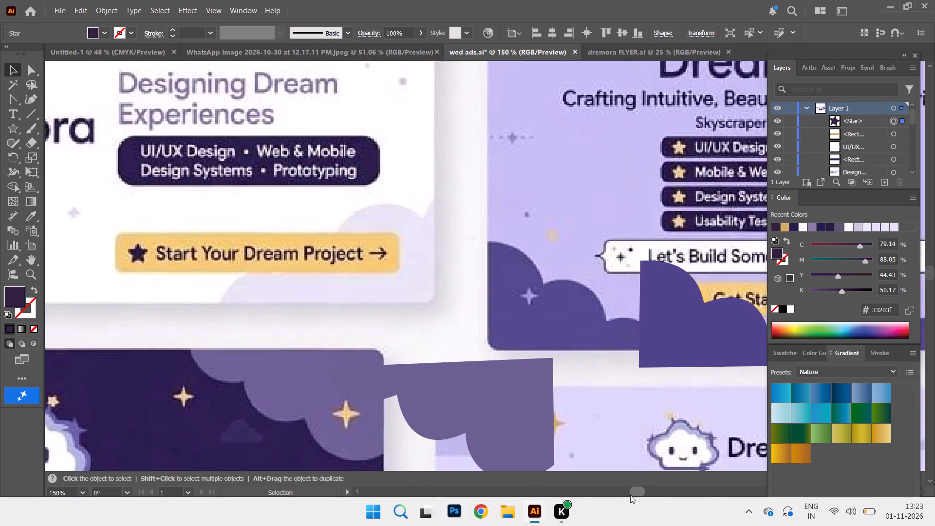
left_click_drag(630, 495, 628, 495)
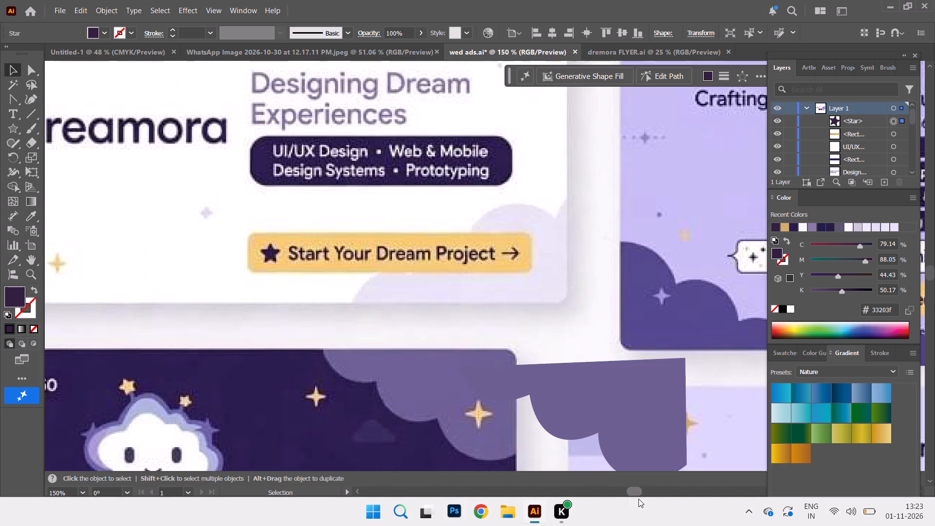
left_click(5, 115)
left_click(199, 199)
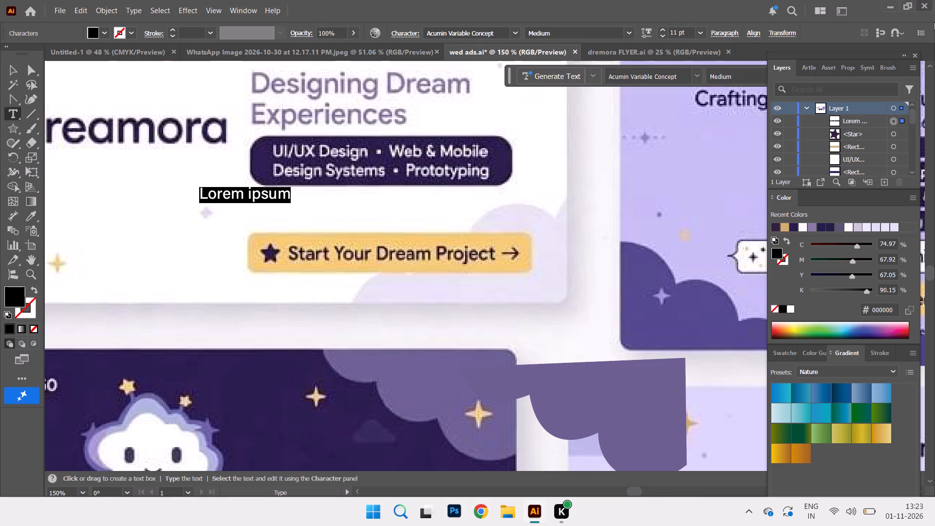
type("tar")
type("t")
key("space")
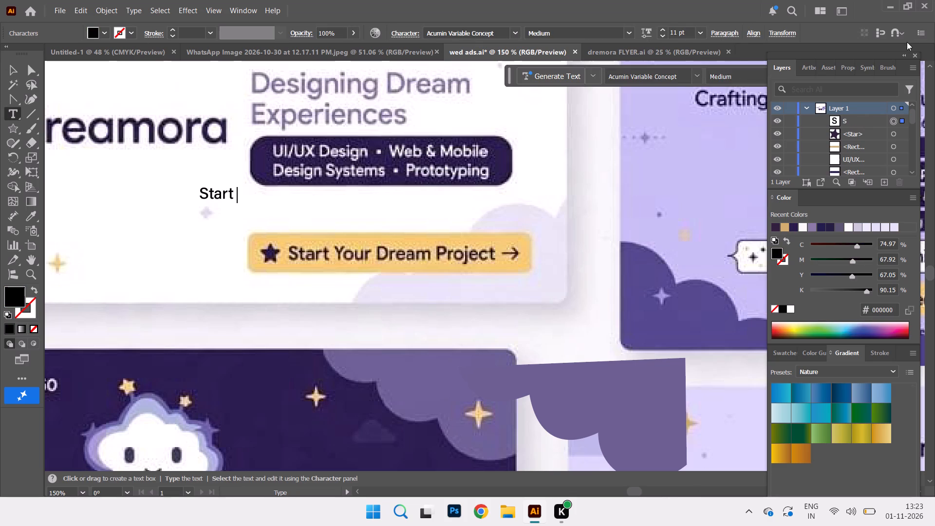
type("our")
key("space")
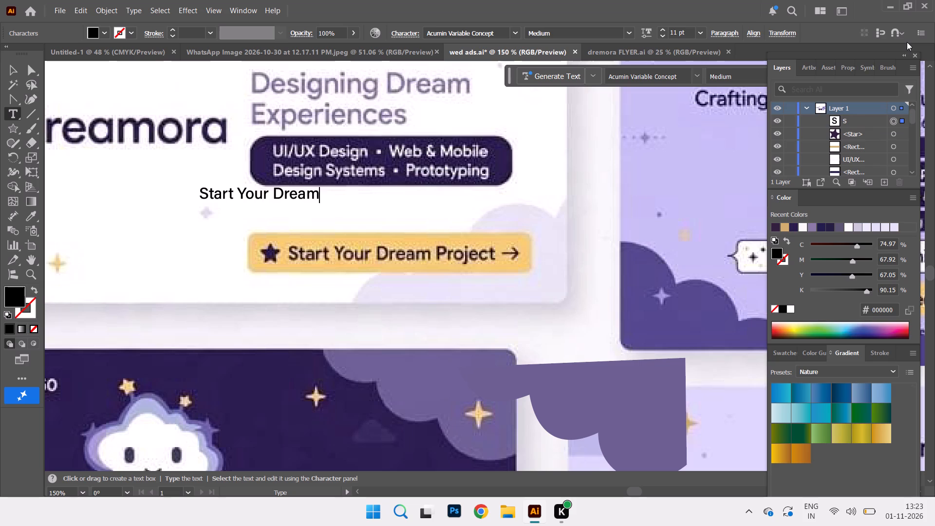
key("p")
type("roj")
type("ect")
left_click(8, 72)
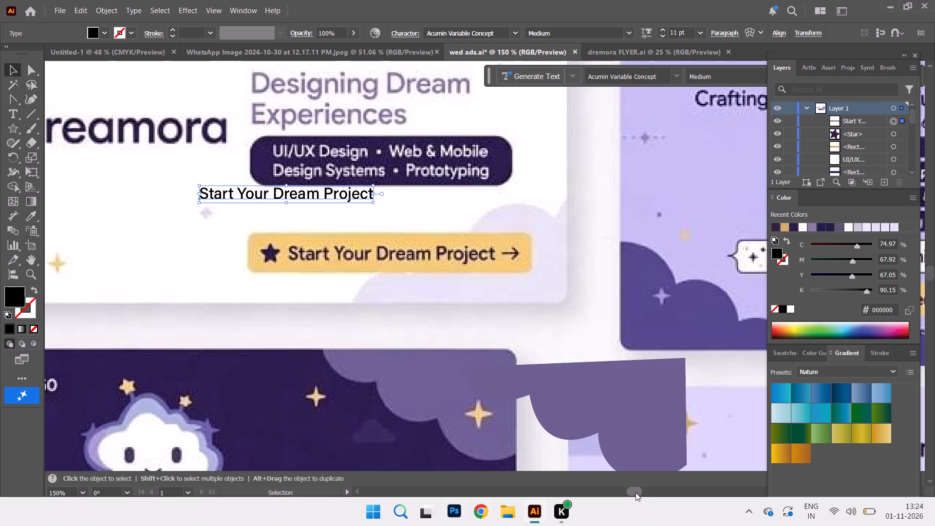
Move the "Start Your Dream Project" text from the reference ad onto the gold button in the recreated ad.
left_click(636, 493)
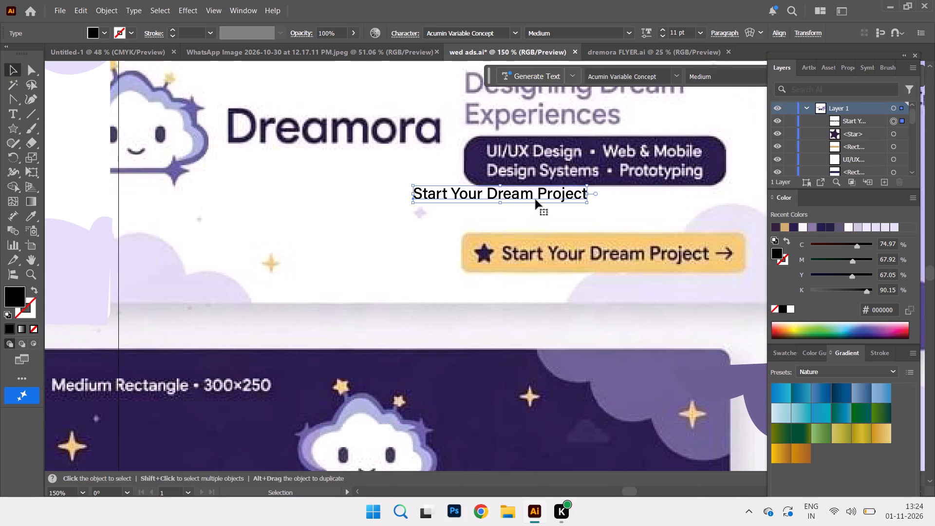
left_click_drag(534, 197, 113, 198)
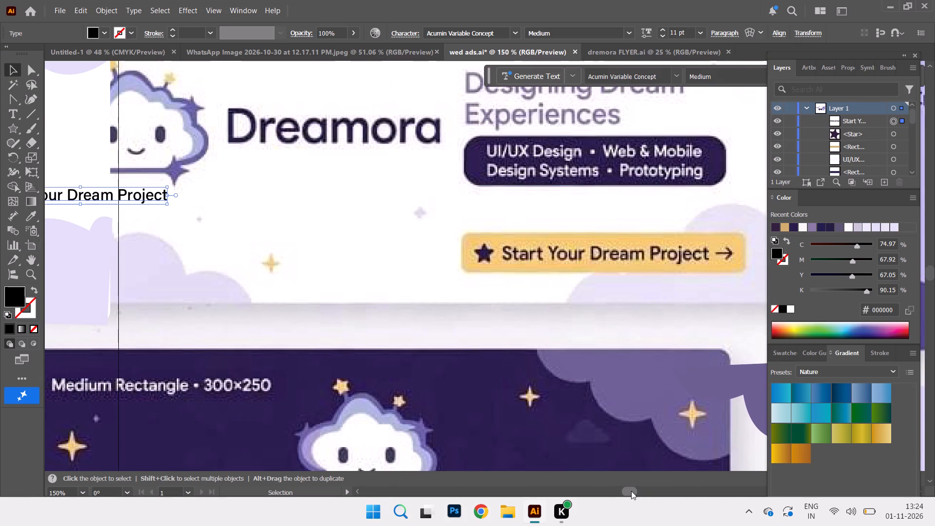
left_click_drag(631, 491, 626, 491)
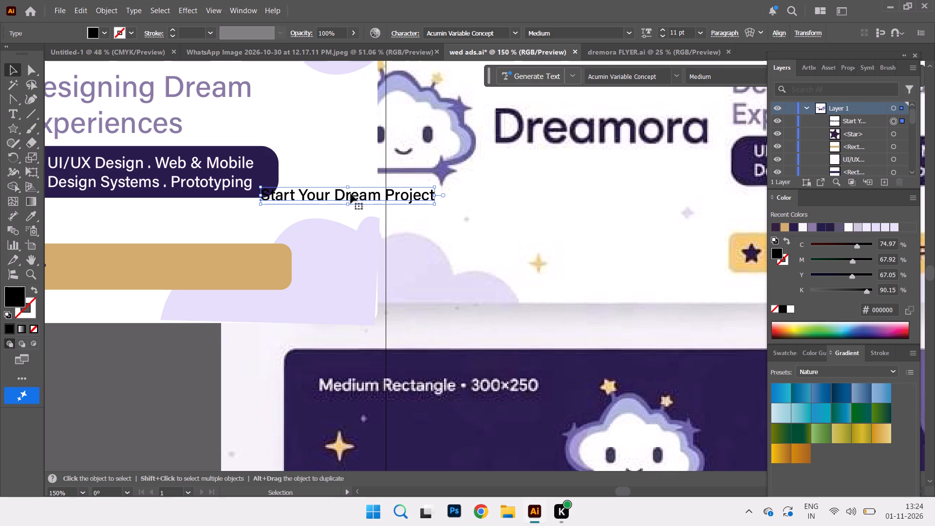
left_click_drag(351, 194, 163, 267)
Fill the button text with the dark purple #291d4c sampled from the recreated ad's services pill.
double_click(15, 294)
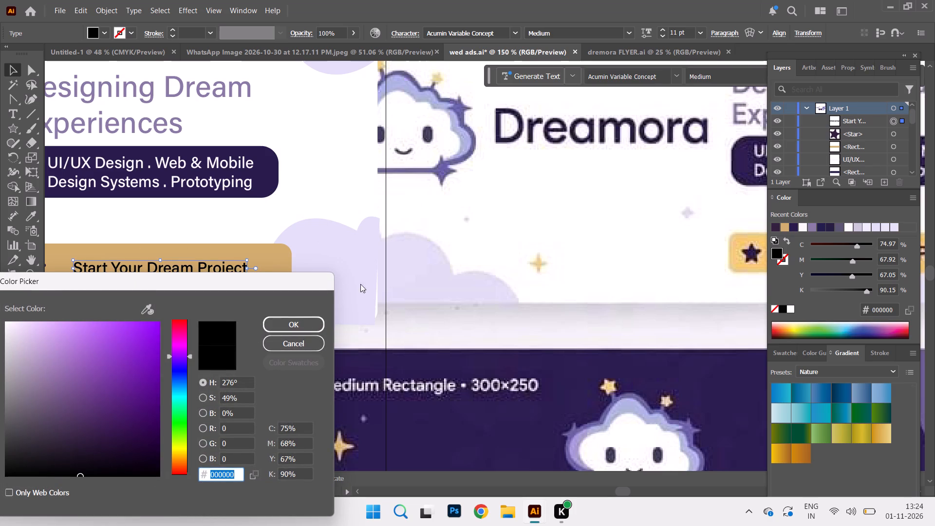
left_click(151, 312)
left_click(266, 174)
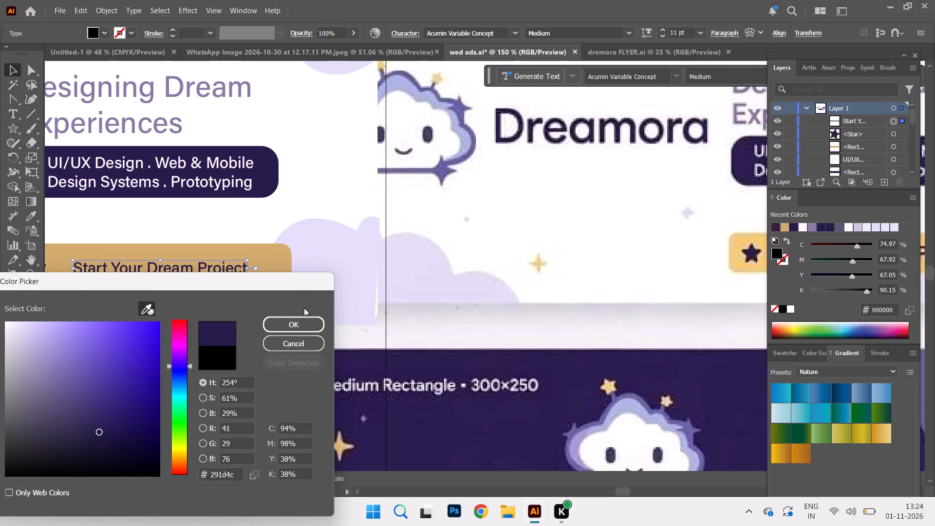
left_click(291, 321)
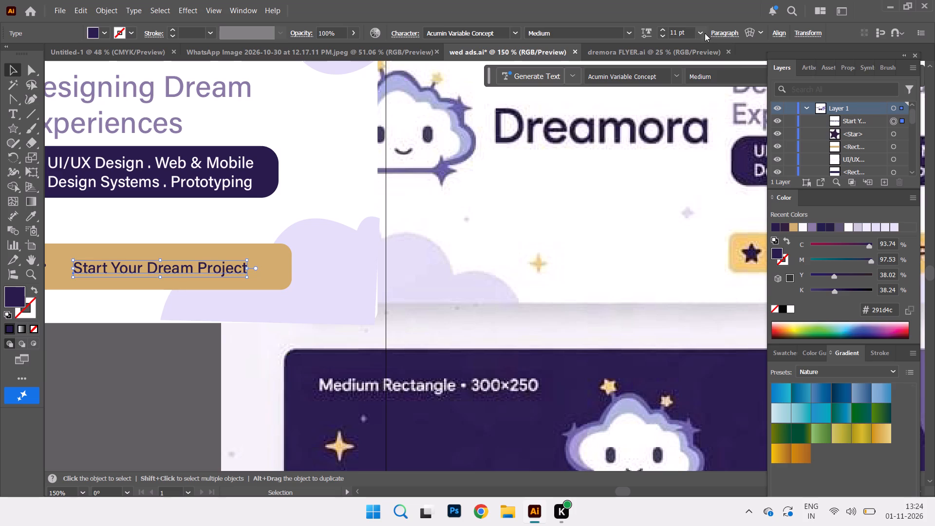
Place the button text just beside the star and set its font size to 12 pt, after trying 14 pt.
left_click(705, 33)
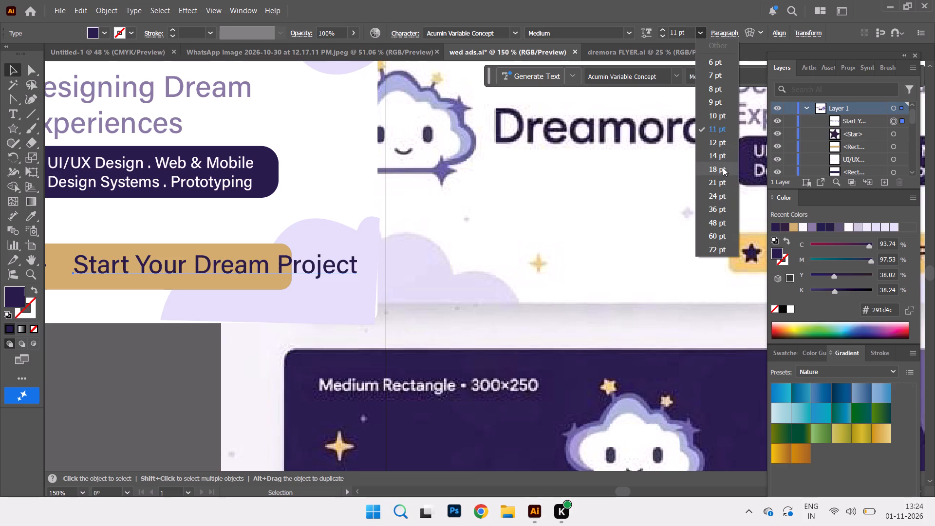
left_click(723, 158)
left_click_drag(191, 263, 166, 261)
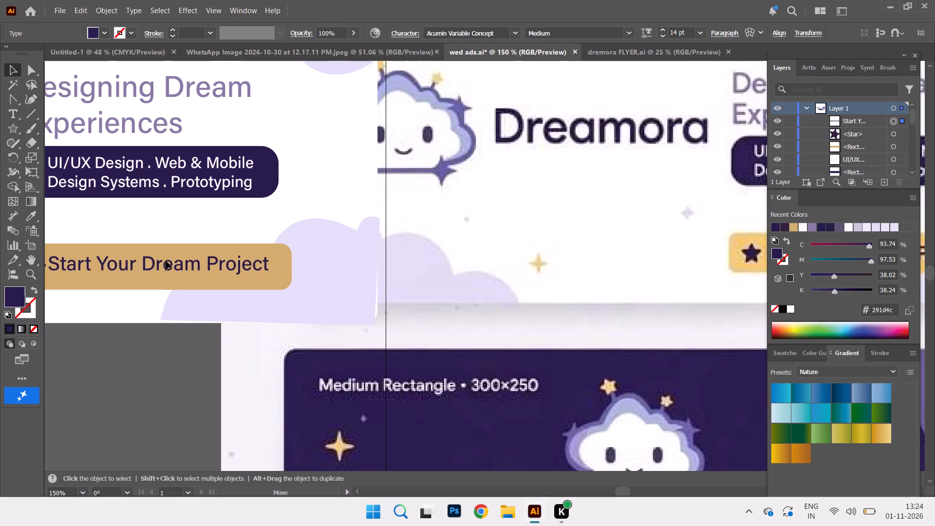
left_click_drag(166, 261, 168, 263)
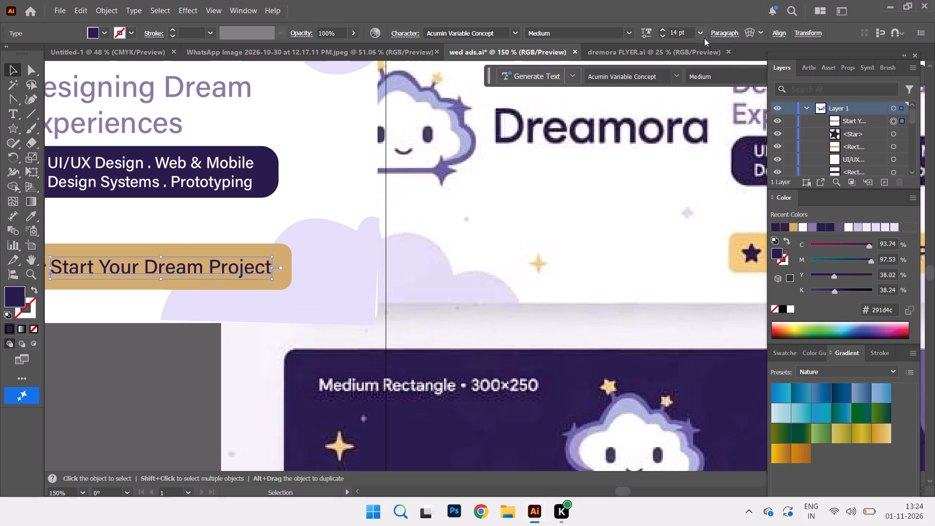
left_click(700, 35)
left_click(717, 138)
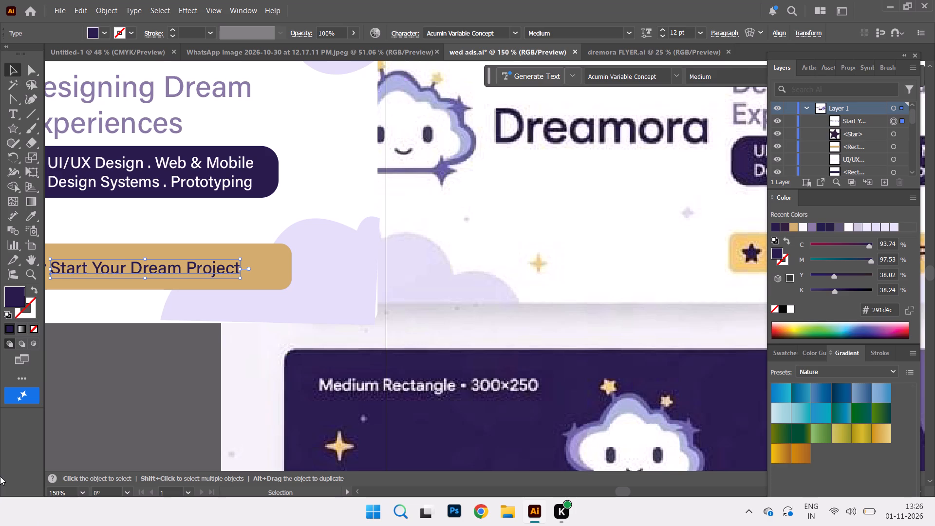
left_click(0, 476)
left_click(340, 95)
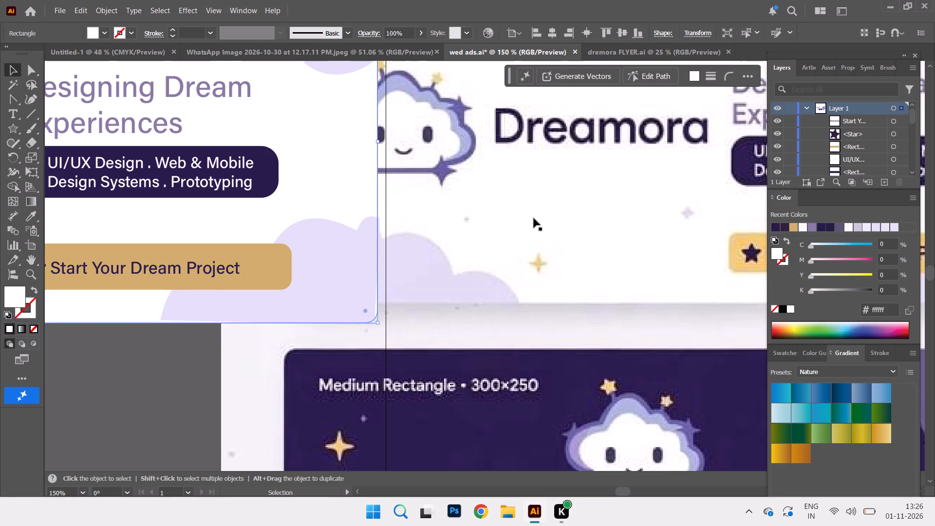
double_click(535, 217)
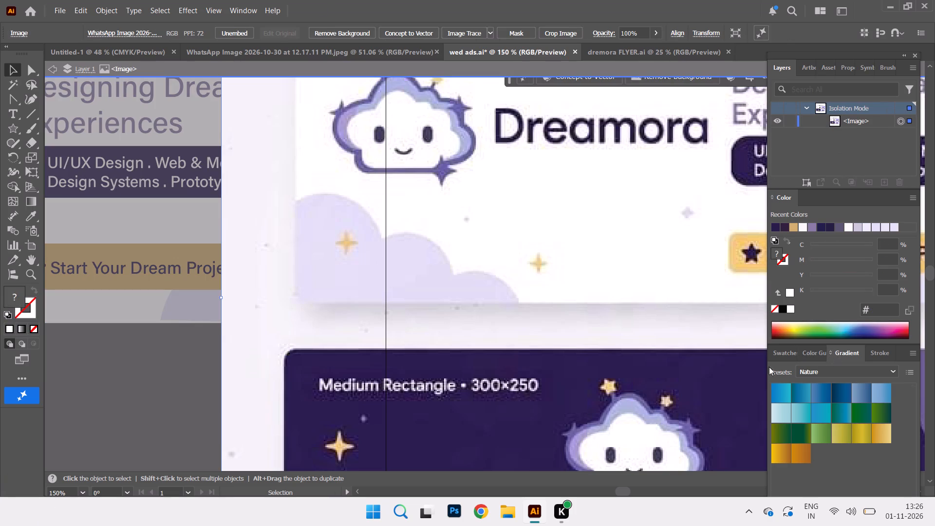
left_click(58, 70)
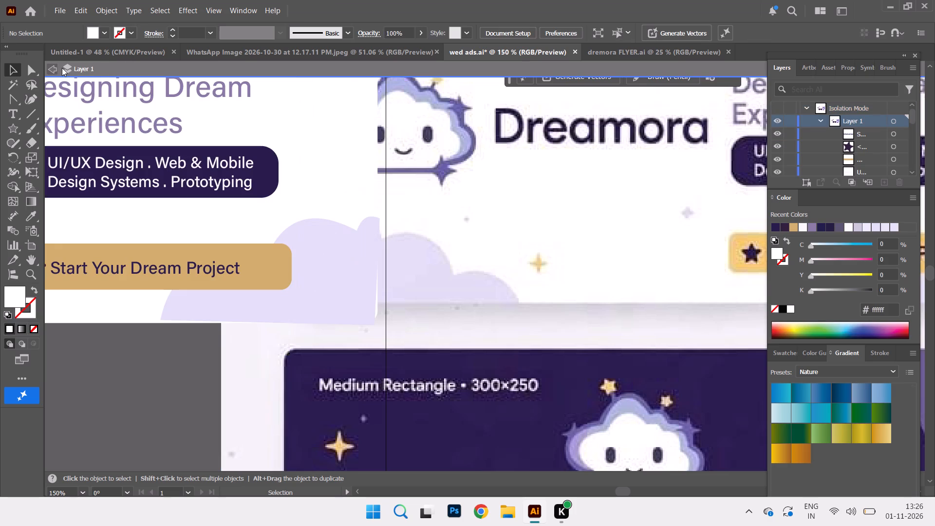
Save the wed ads.ai document.
left_click(56, 10)
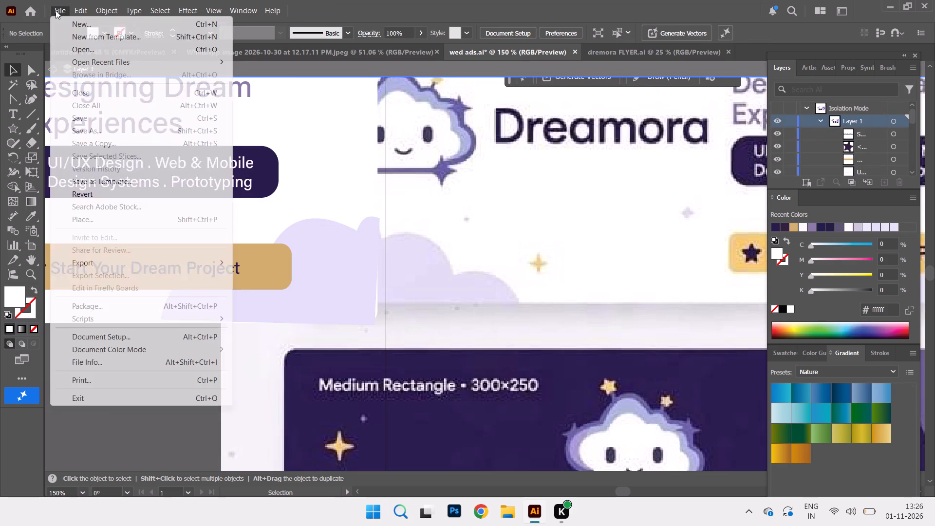
left_click(98, 118)
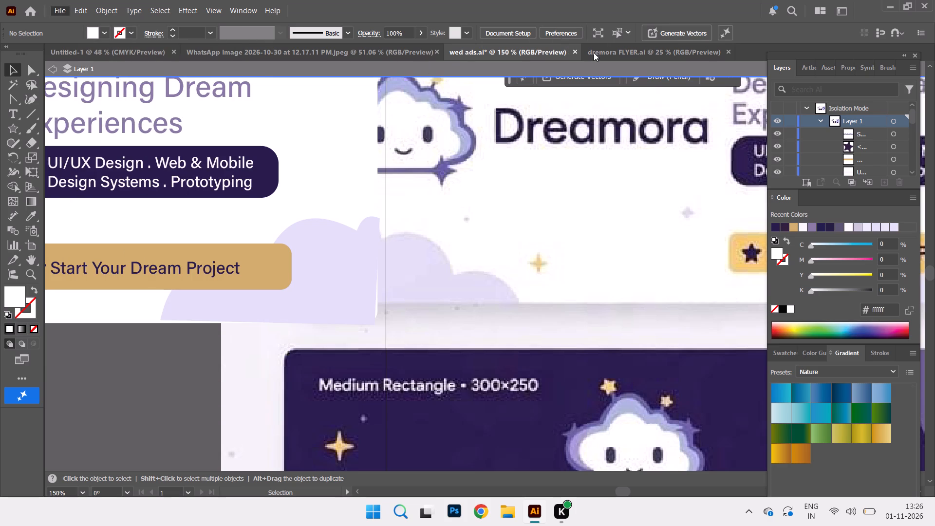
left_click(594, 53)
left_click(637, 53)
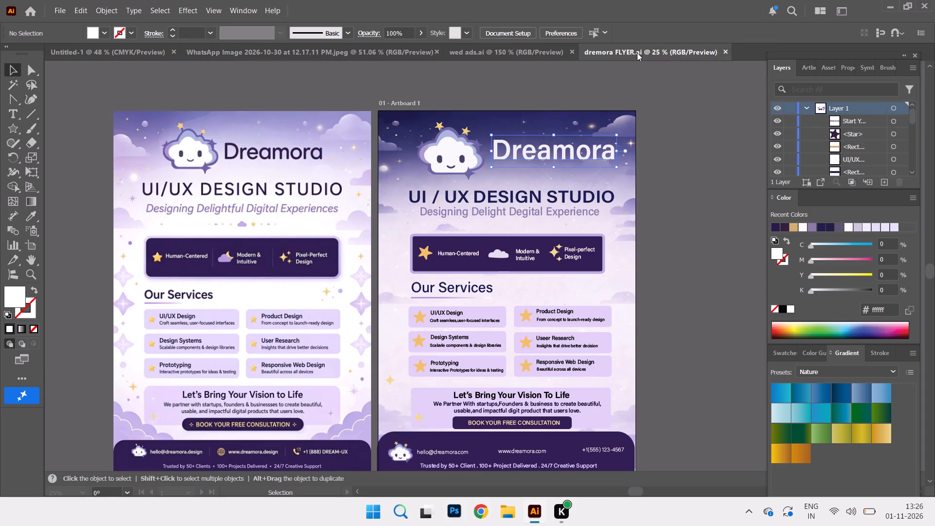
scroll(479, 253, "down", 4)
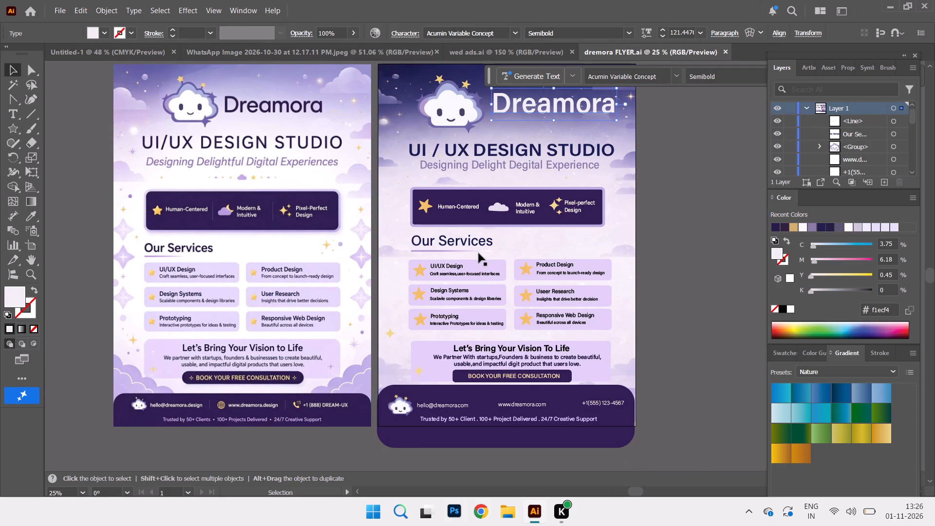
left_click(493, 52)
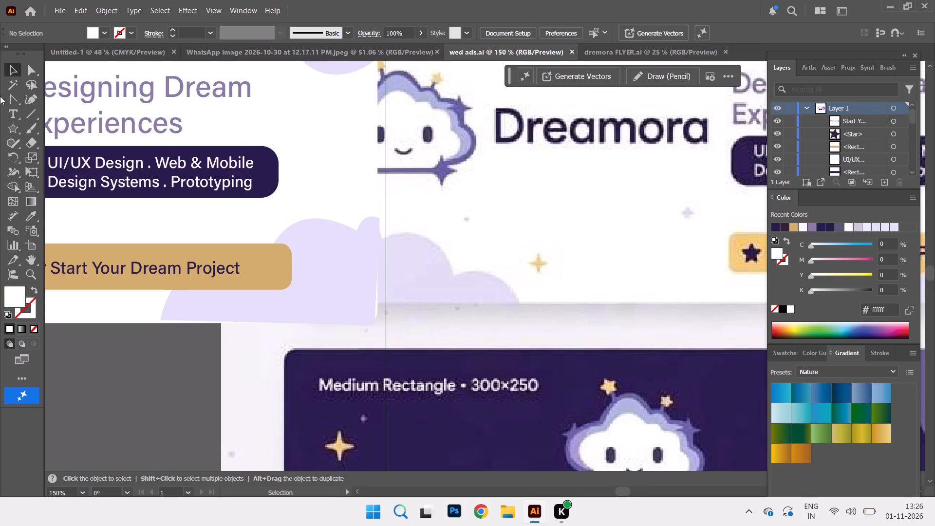
Draw an open three-point arrowhead about 12 pt wide with the Pen tool, just after "Project" on the gold button, and remove its fill.
right_click(12, 97)
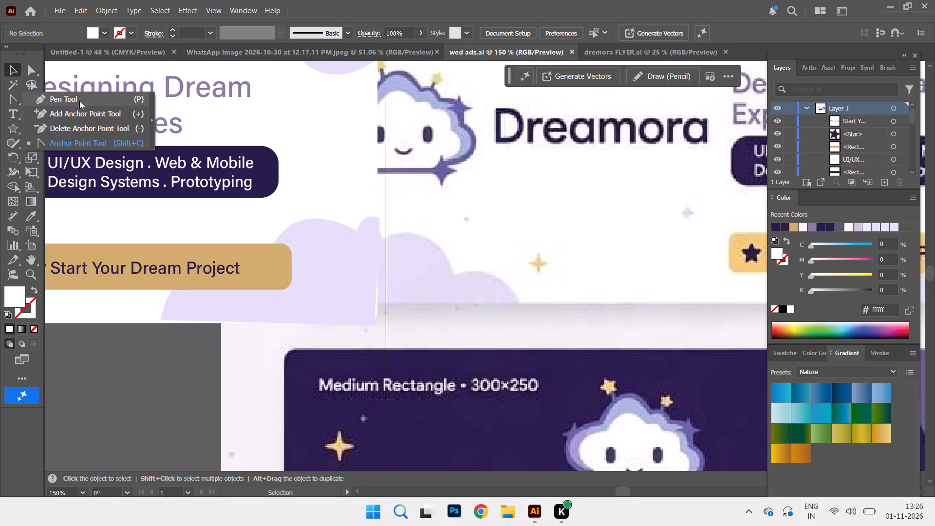
left_click(80, 98)
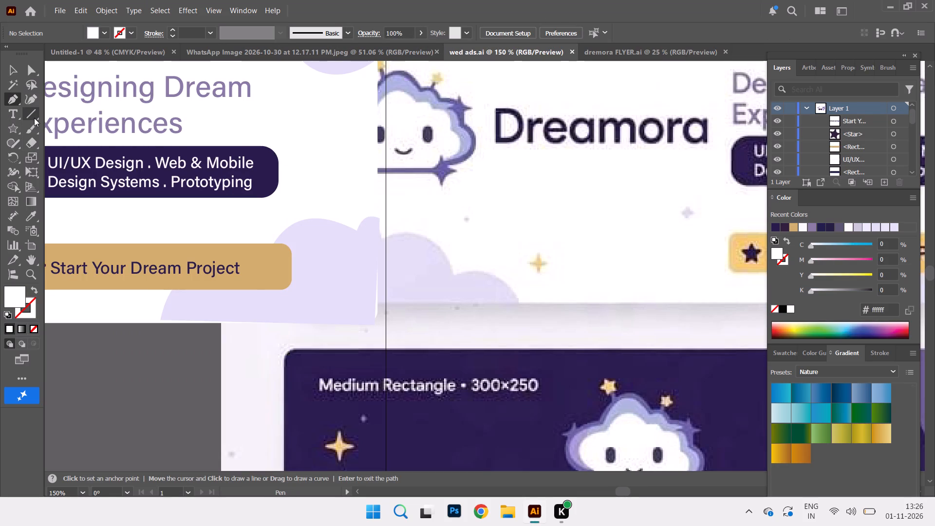
right_click(34, 118)
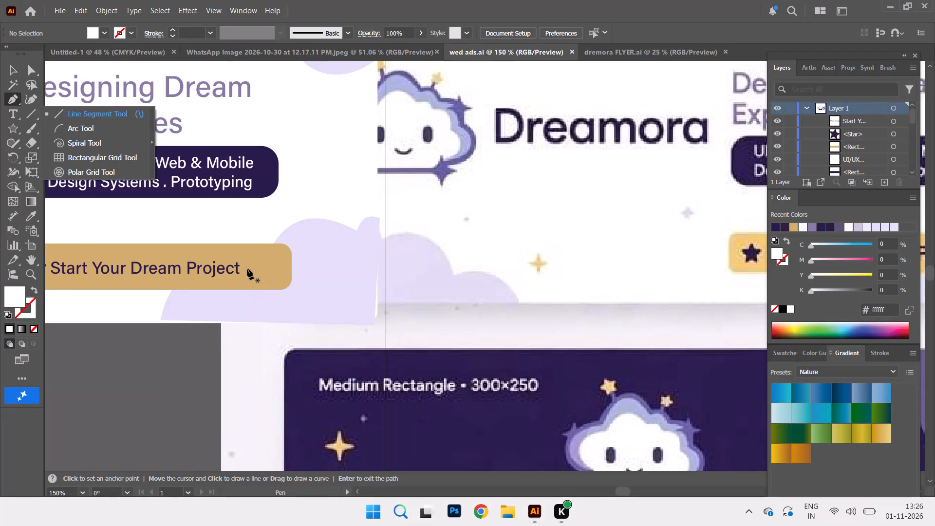
left_click(247, 269)
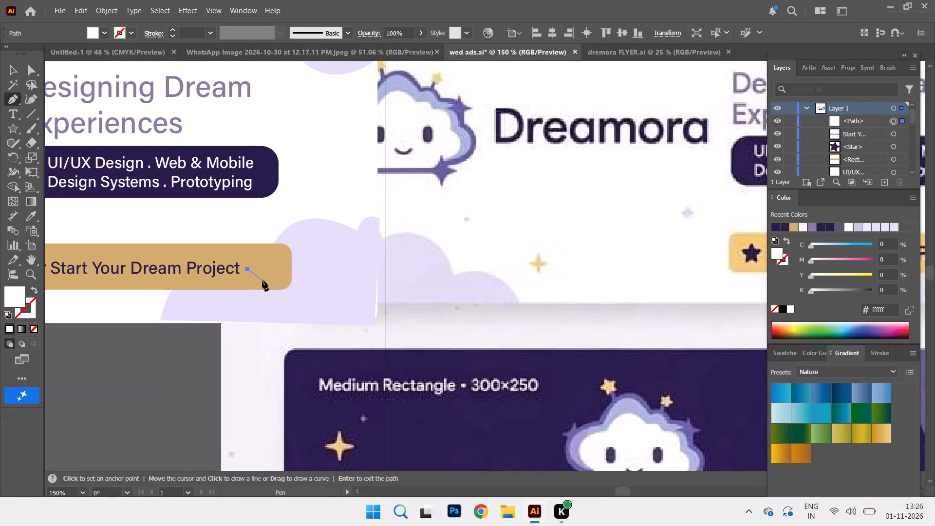
left_click(262, 281)
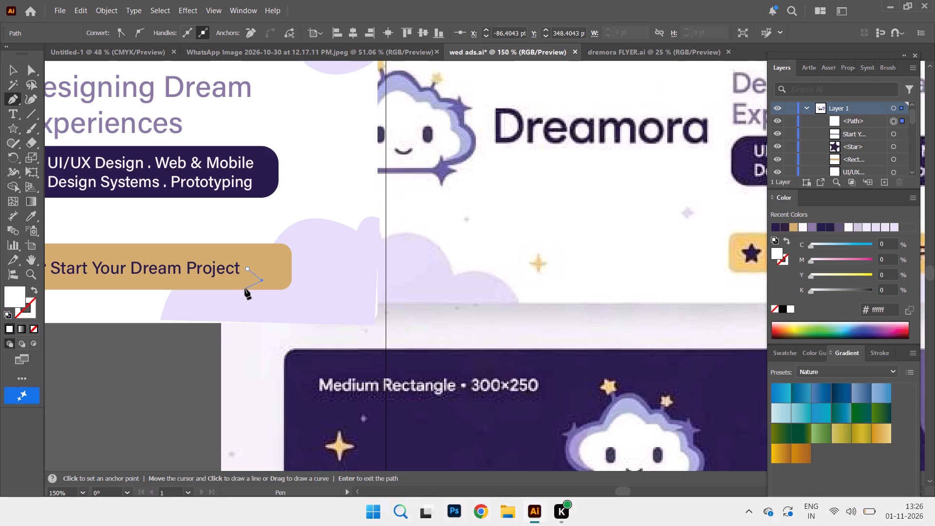
left_click(245, 289)
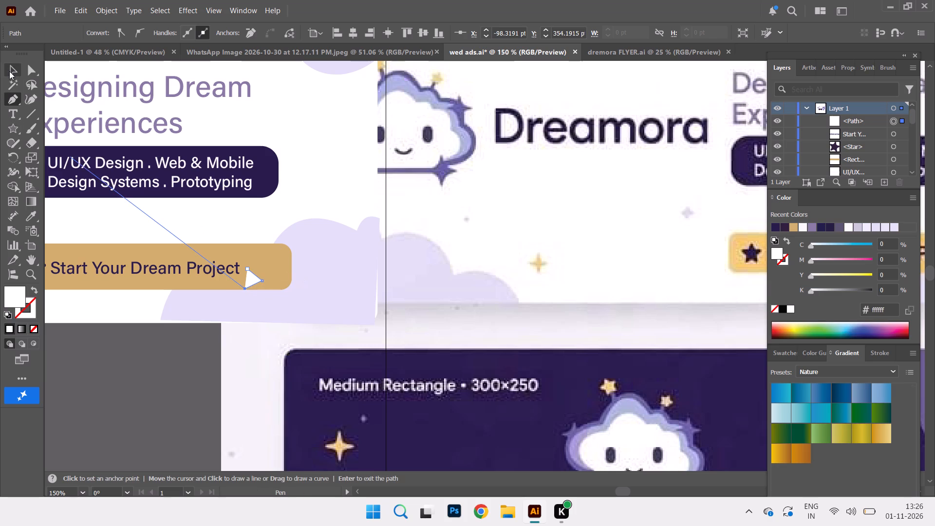
left_click(9, 71)
left_click(33, 329)
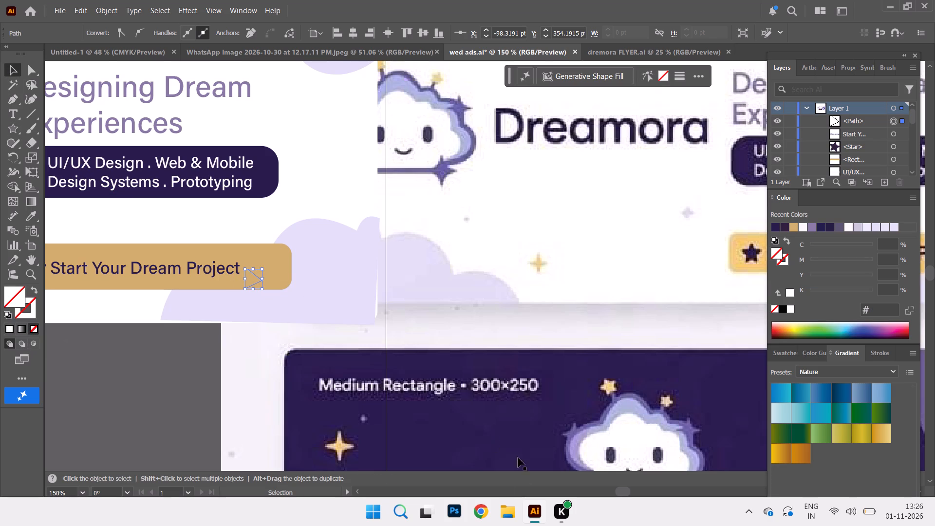
Set the arrowhead's stroke to the dark purple #291d4c sampled from the recreated ad's services pill.
left_click_drag(626, 490, 632, 491)
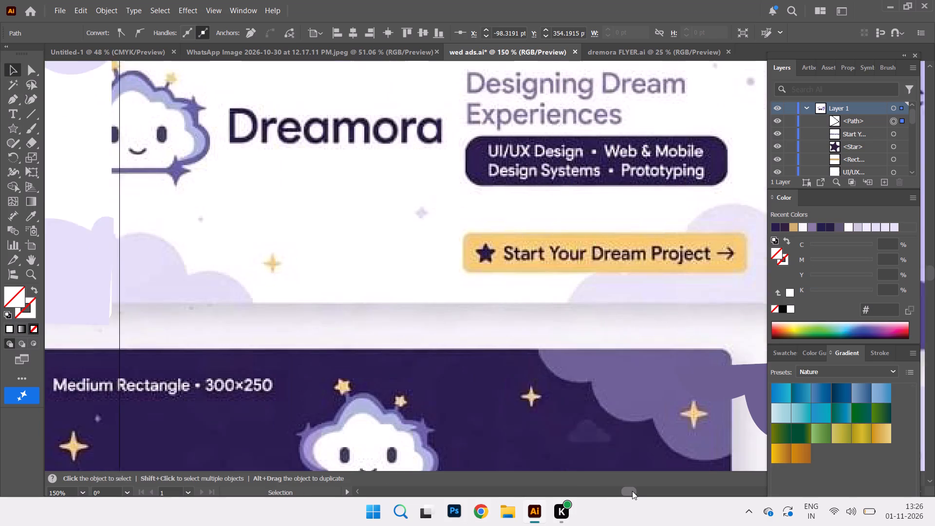
left_click_drag(632, 491, 624, 494)
left_click(624, 494)
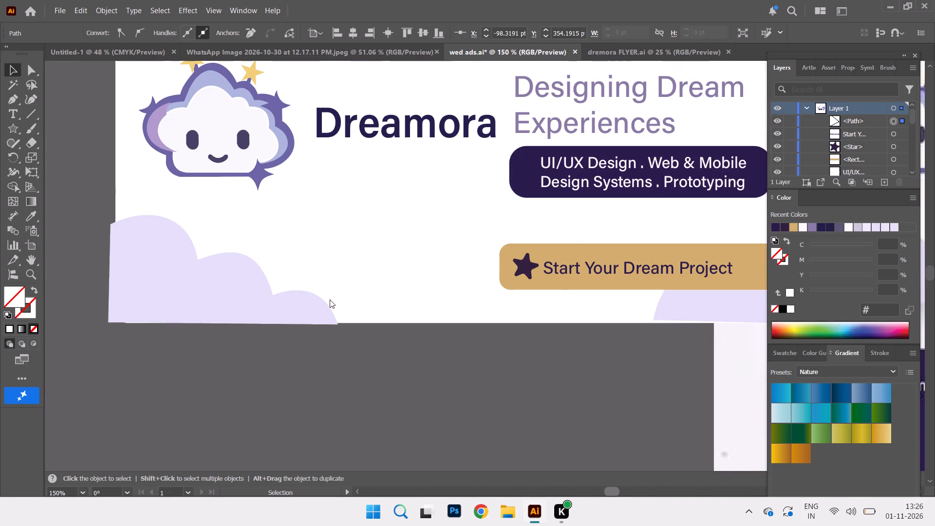
left_click(330, 300)
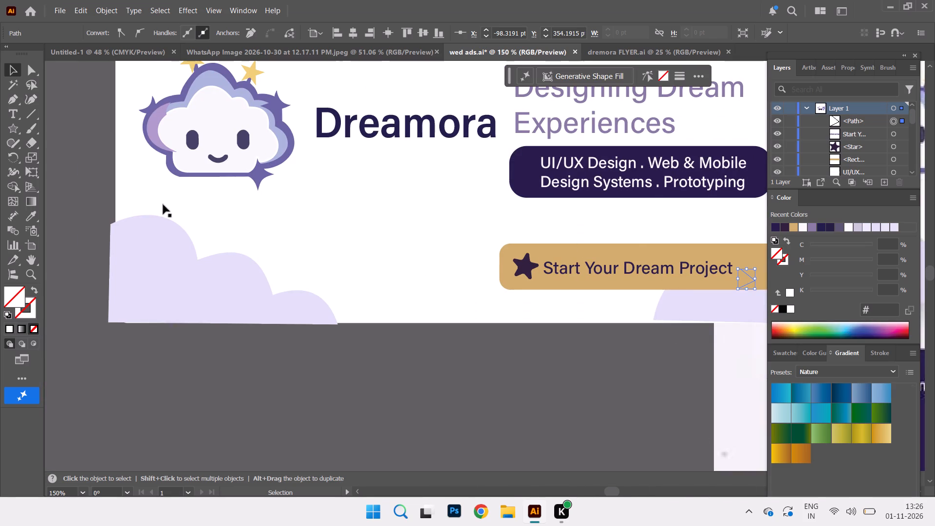
double_click(32, 313)
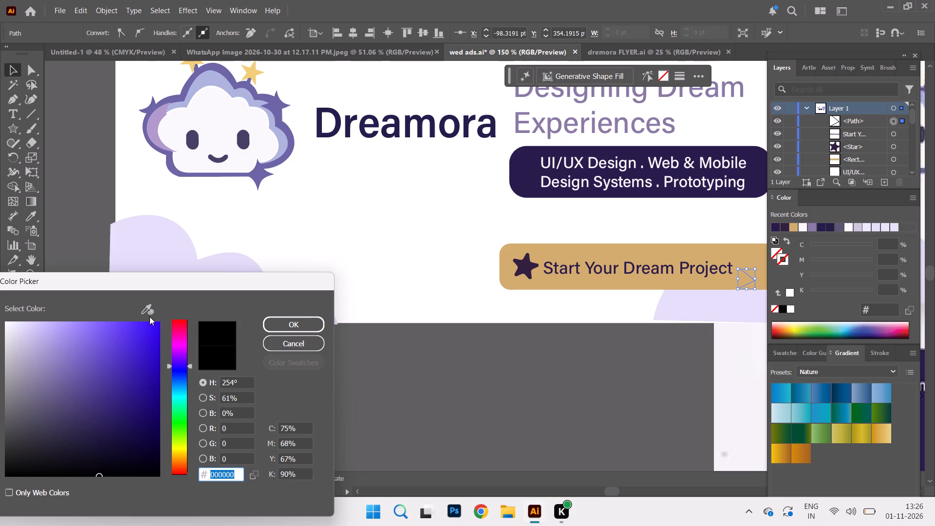
left_click(148, 310)
left_click(527, 185)
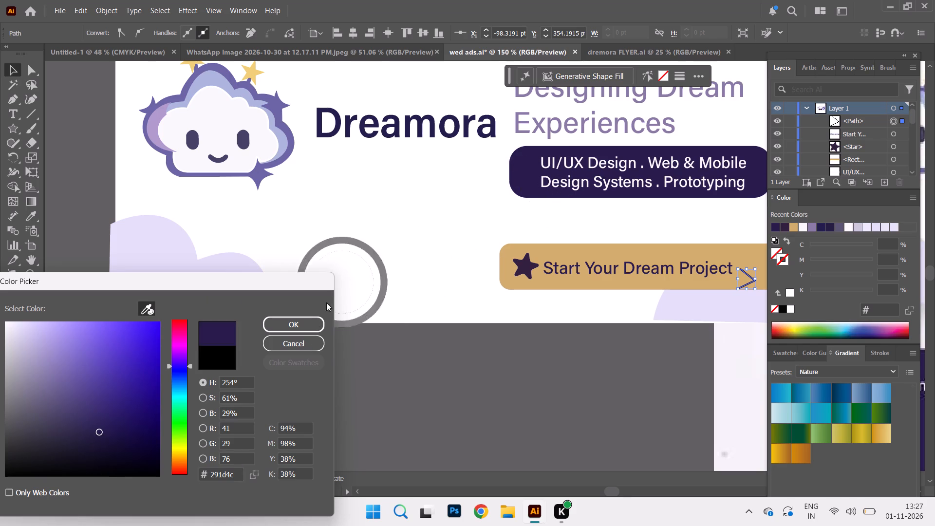
left_click(307, 326)
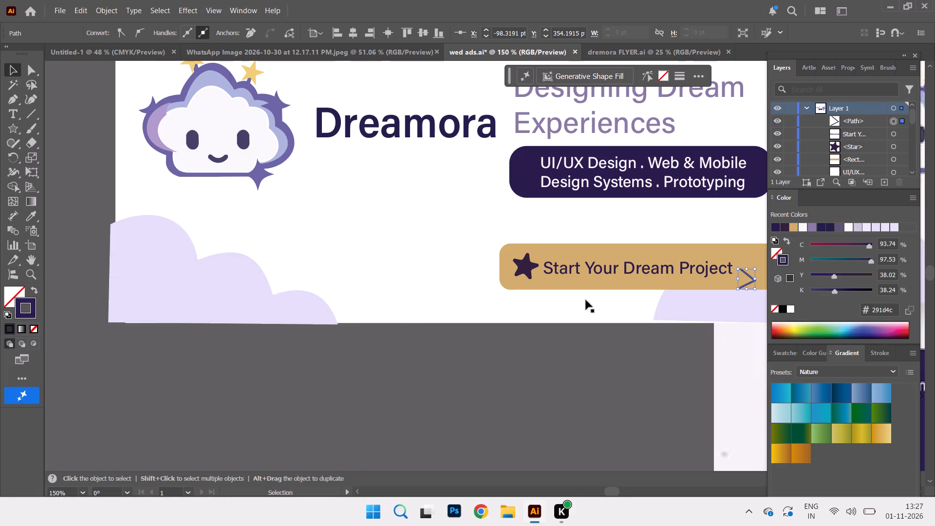
left_click(66, 138)
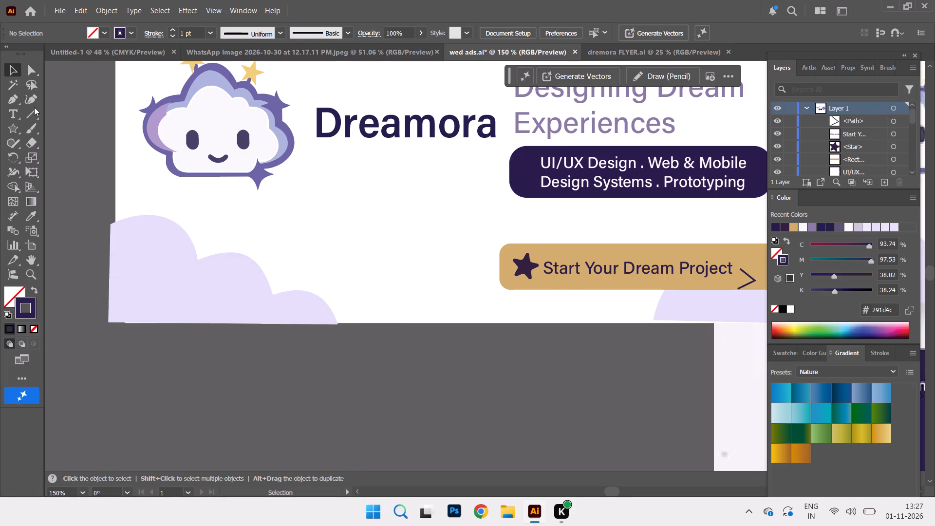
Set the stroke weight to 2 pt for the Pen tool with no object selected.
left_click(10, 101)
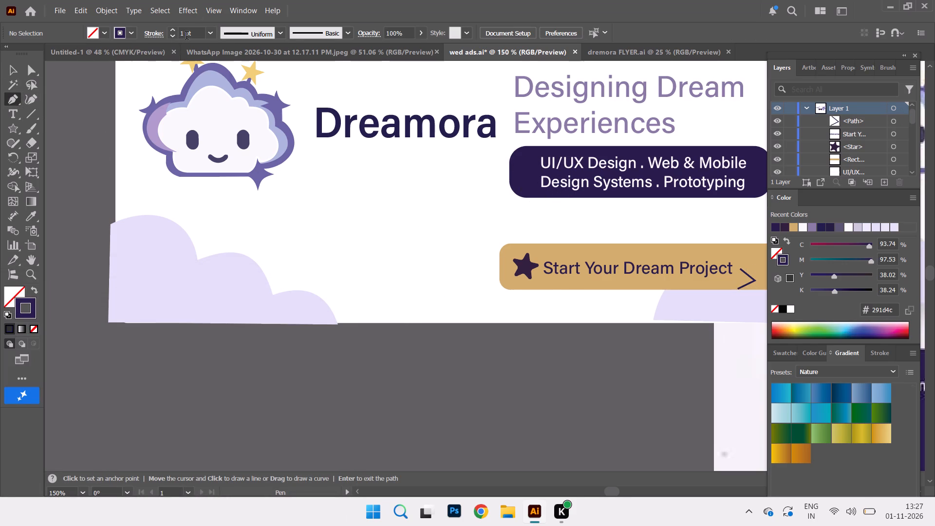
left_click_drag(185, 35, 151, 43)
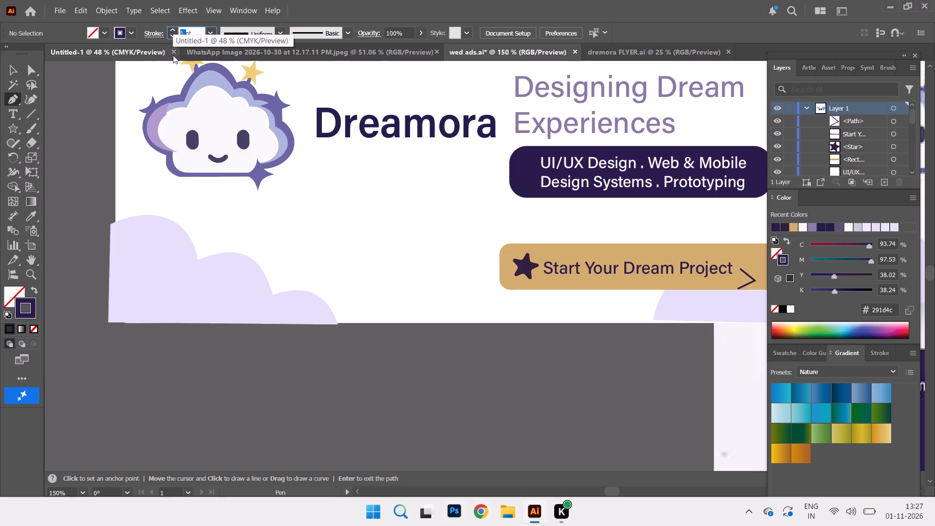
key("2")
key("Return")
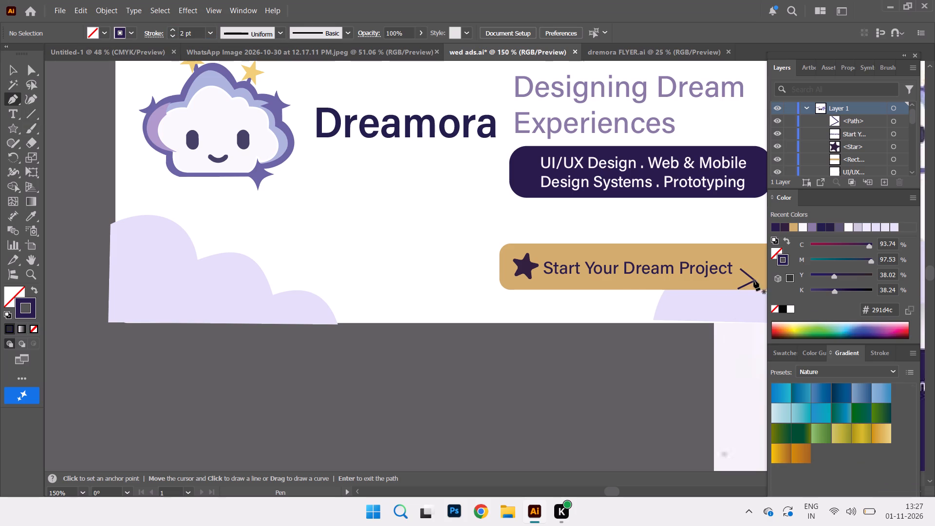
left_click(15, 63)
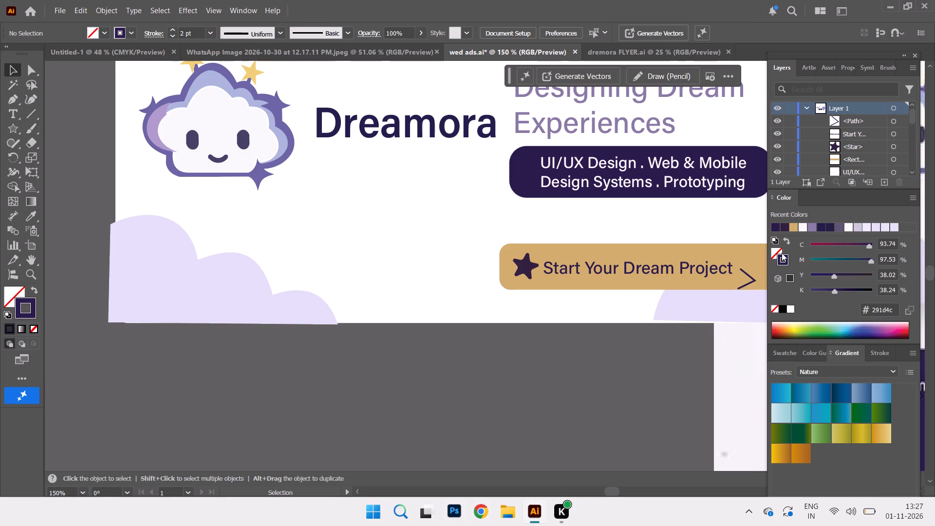
Move the arrowhead near the gold button's far end, away from "Project", and make it slightly smaller.
left_click(611, 494)
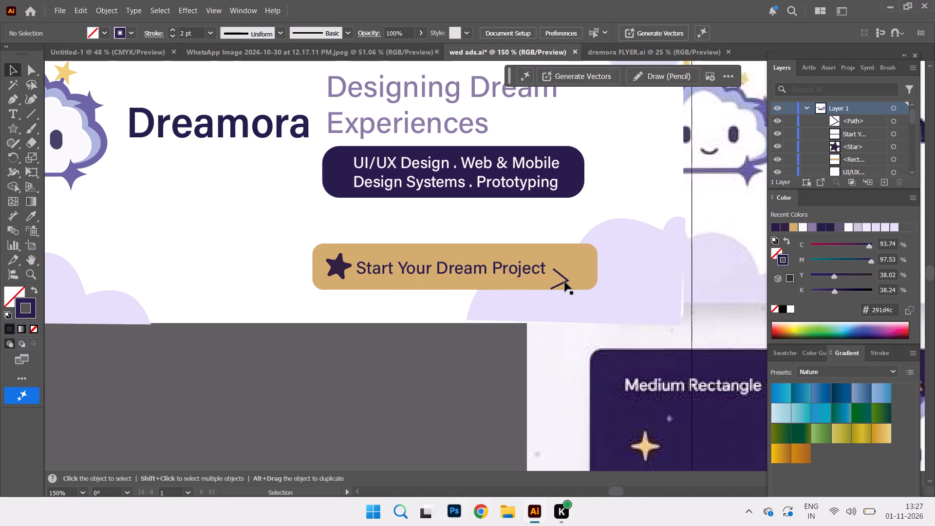
left_click_drag(567, 282, 587, 269)
left_click_drag(587, 256, 582, 258)
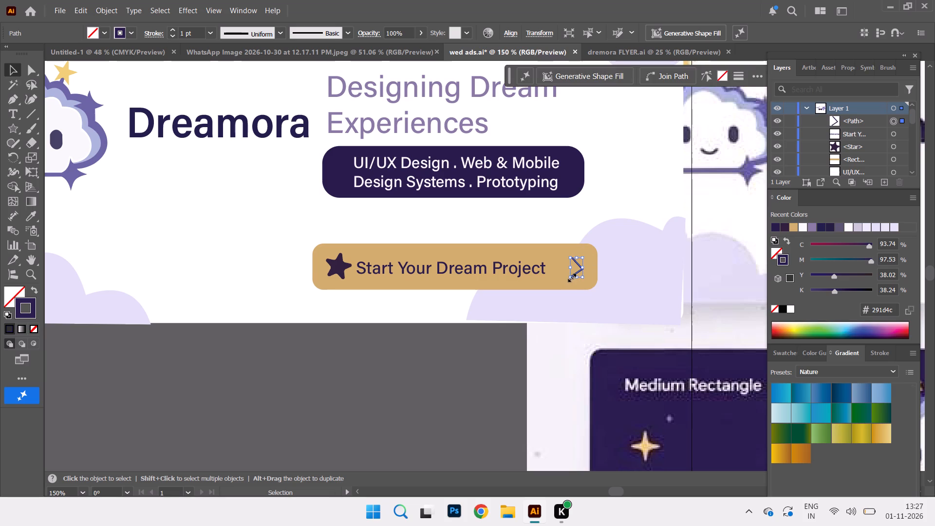
left_click(570, 277)
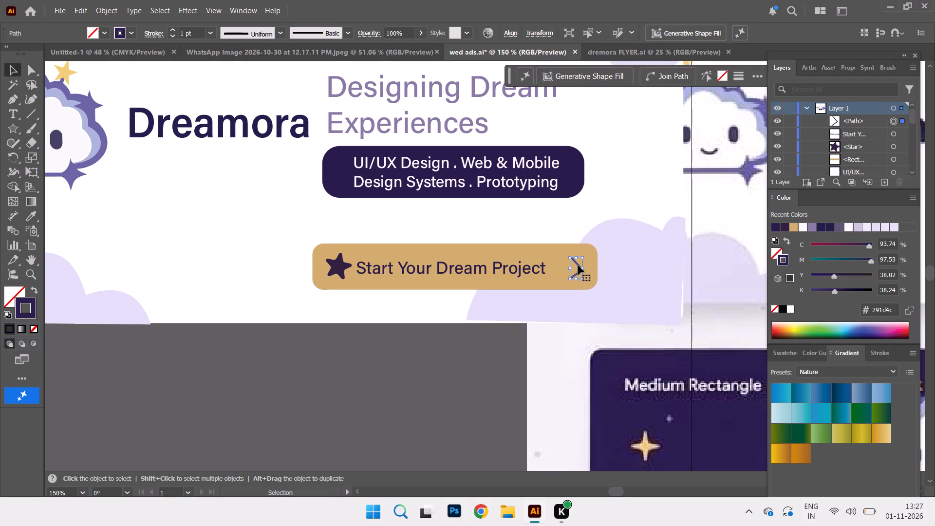
left_click(578, 265)
left_click(586, 258)
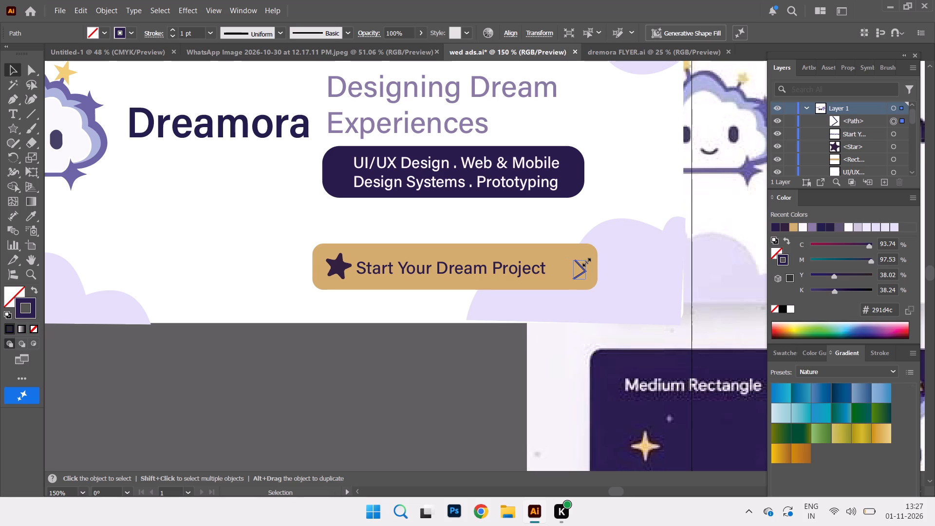
left_click(161, 365)
Draw a nearly horizontal arrow shaft with the Line Segment tool from just after "Project" to the arrowhead's tip.
left_click(34, 113)
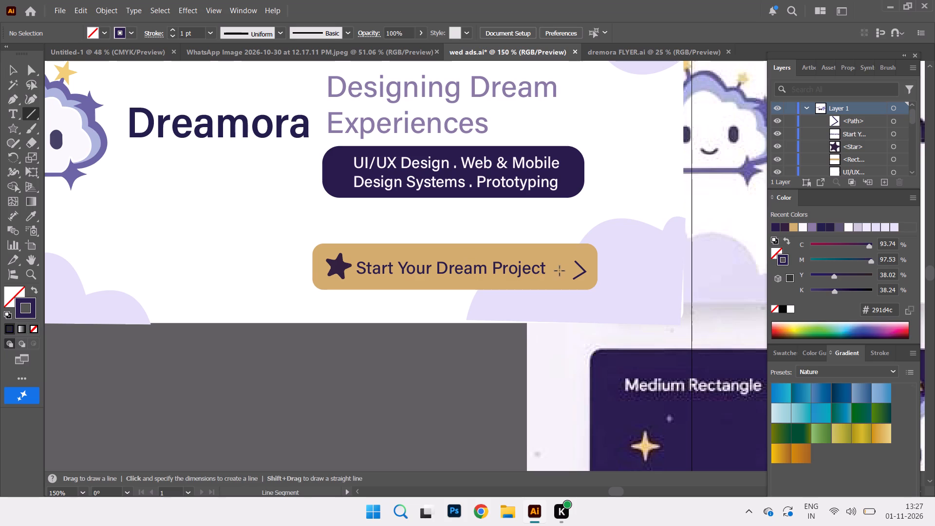
left_click_drag(560, 271, 585, 272)
left_click(585, 272)
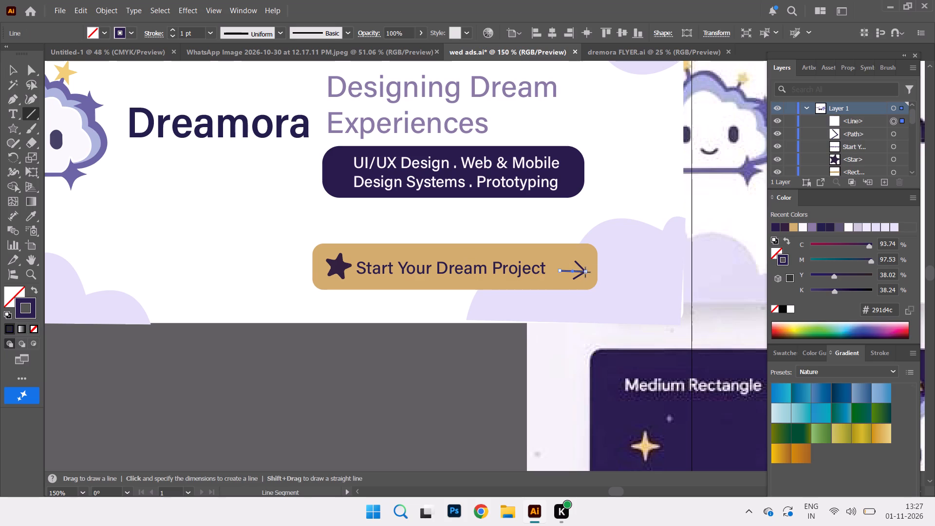
left_click(14, 69)
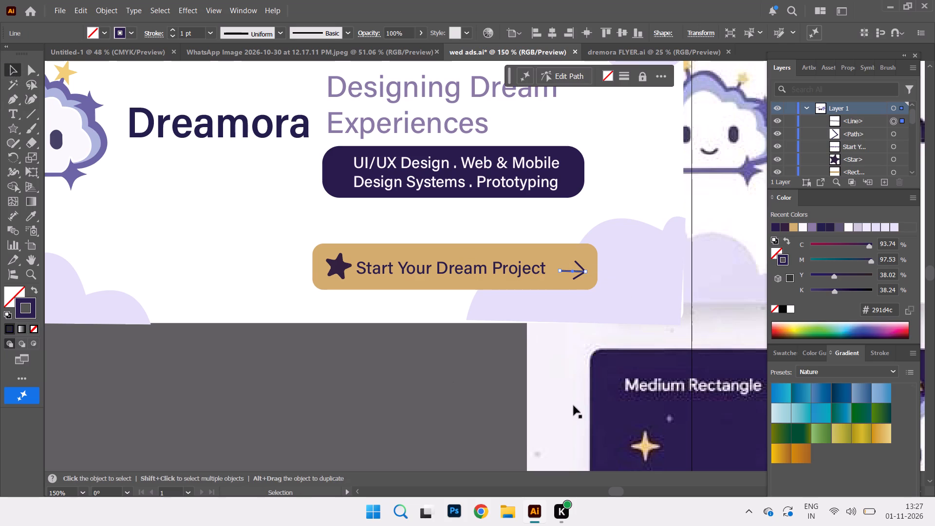
left_click(458, 390)
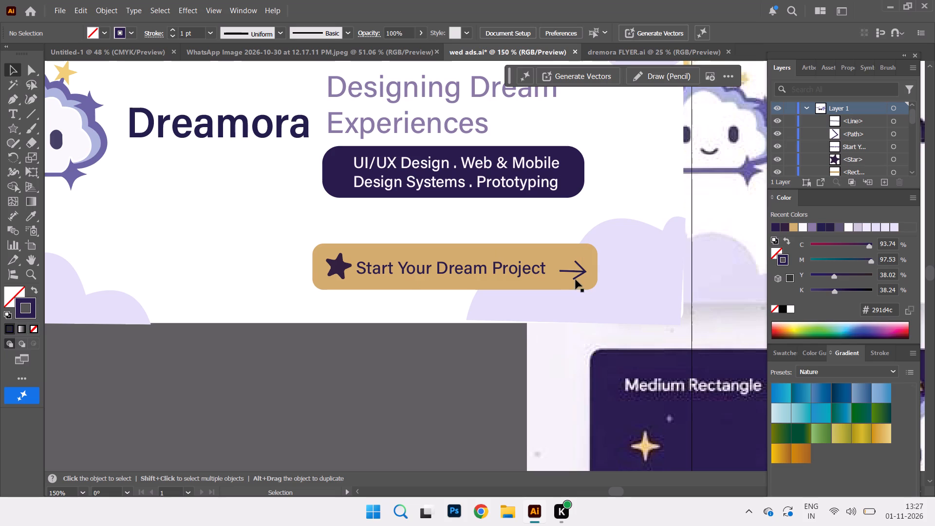
Nudge the arrowhead up by one increment to line its tip up with the shaft.
left_click(576, 280)
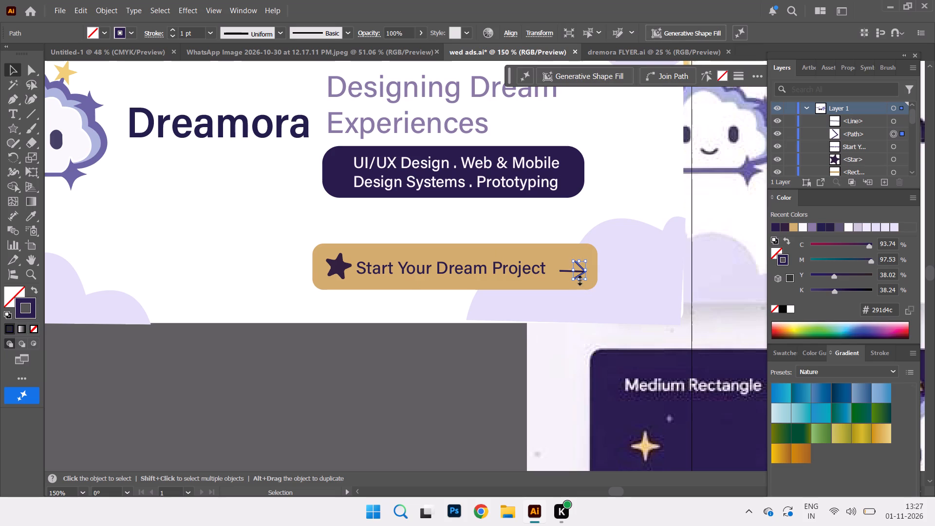
left_click(579, 279)
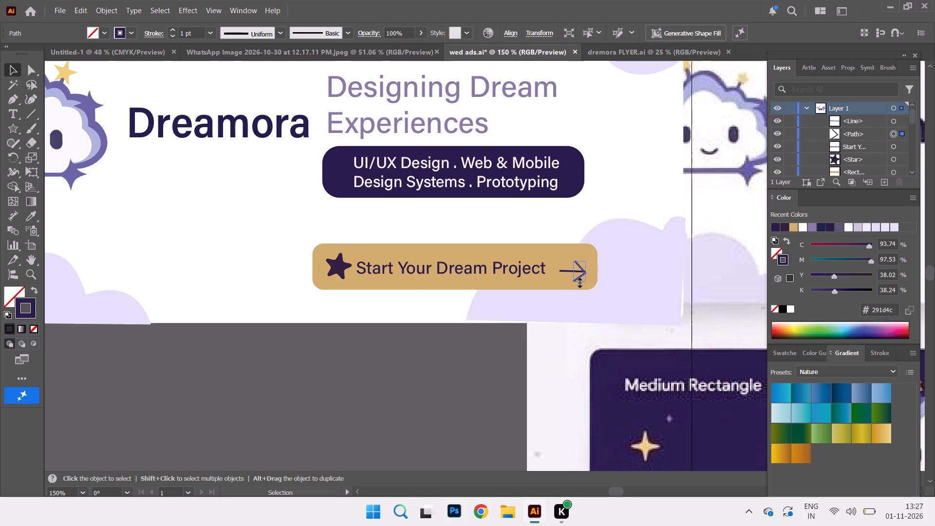
key("Up")
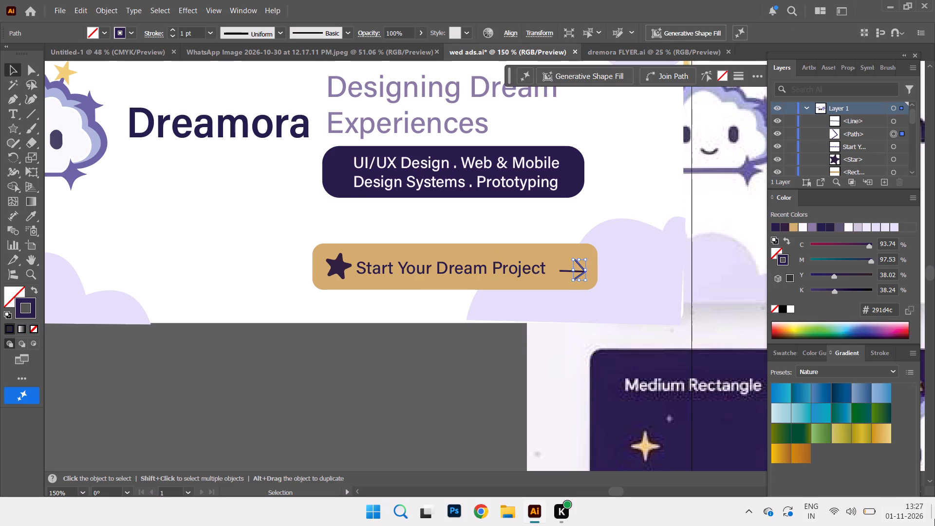
left_click(185, 370)
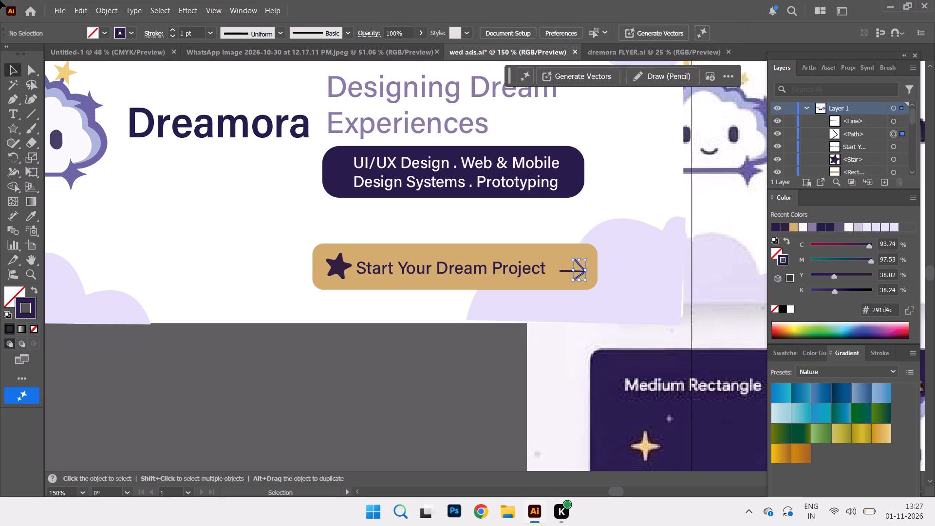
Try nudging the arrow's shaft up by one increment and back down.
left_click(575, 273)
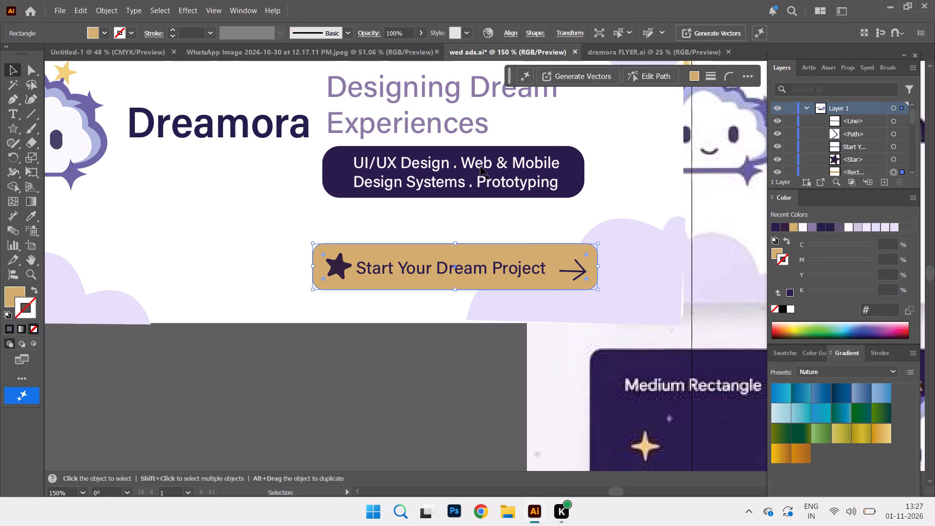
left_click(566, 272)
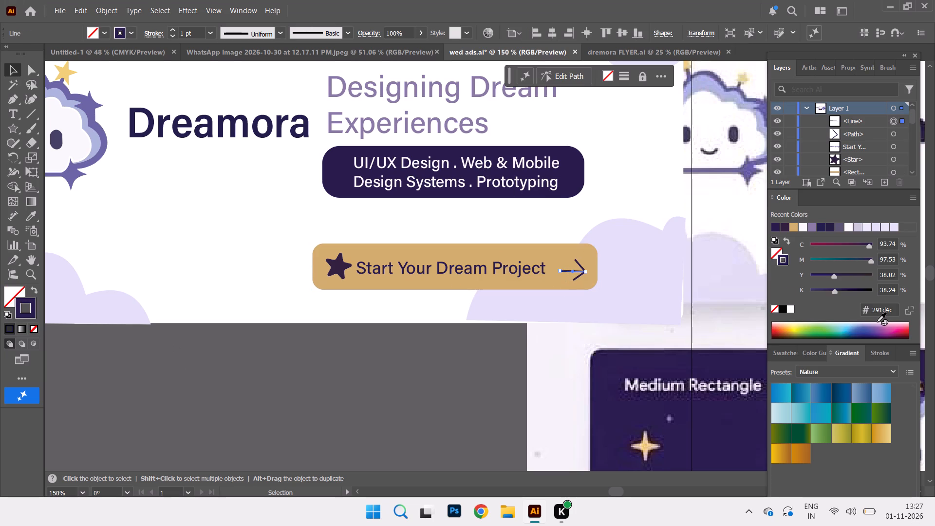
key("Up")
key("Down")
Select the recreated Leaderboard ad's artwork without the reference image and move it onto the empty canvas, clear of the reference.
key("ctrl+minus")
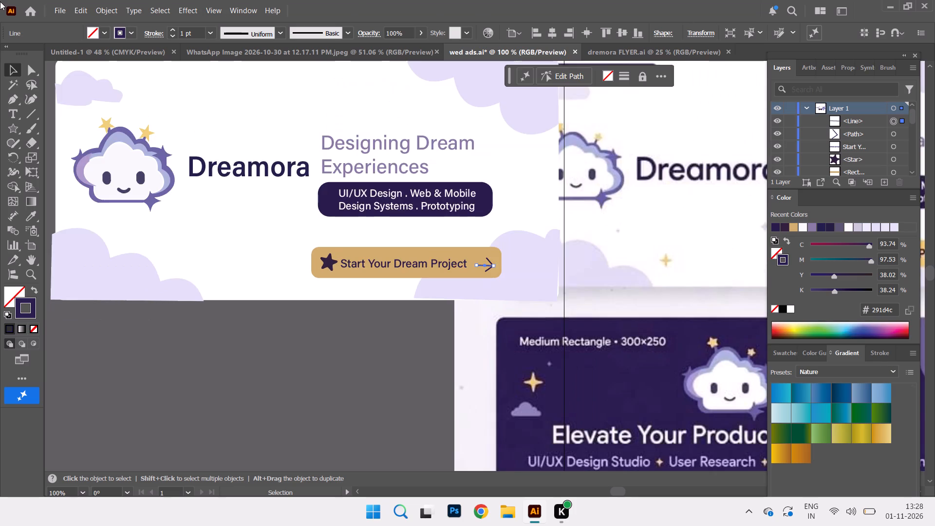
key("ctrl+minus")
key("ctrl+minus")
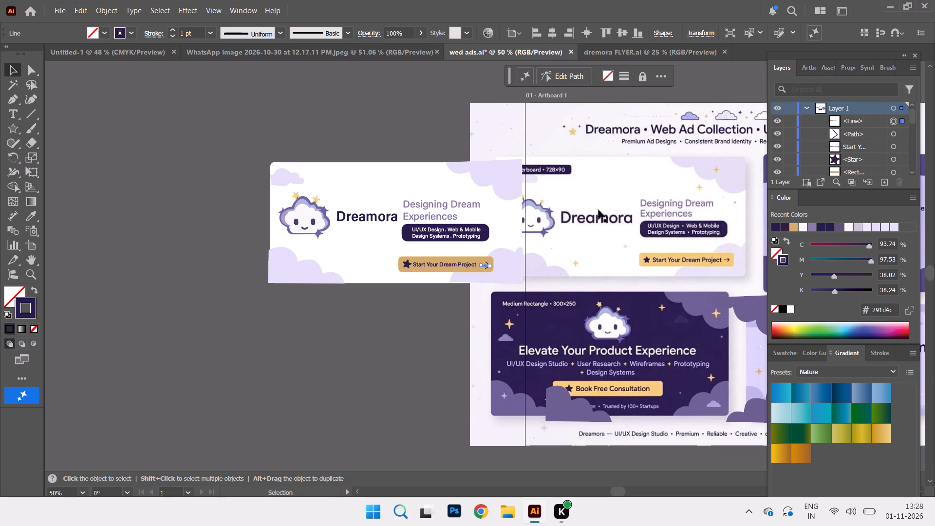
left_click_drag(227, 127, 492, 283)
left_click_drag(492, 283, 504, 271)
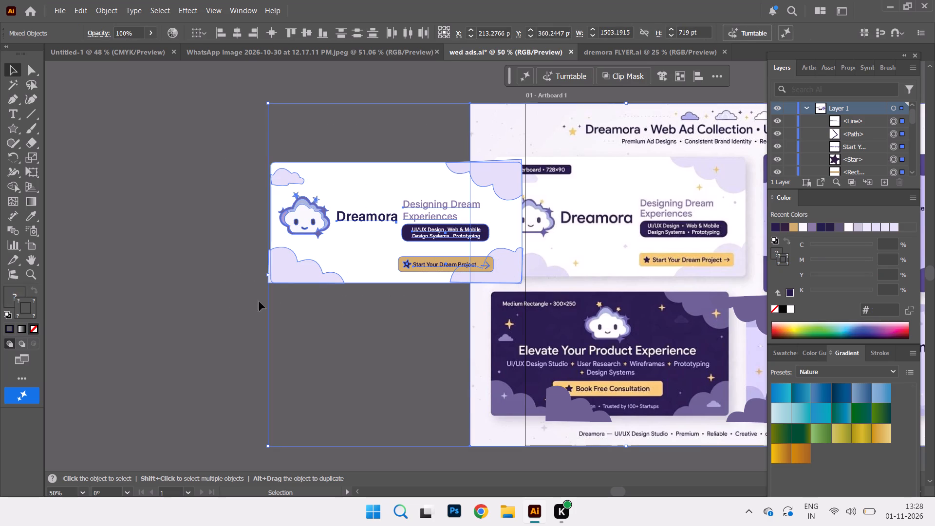
left_click(209, 277)
left_click_drag(226, 137, 461, 286)
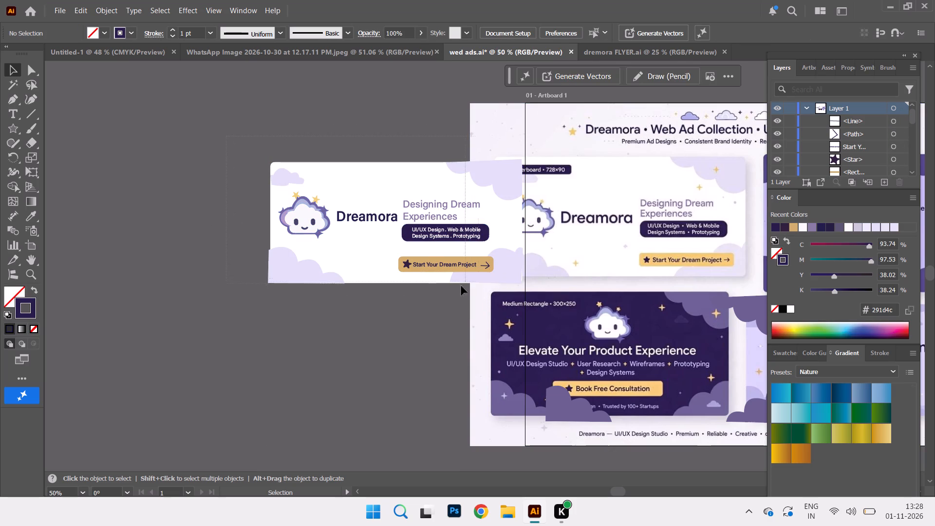
left_click_drag(461, 286, 468, 296)
left_click(468, 296)
left_click_drag(235, 156, 440, 312)
left_click_drag(454, 312, 461, 310)
left_click(461, 310)
left_click_drag(217, 128, 469, 298)
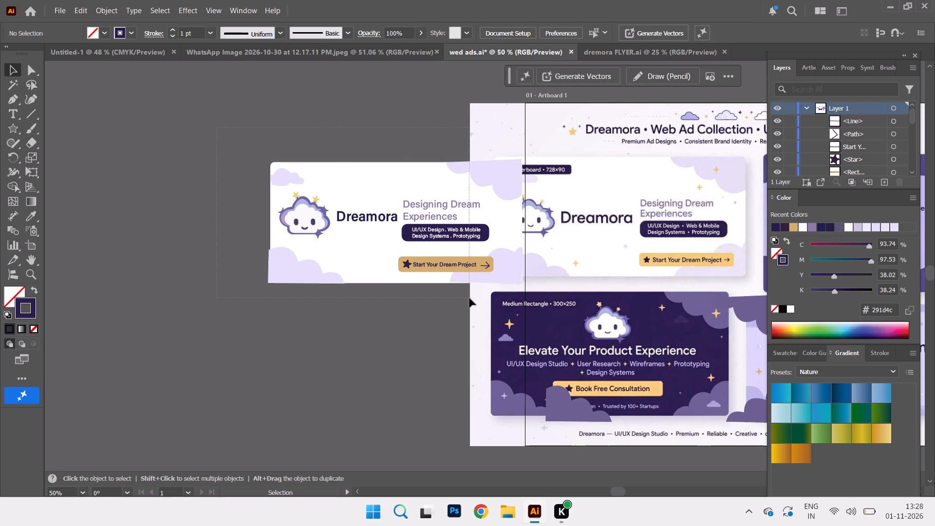
left_click_drag(469, 298, 460, 301)
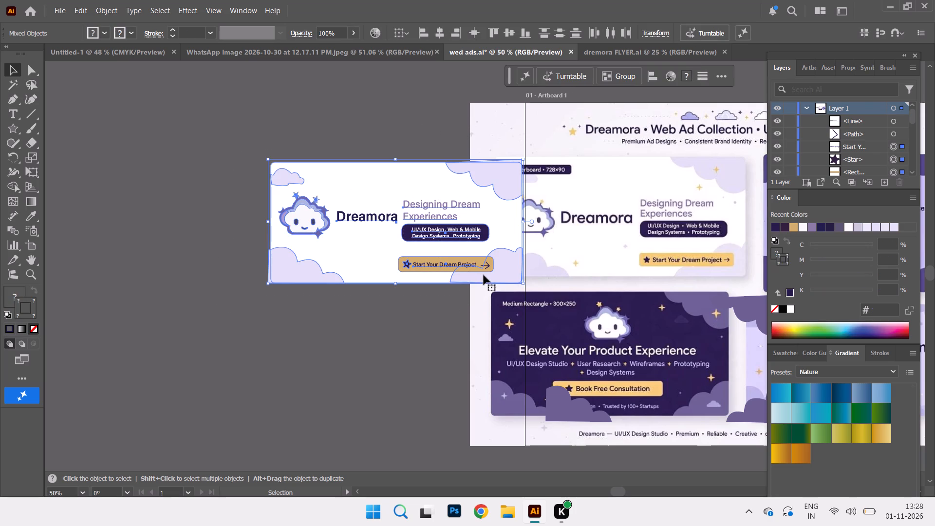
left_click_drag(484, 275, 355, 269)
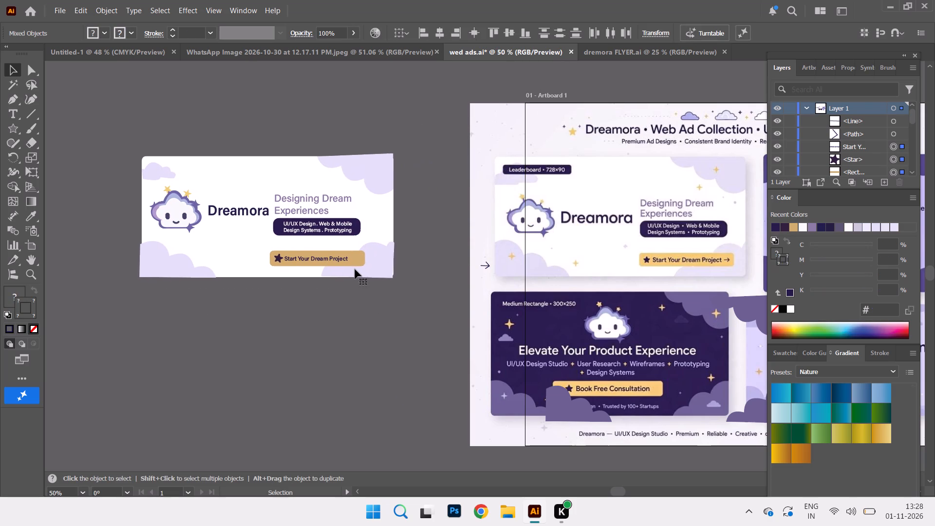
Move the stray arrow shaft back onto the gold button, just after "Project" and roughly level with the text.
left_click_drag(488, 266, 371, 270)
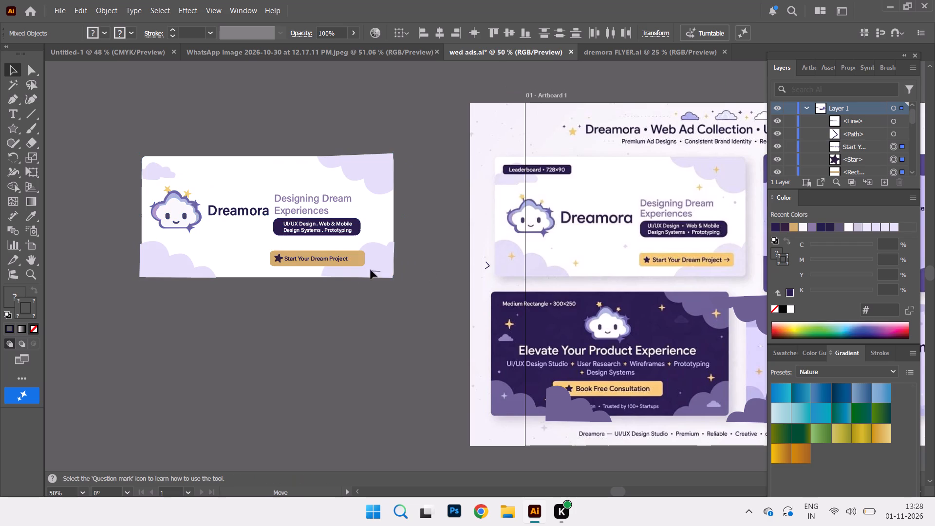
left_click_drag(371, 270, 360, 261)
left_click_drag(360, 261, 360, 261)
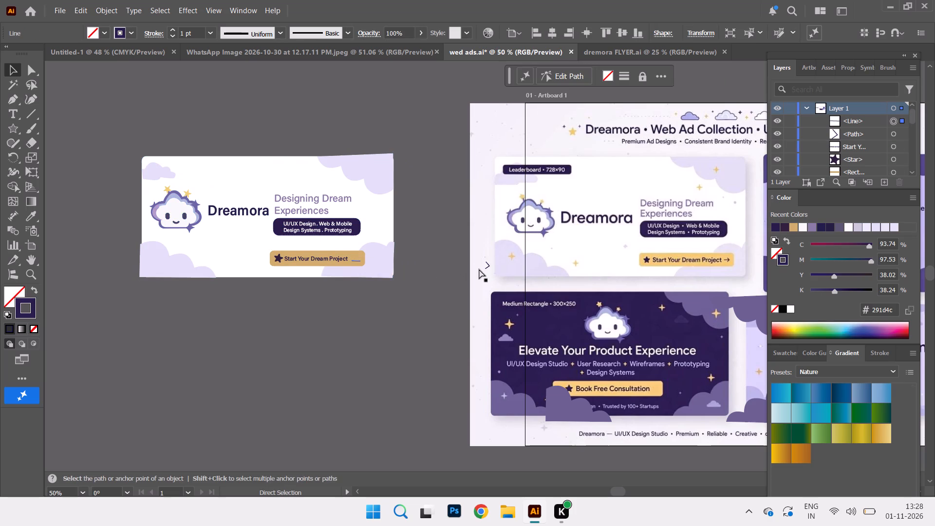
key("ctrl+equal")
key("ctrl+equal")
key("ctrl+equal")
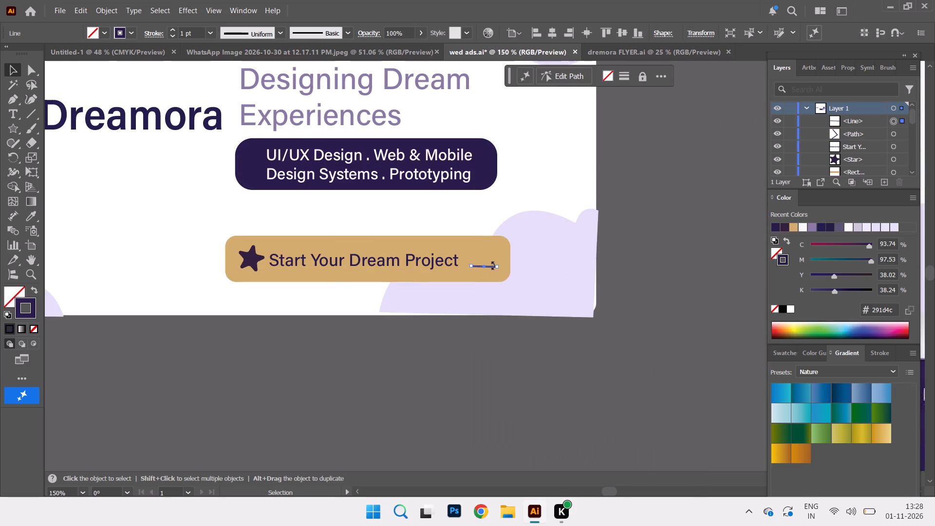
left_click(502, 267)
left_click_drag(486, 267, 482, 263)
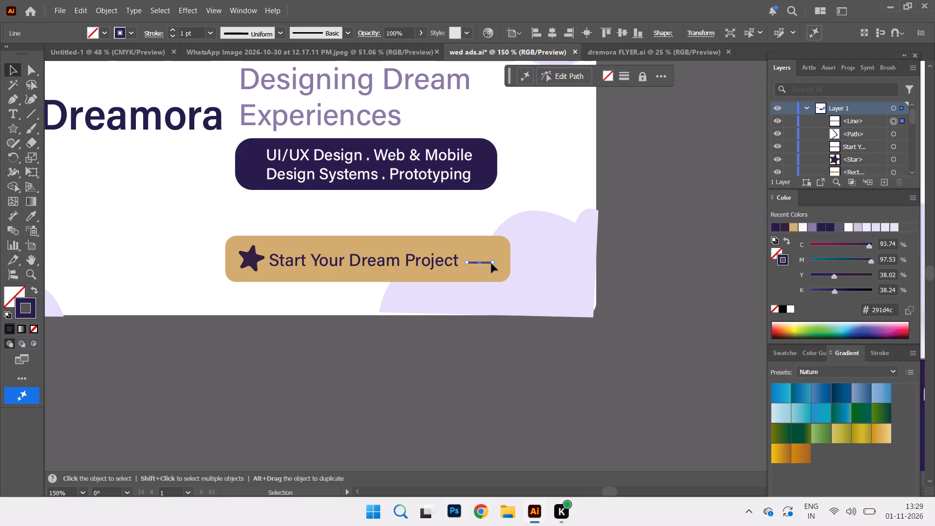
left_click_drag(496, 262, 488, 263)
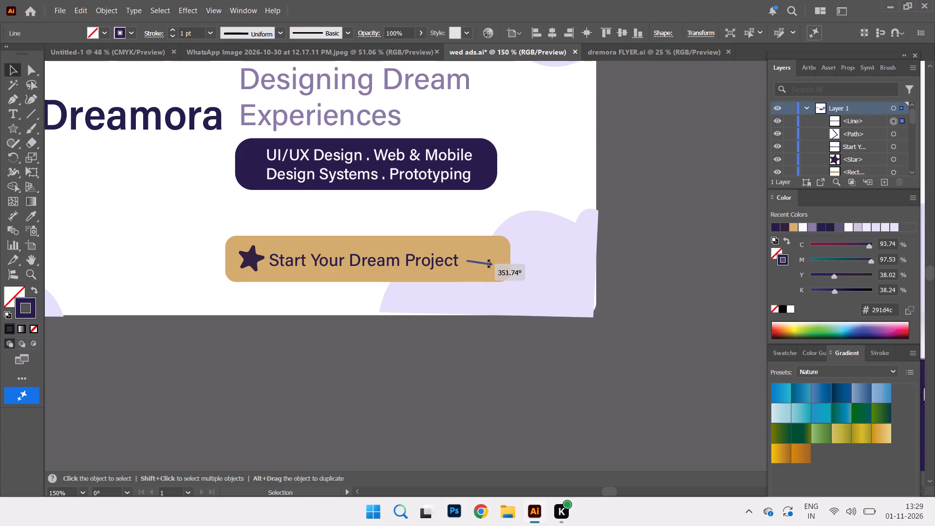
left_click_drag(488, 263, 487, 263)
left_click(487, 263)
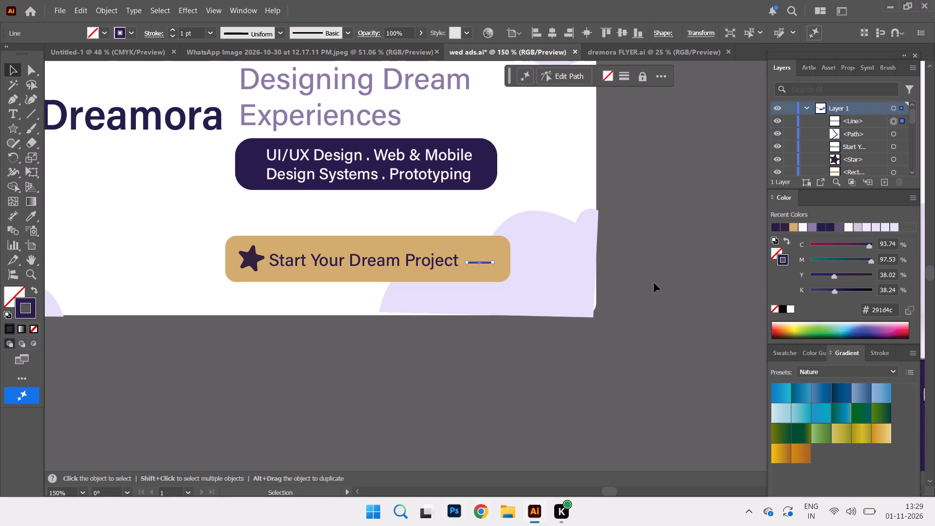
Move the stray arrowhead onto the end of the gold button's shaft, nudge it one increment towards "Project", and deselect it.
left_click(658, 283)
left_click_drag(604, 489, 612, 492)
left_click_drag(456, 280, 147, 234)
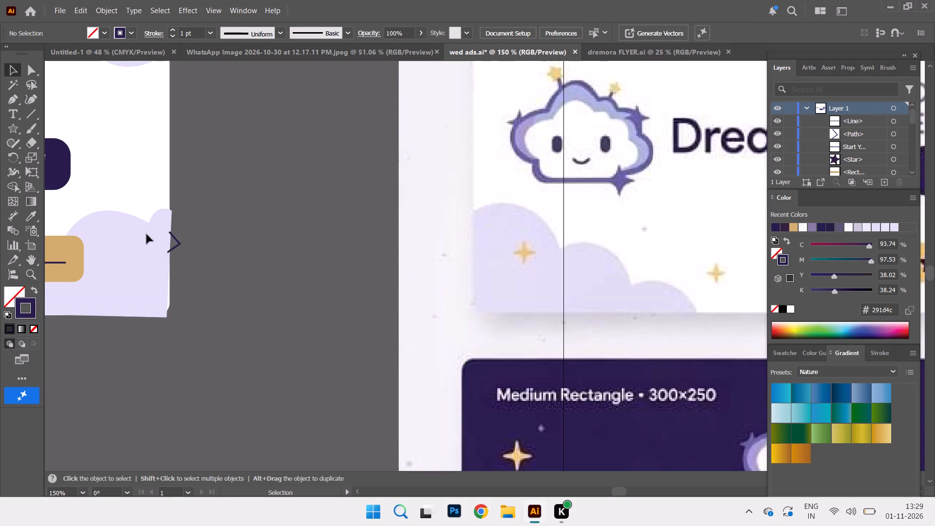
left_click_drag(147, 234, 69, 261)
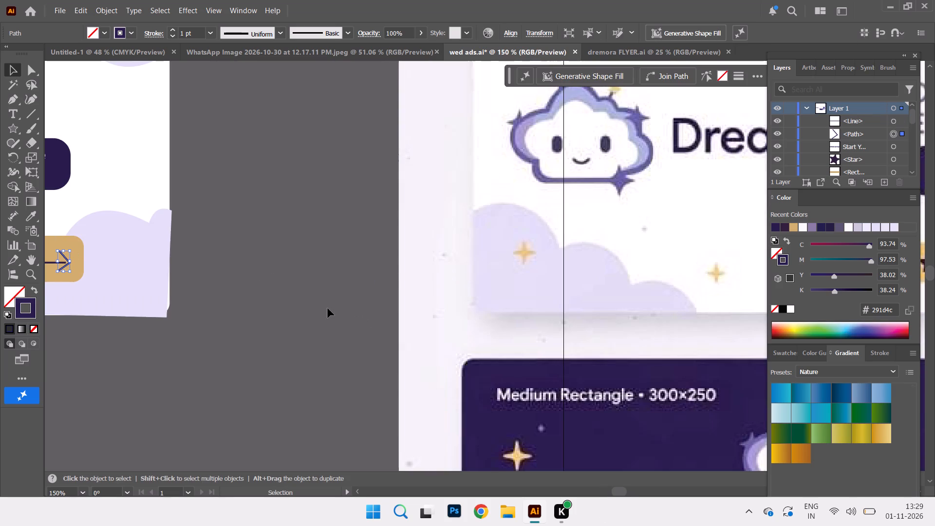
key("Left")
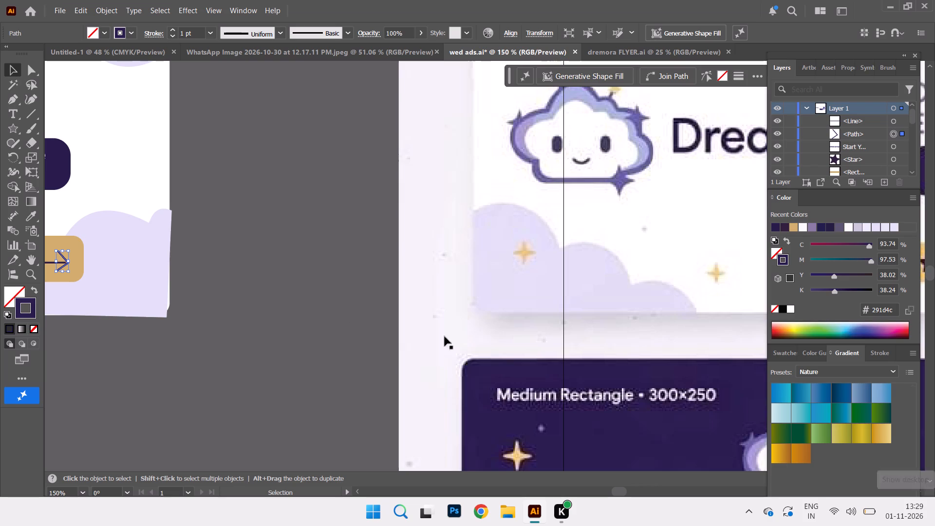
left_click(252, 297)
Save the web ads document with the whole recreated ad in view.
key("ctrl+minus")
key("ctrl+minus")
key("ctrl+minus")
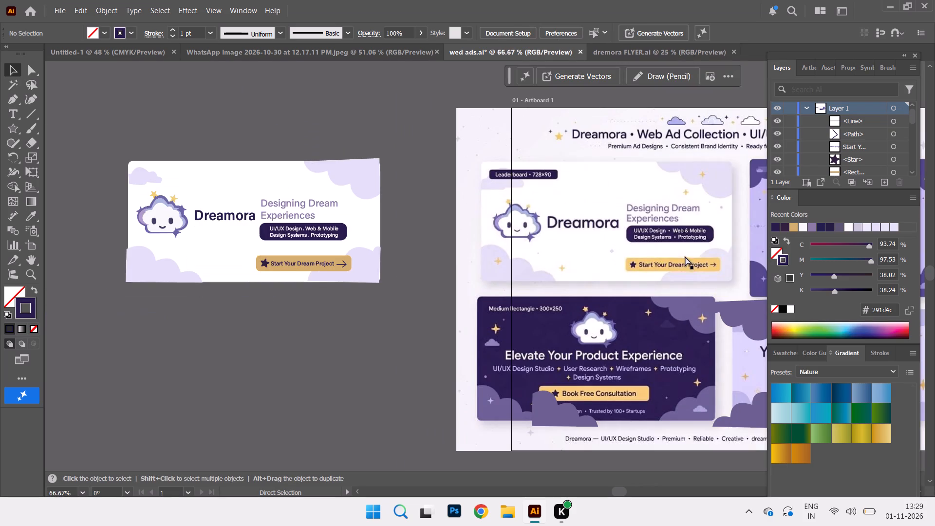
left_click(51, 10)
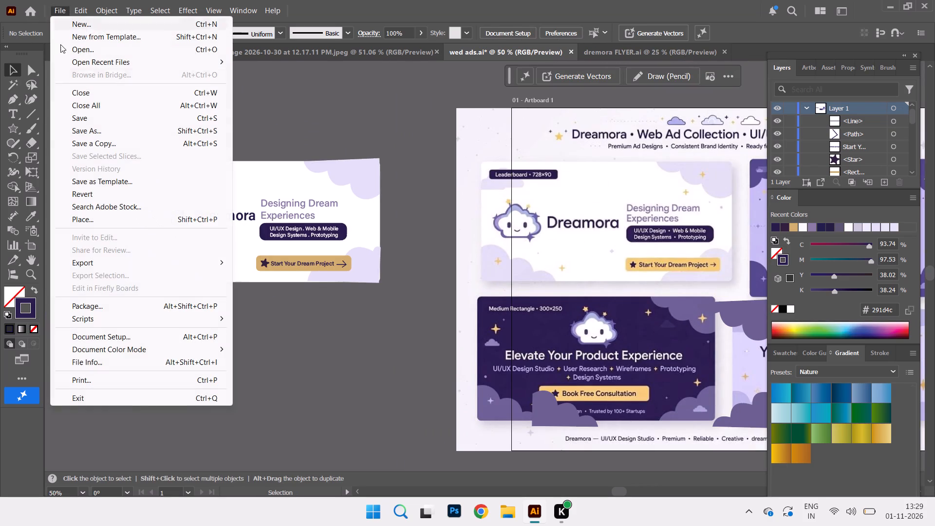
left_click(118, 122)
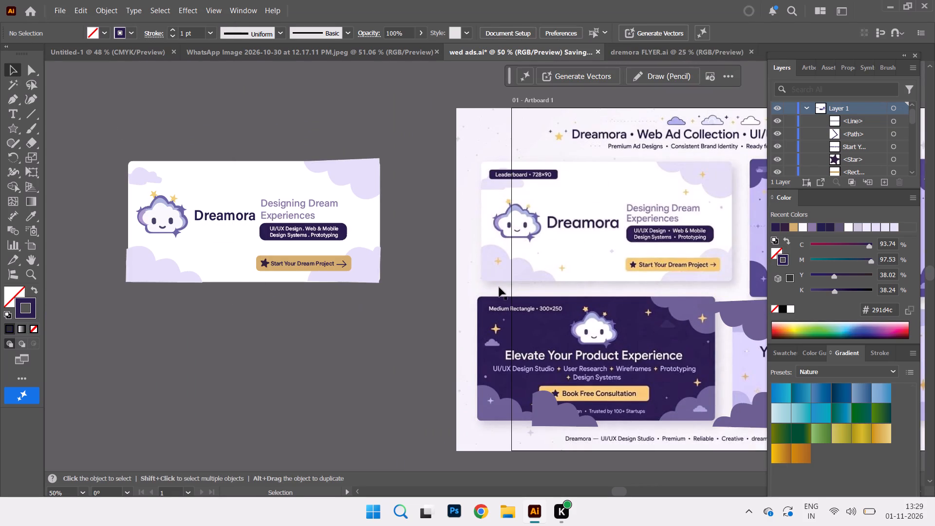
Shift the Web Ad Collection reference image sideways so its outer edge nearly lines up with the edge of Artboard 1.
left_click_drag(623, 491, 636, 493)
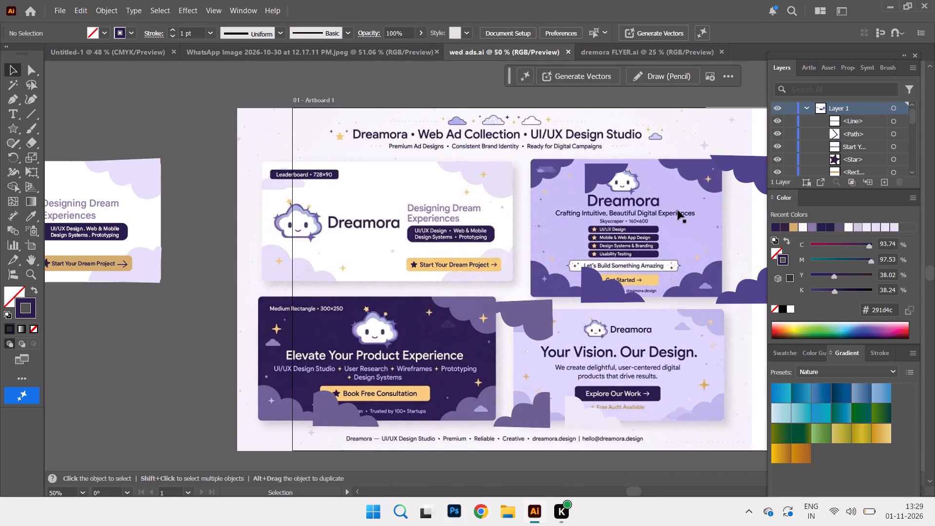
left_click_drag(678, 210, 698, 215)
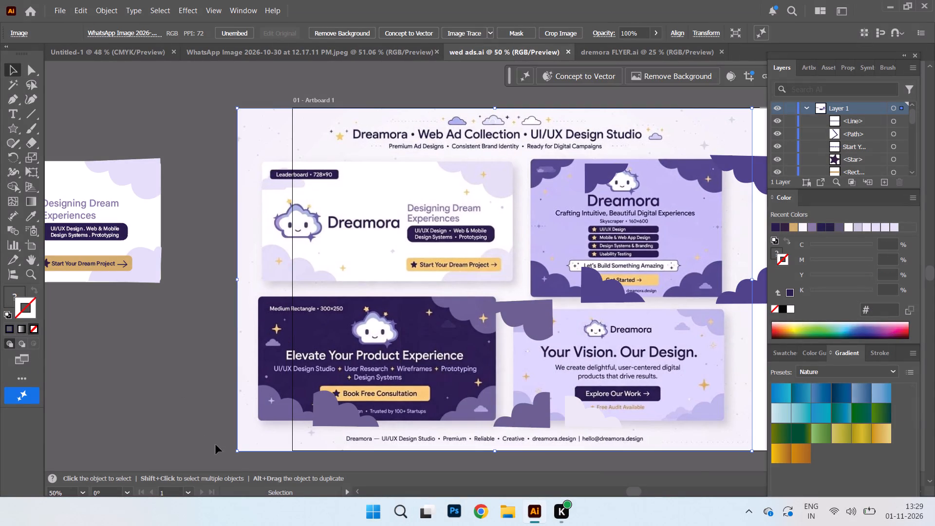
left_click(197, 433)
left_click_drag(711, 288, 576, 289)
left_click_drag(551, 354, 741, 354)
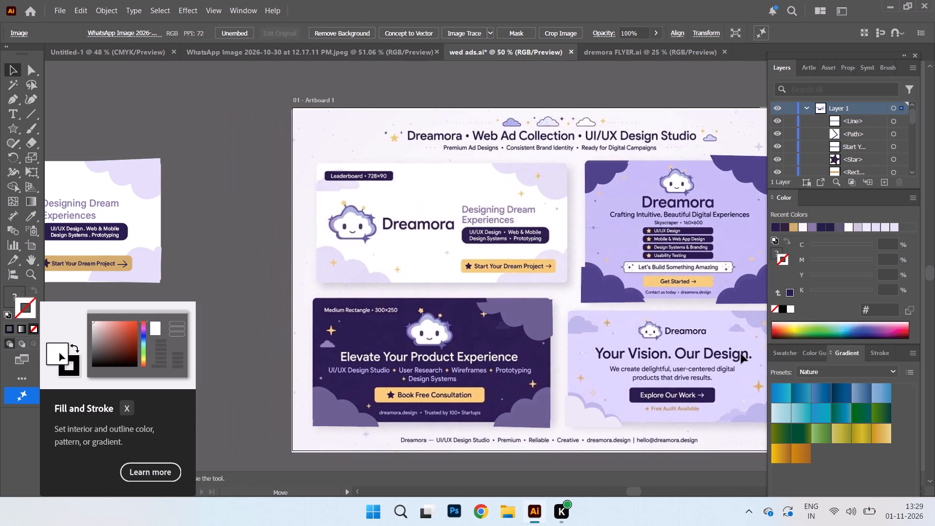
left_click_drag(741, 354, 737, 353)
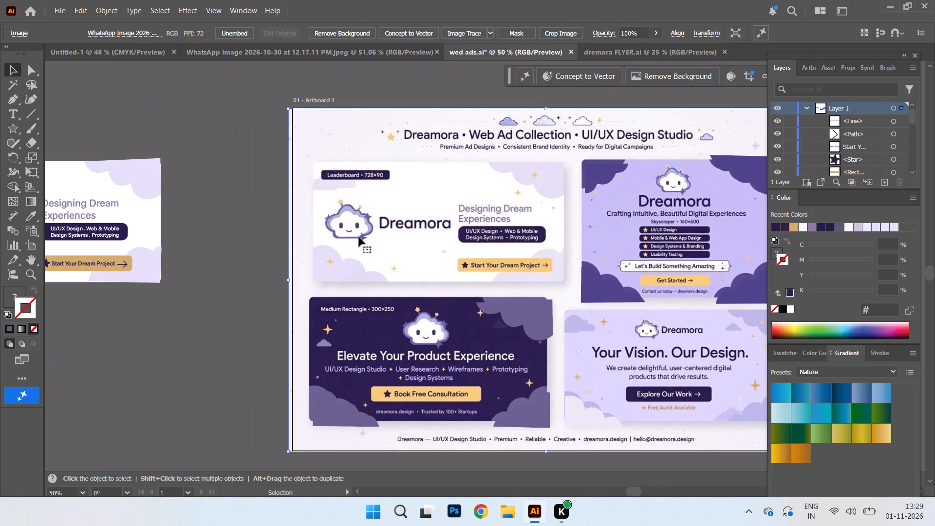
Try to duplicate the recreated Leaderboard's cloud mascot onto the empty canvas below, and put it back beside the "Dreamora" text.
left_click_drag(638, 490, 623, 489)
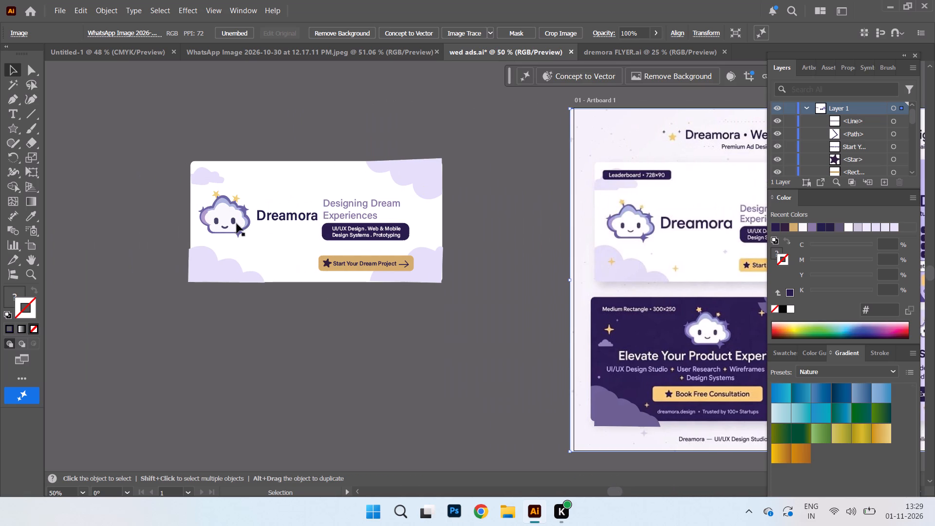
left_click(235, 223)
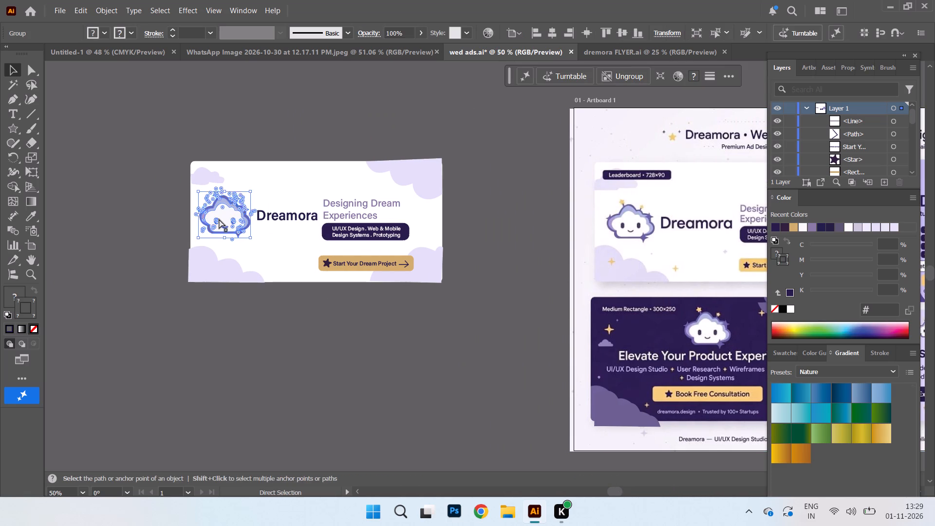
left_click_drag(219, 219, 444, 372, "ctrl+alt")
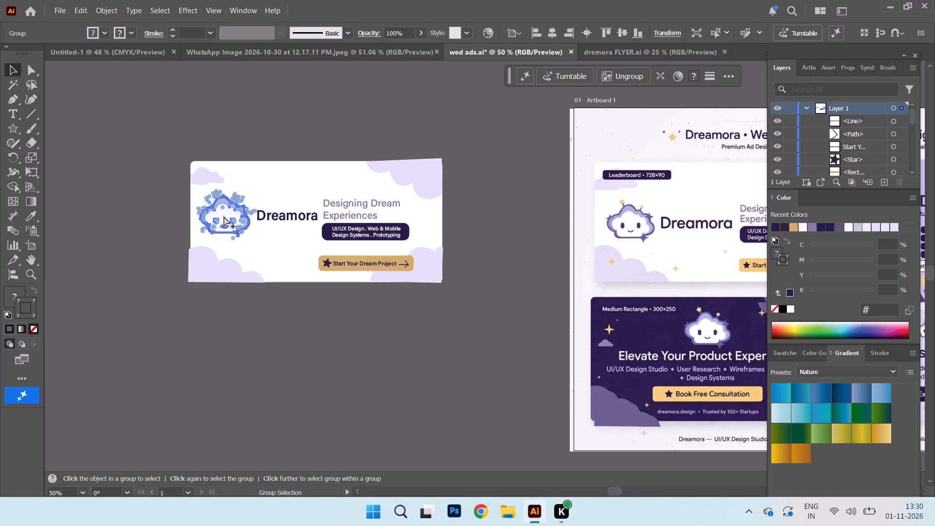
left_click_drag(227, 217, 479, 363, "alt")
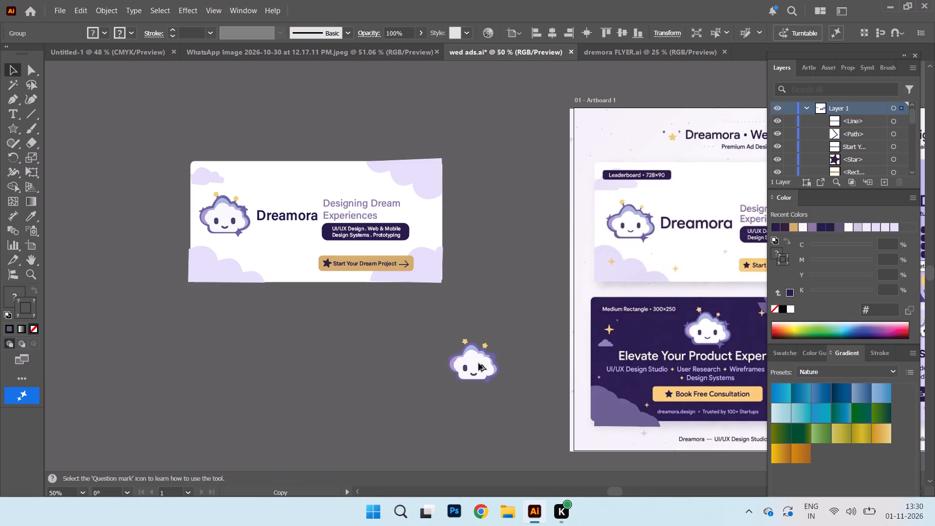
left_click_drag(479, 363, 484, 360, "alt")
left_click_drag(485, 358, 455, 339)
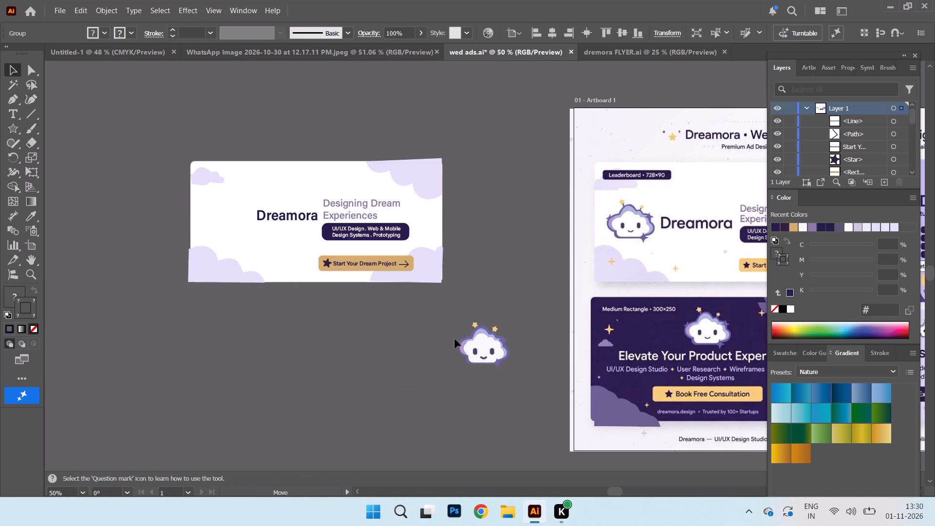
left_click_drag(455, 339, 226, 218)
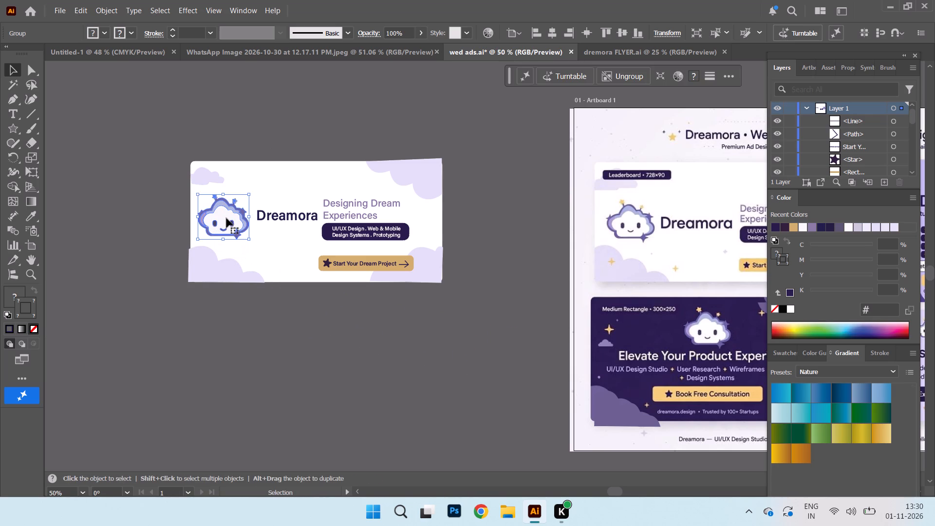
Duplicate the recreated Leaderboard's cloud mascot and place the copy over the mascot in the reference's Skyscraper ad.
left_click_drag(226, 218, 440, 352, "alt")
left_click_drag(430, 346, 713, 228)
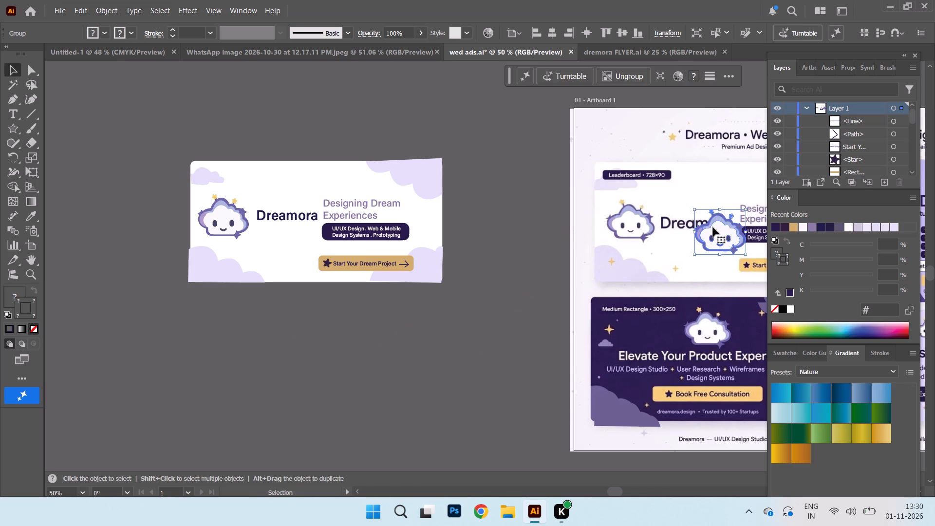
left_click_drag(615, 493, 639, 496)
left_click_drag(289, 242, 534, 179)
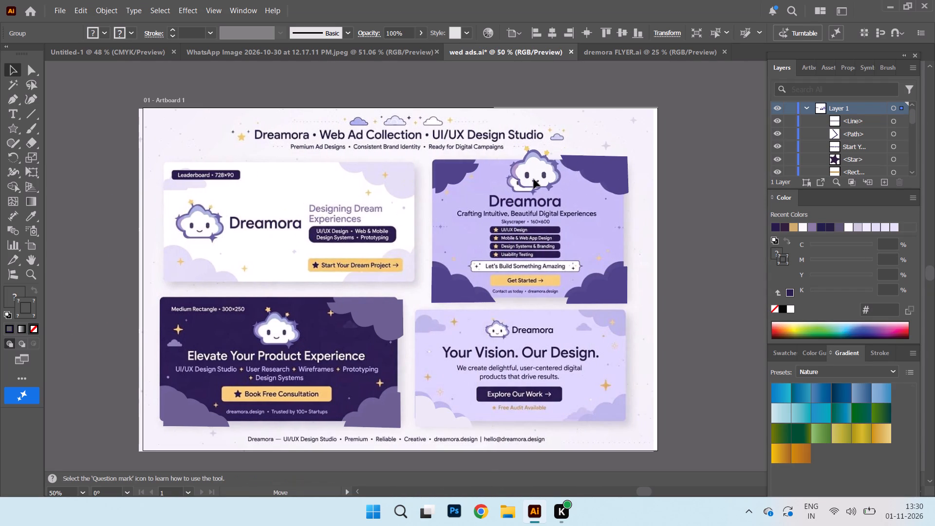
left_click_drag(534, 179, 529, 184)
Scale the copied mascot down to fit the reference mascot above the Skyscraper ad's "Dreamora" heading.
left_click_drag(555, 150, 552, 154)
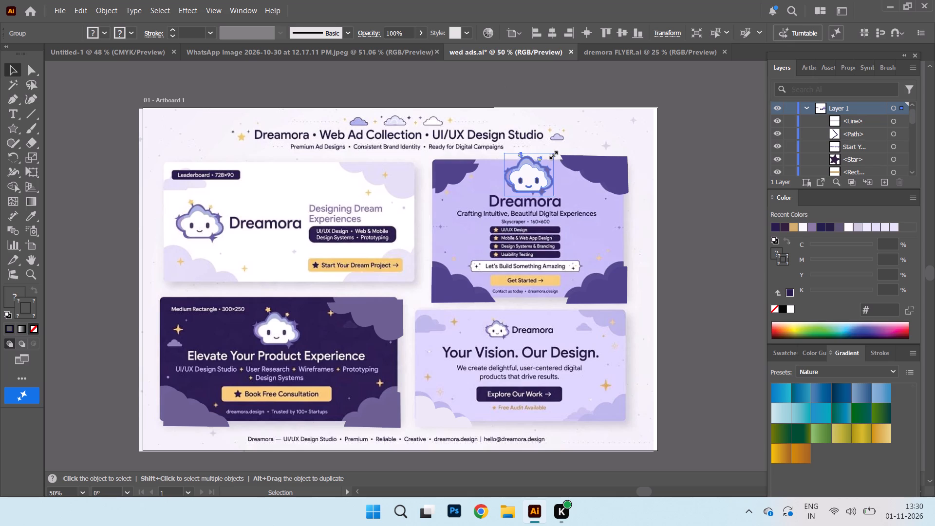
left_click_drag(552, 154, 547, 165)
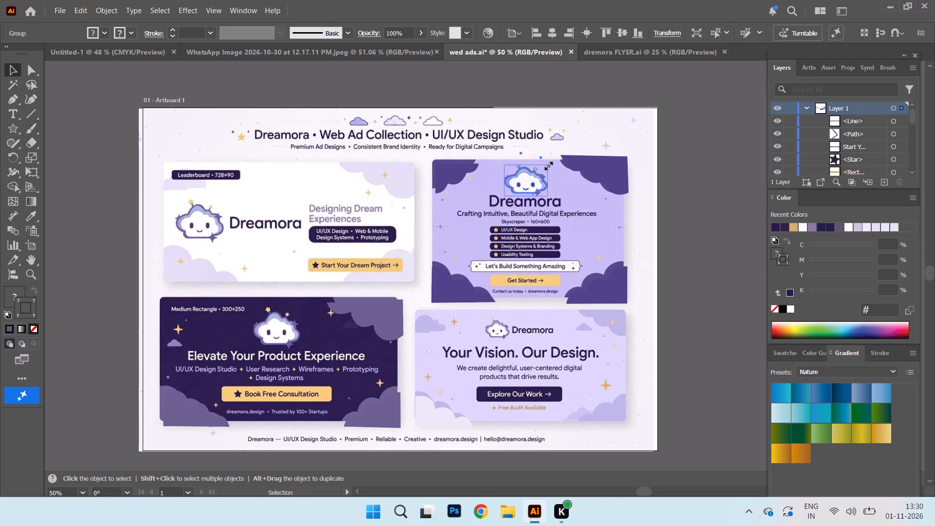
left_click_drag(547, 165, 547, 163)
left_click(546, 195)
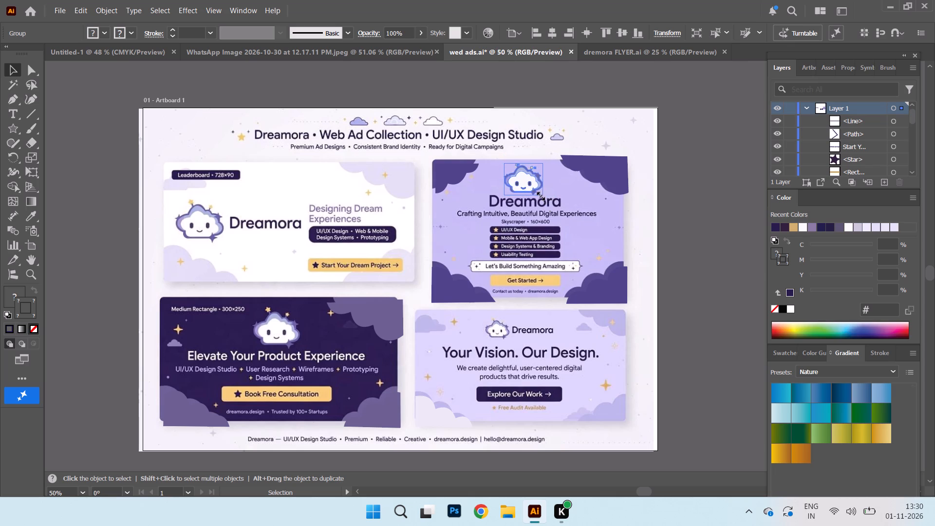
left_click(505, 176)
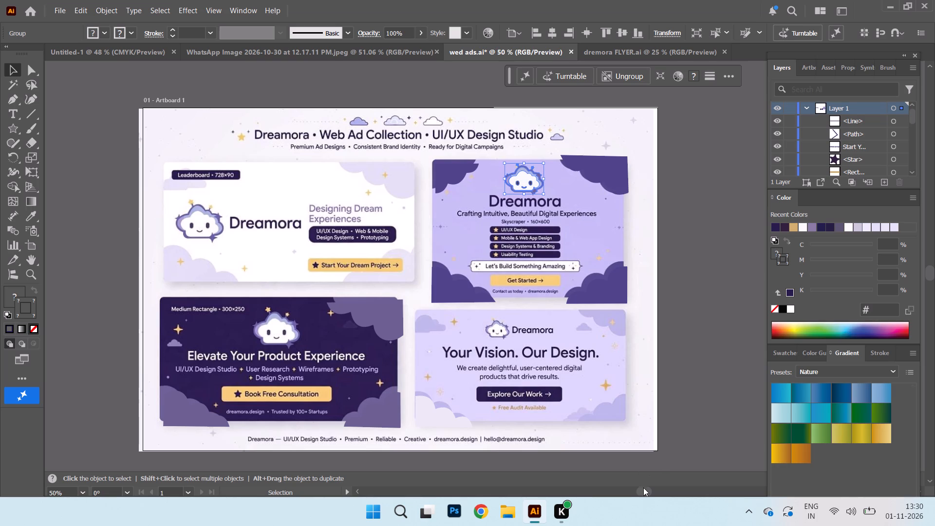
Copy the recreated Leaderboard's "Dreamora" text, paste it, and place the copy over the reference Skyscraper ad's heading.
left_click_drag(644, 491, 627, 488)
left_click(275, 415)
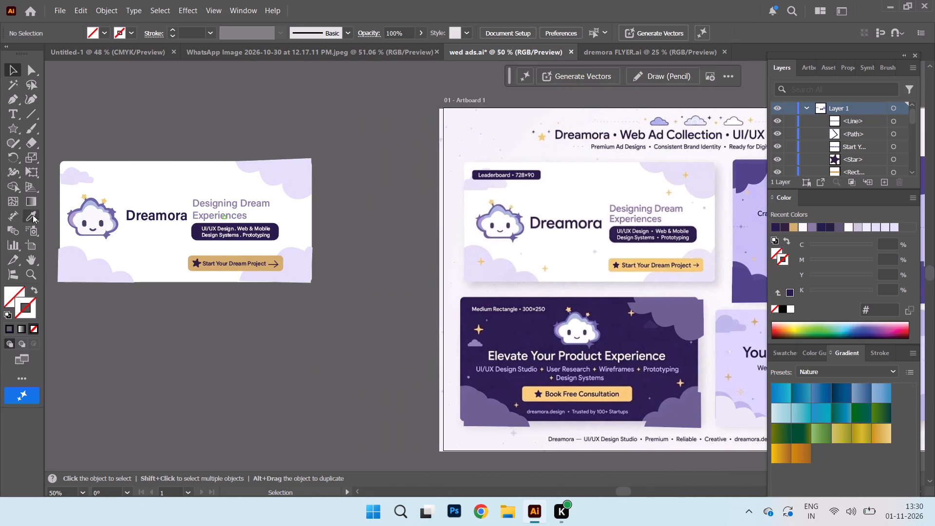
left_click(157, 212)
right_click(157, 212)
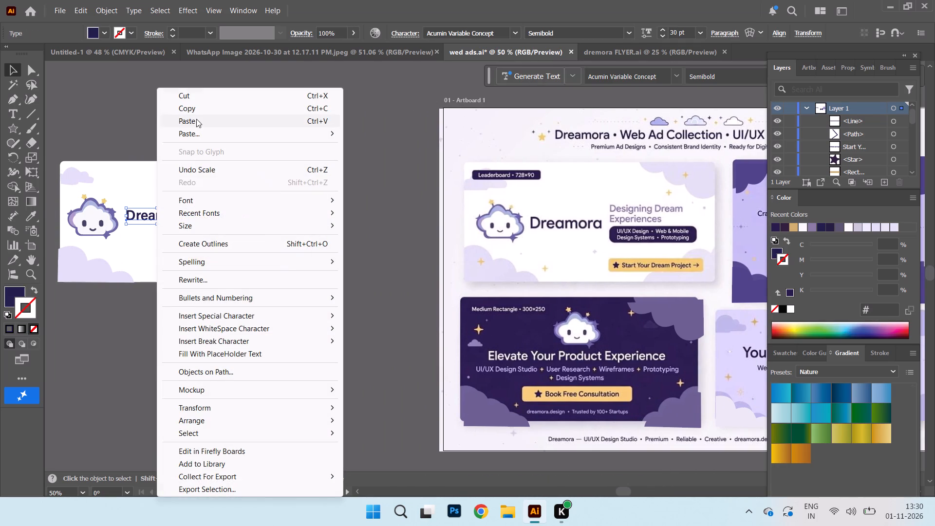
left_click(200, 110)
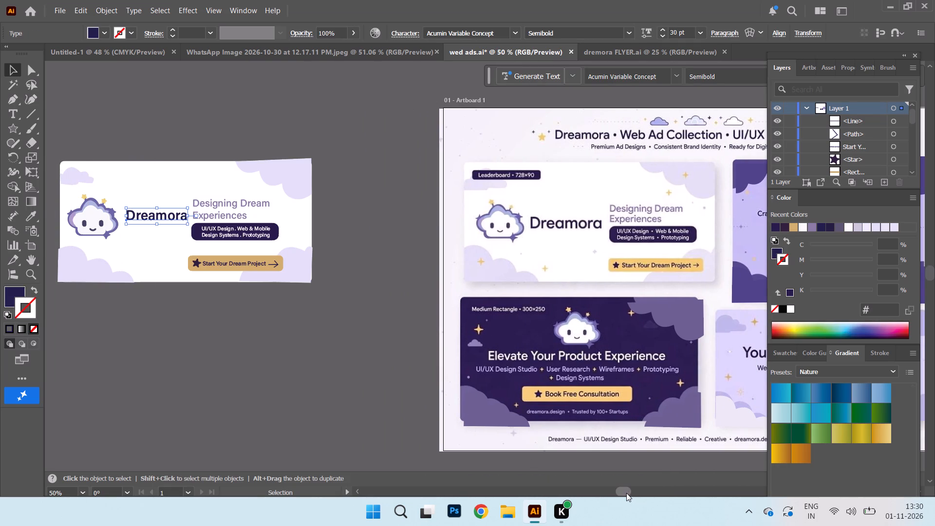
left_click_drag(626, 493, 652, 494)
right_click(414, 187)
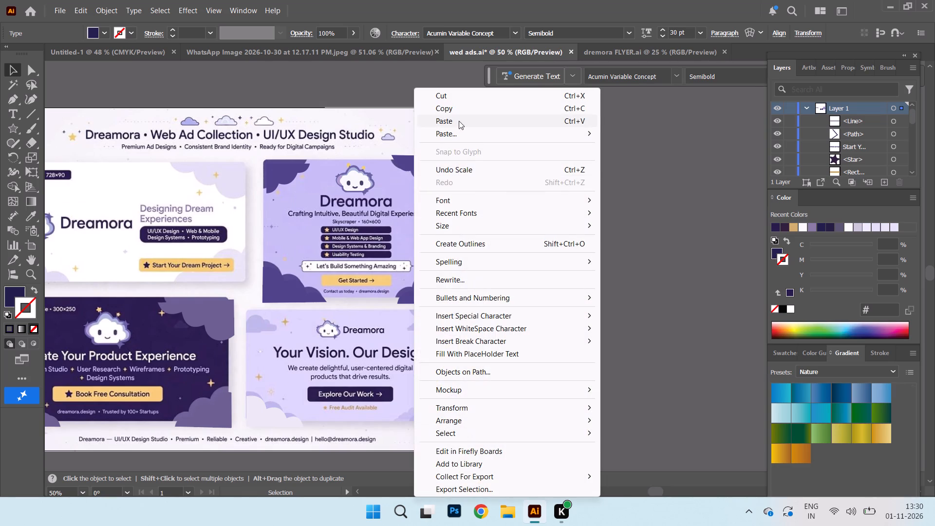
left_click(459, 121)
left_click_drag(484, 270, 375, 219)
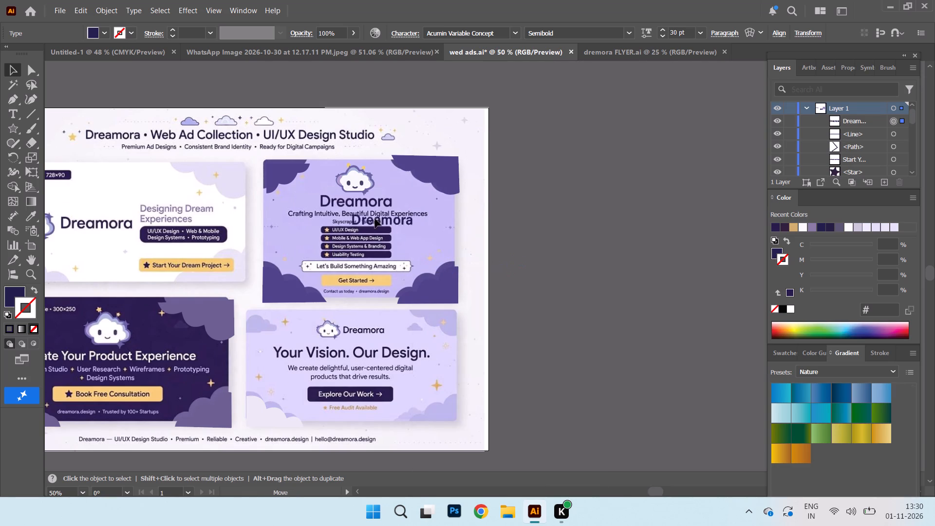
left_click_drag(375, 219, 355, 206)
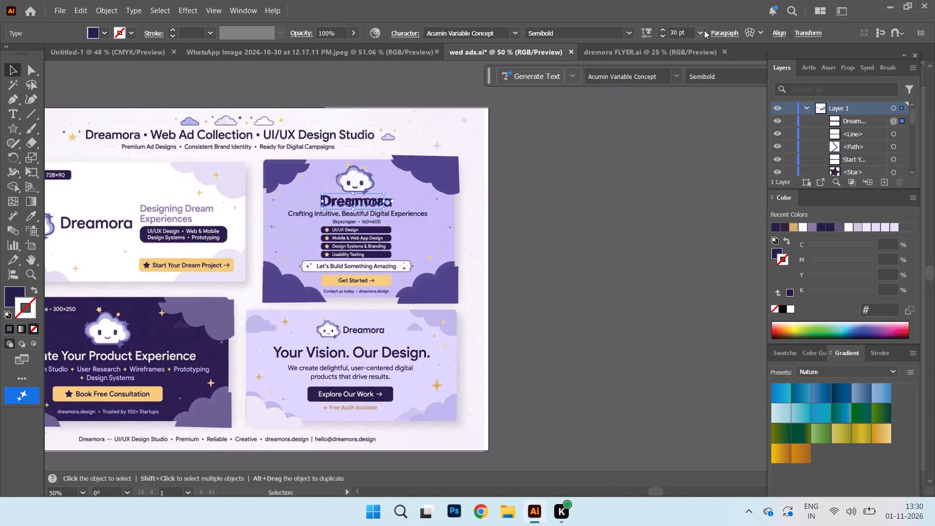
Set the pasted "Dreamora" heading's font size to 36 pt, keeping it over the reference Skyscraper heading.
left_click(704, 30)
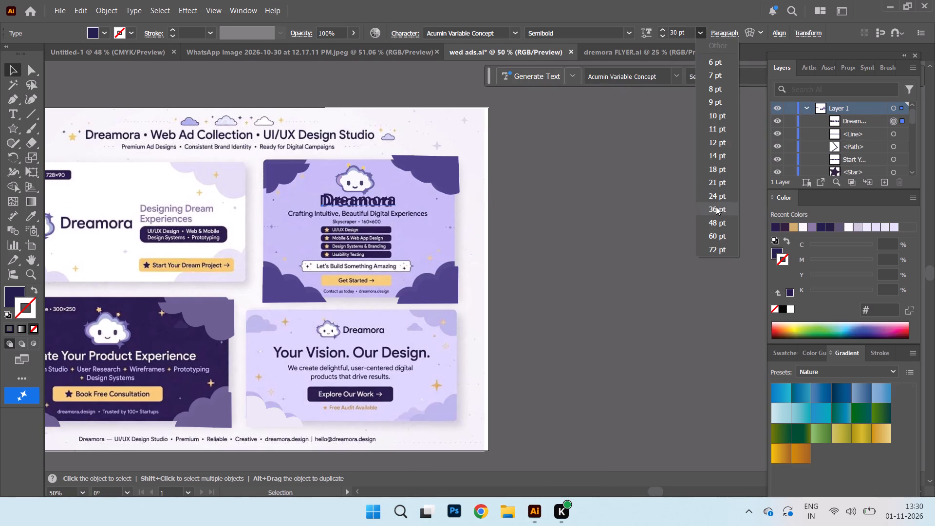
left_click(716, 206)
left_click(385, 199)
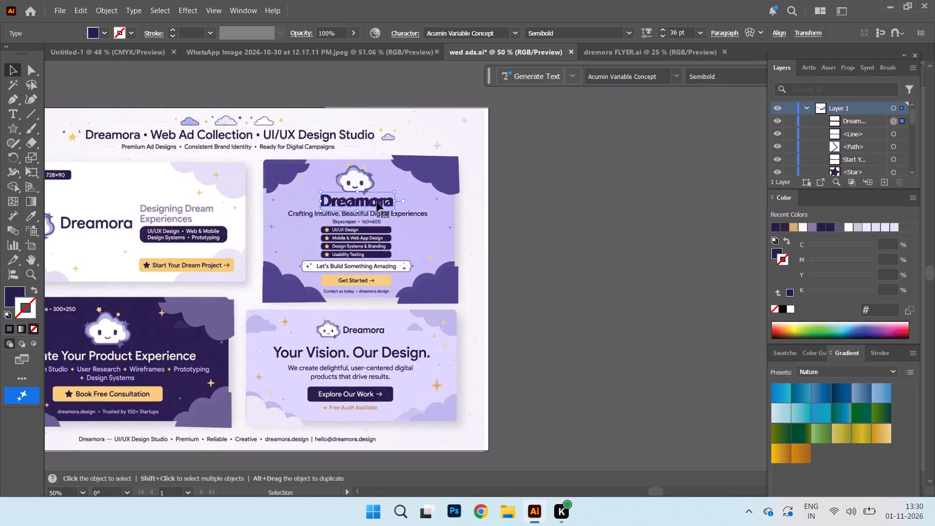
Add a text line reading "Crafting Intutive,Beautiful Digital Experiences." on the Skyscraper ad, below the "Dreamora" heading.
left_click(9, 112)
left_click(269, 231)
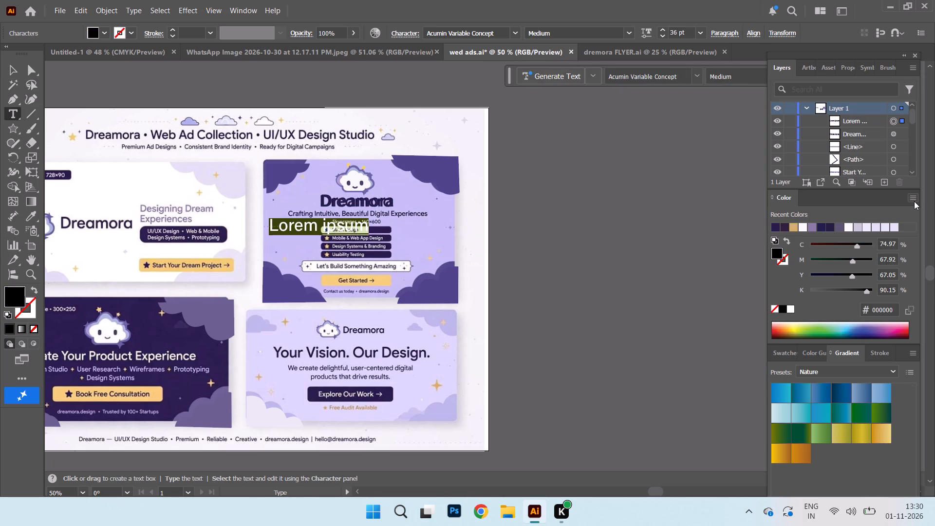
type("raft")
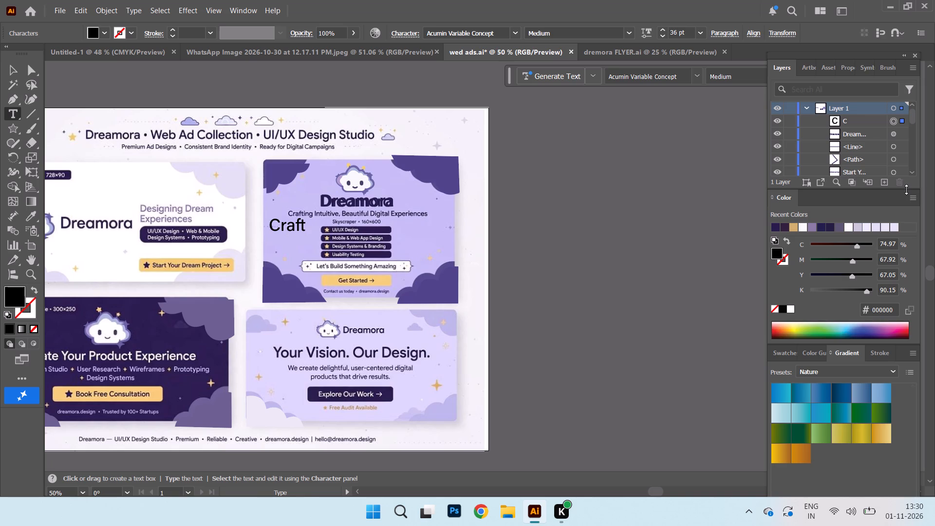
type("ing")
key("space")
key("i")
key("n")
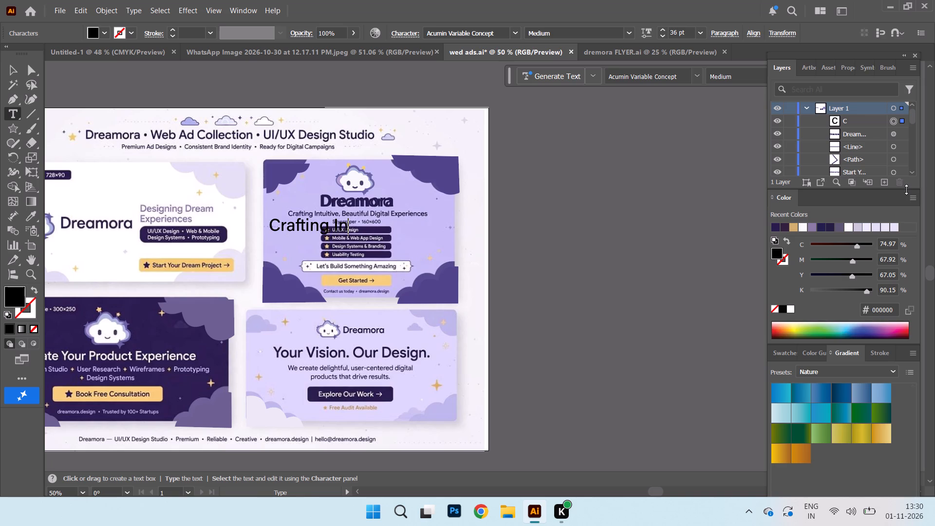
type("tutive")
key("comma")
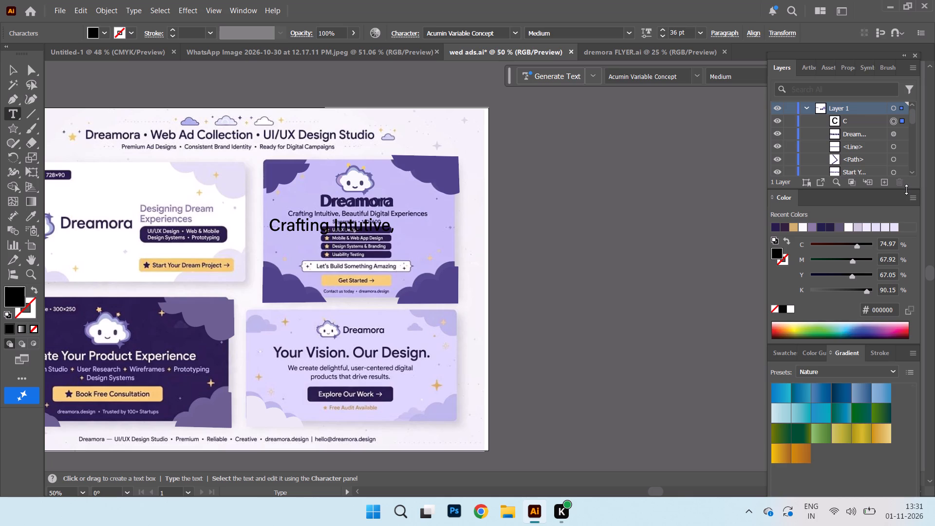
key("e")
type("autifu")
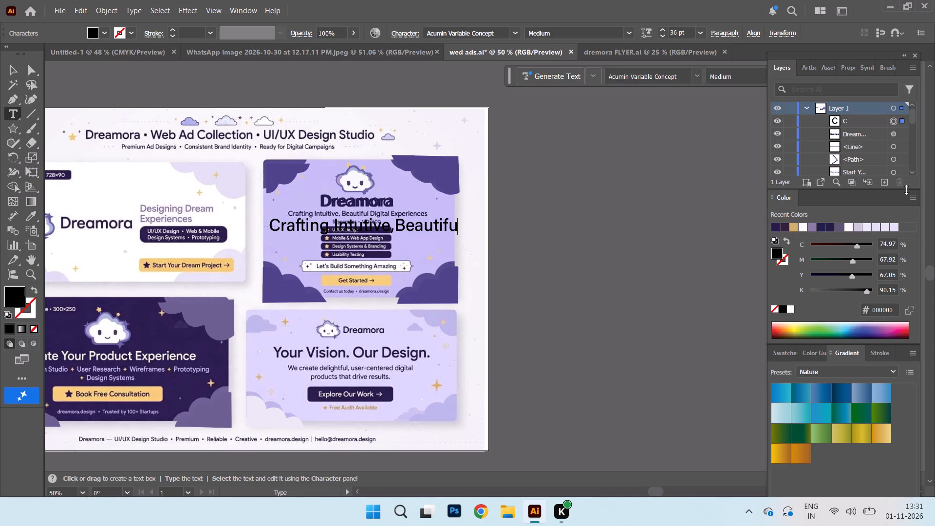
key("l")
key("space")
key("d")
type("igital")
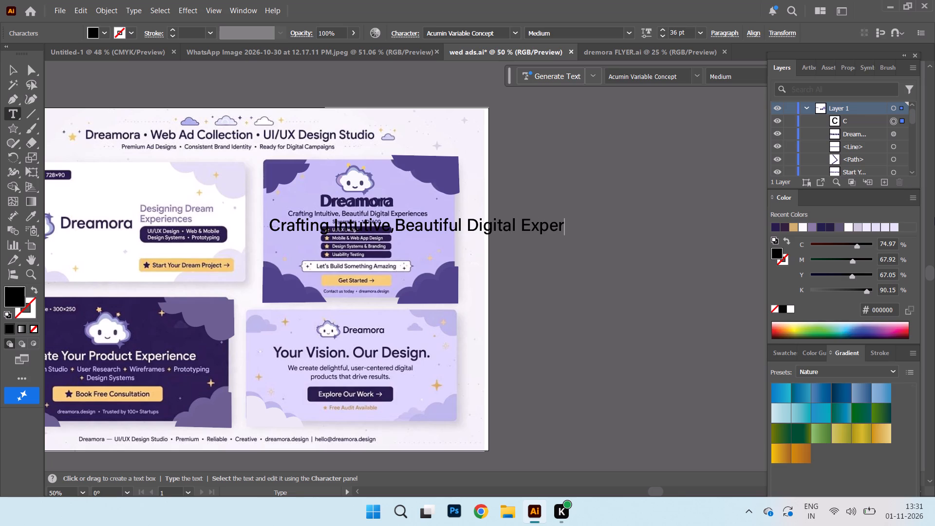
type("ience")
type("s.")
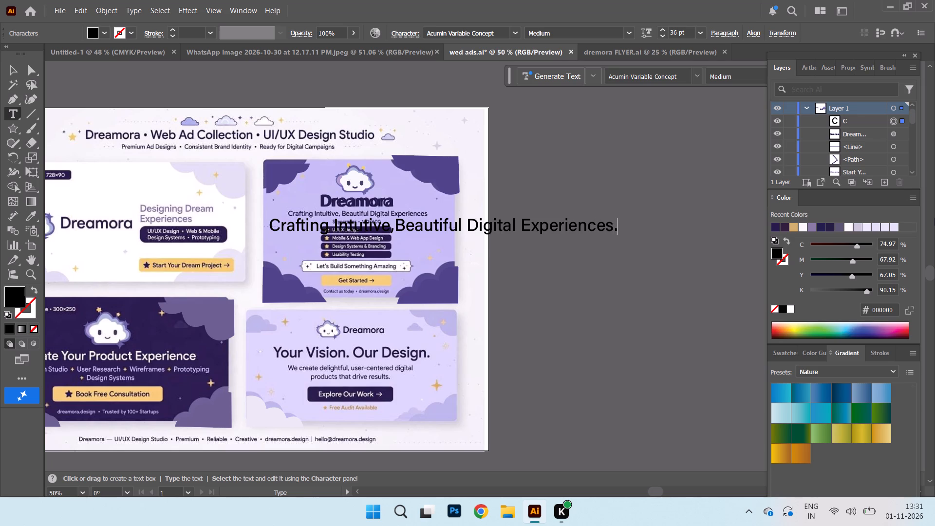
Reduce the Skyscraper tagline's font size to 14 pt and move it over the reference tagline below the "Dreamora" heading.
left_click(704, 30)
left_click(721, 159)
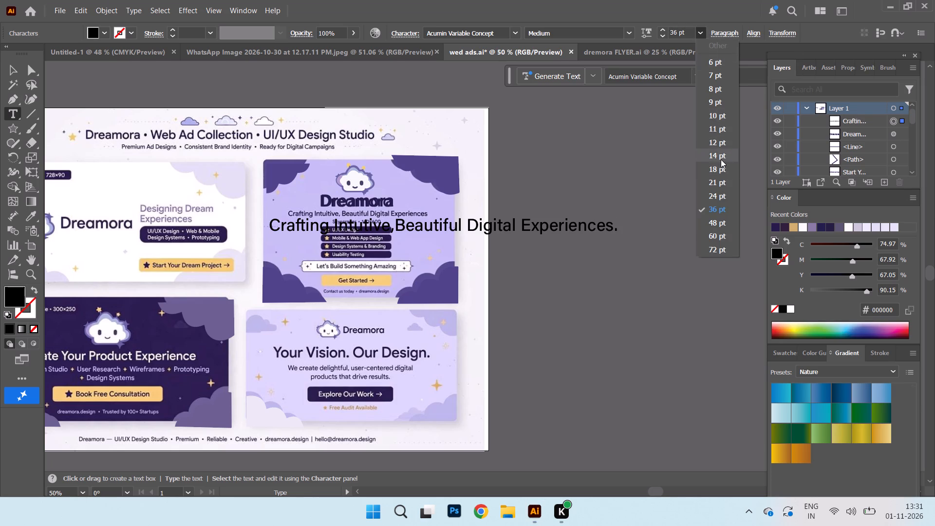
left_click(9, 66)
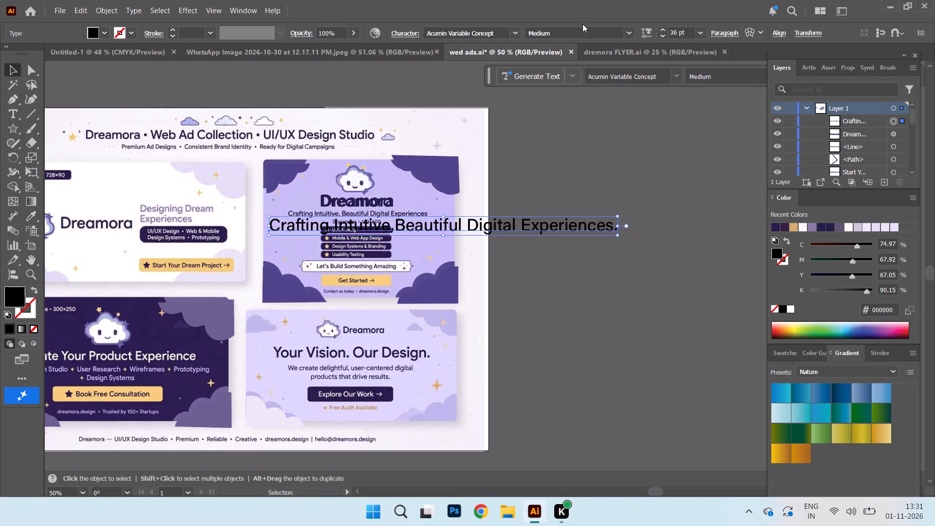
left_click(696, 31)
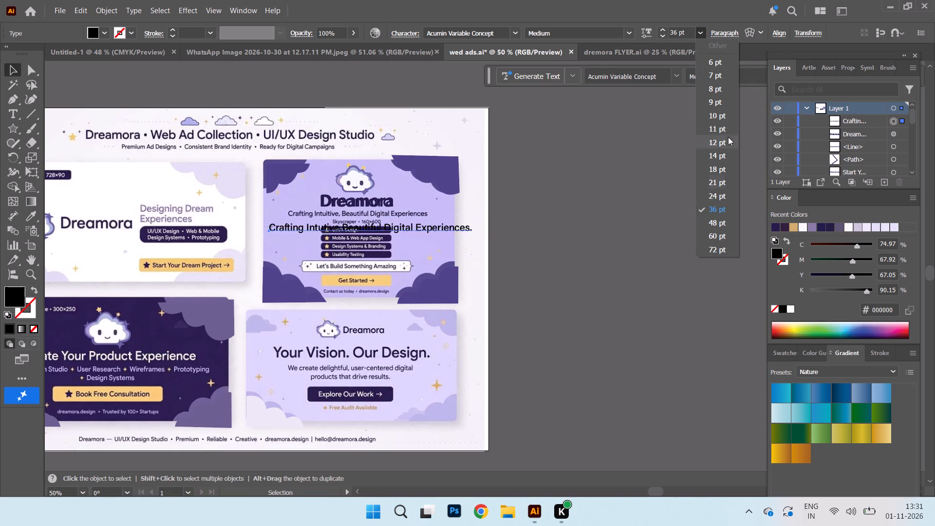
left_click(726, 152)
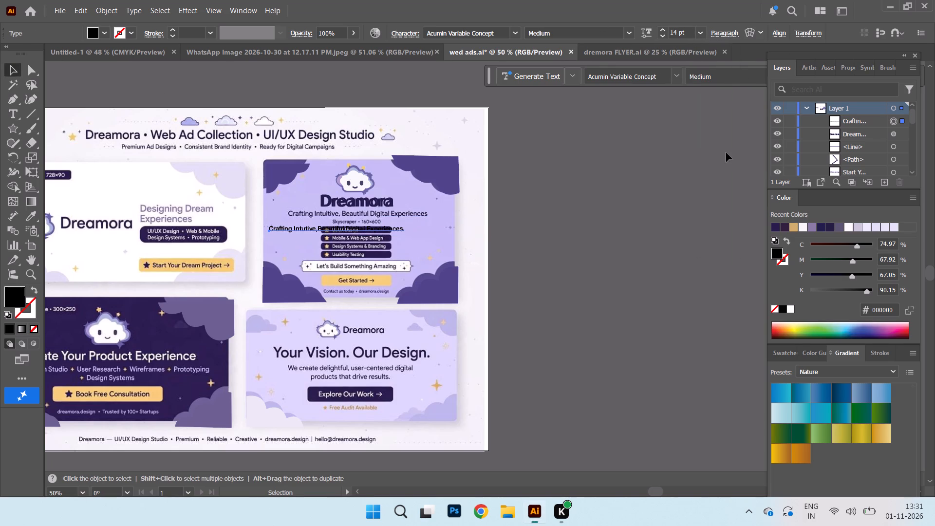
left_click_drag(299, 227, 319, 214)
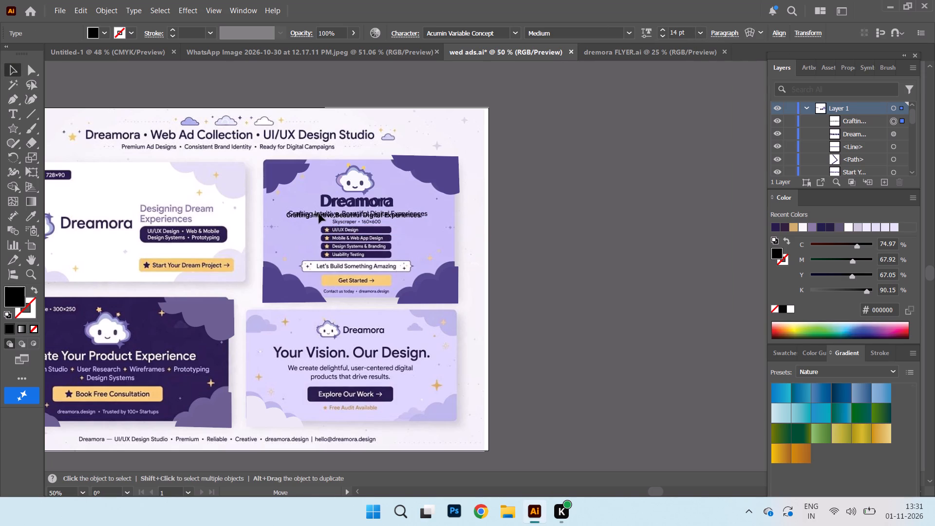
left_click_drag(319, 214, 318, 211)
triple_click(318, 212)
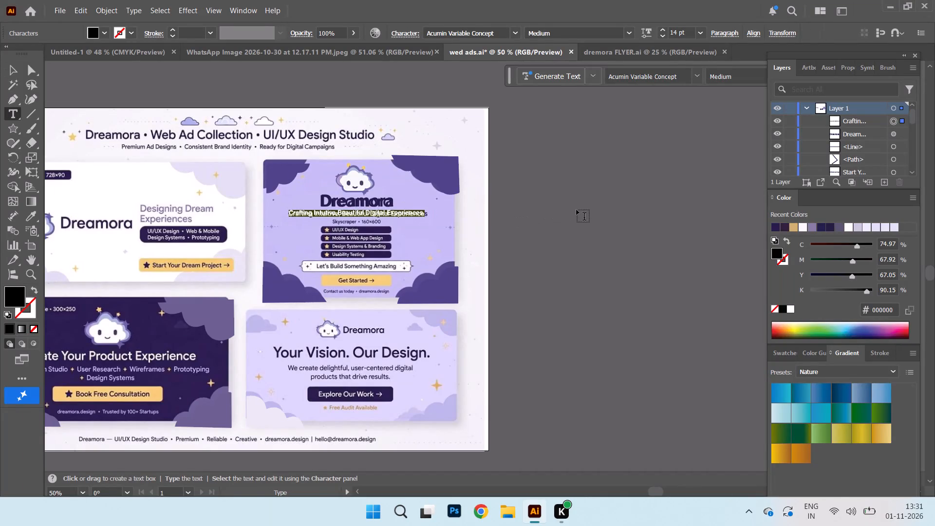
left_click(579, 207)
left_click(13, 70)
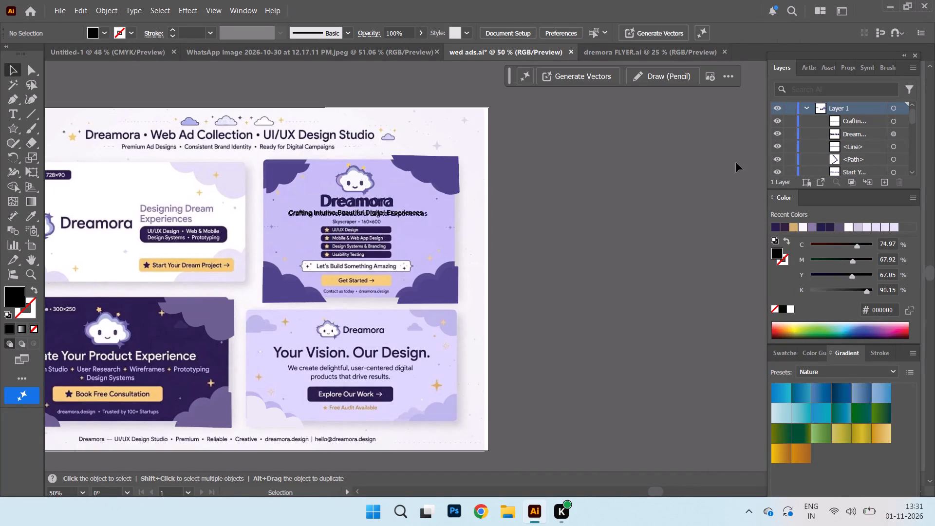
Set the Skyscraper tagline's font size to 15 pt.
left_click(414, 214)
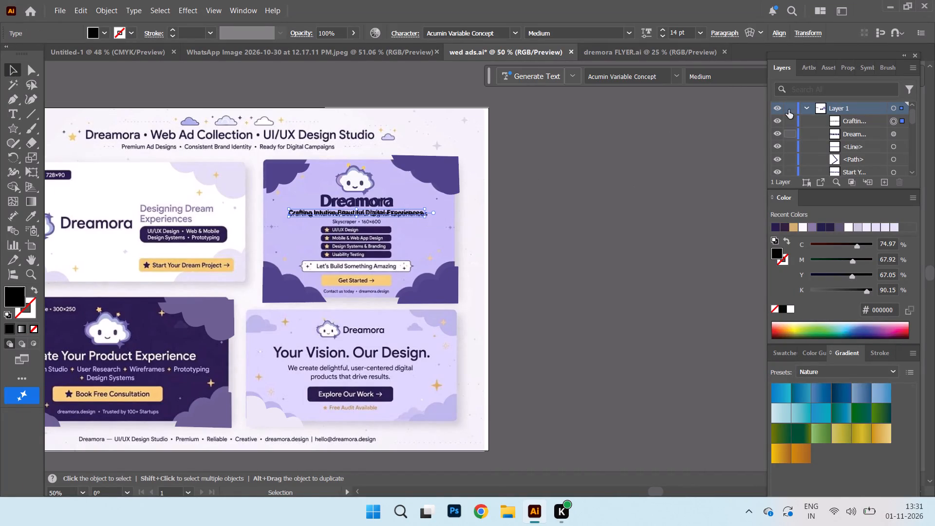
left_click(698, 30)
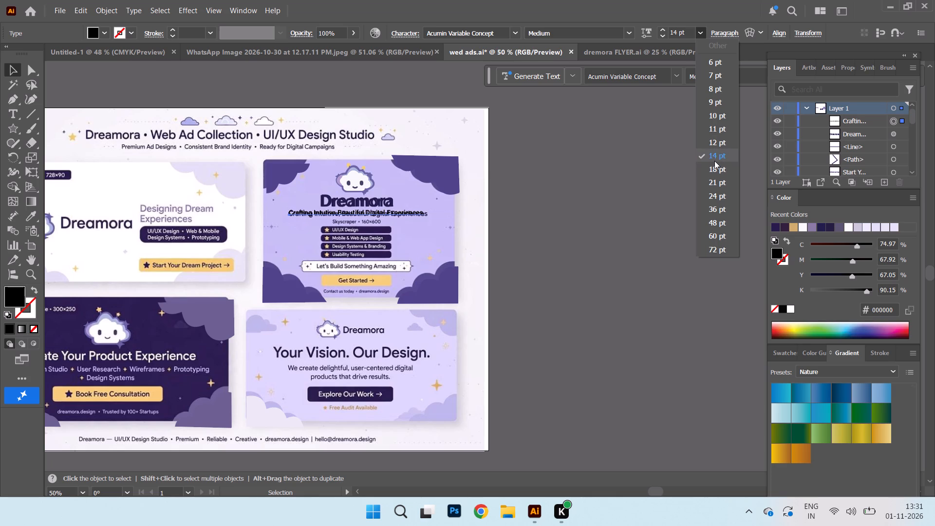
left_click(714, 160)
left_click_drag(679, 31, 655, 40)
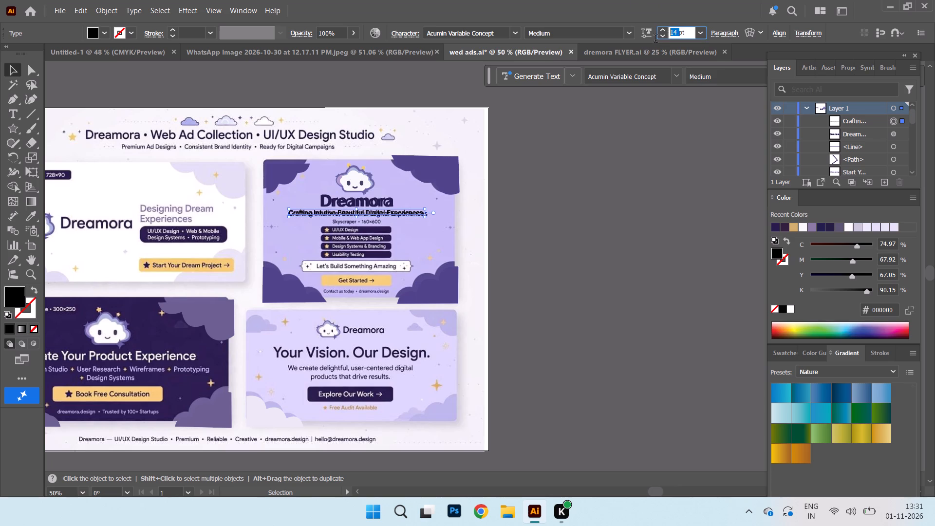
left_click_drag(655, 40, 651, 42)
type("15")
key("Return")
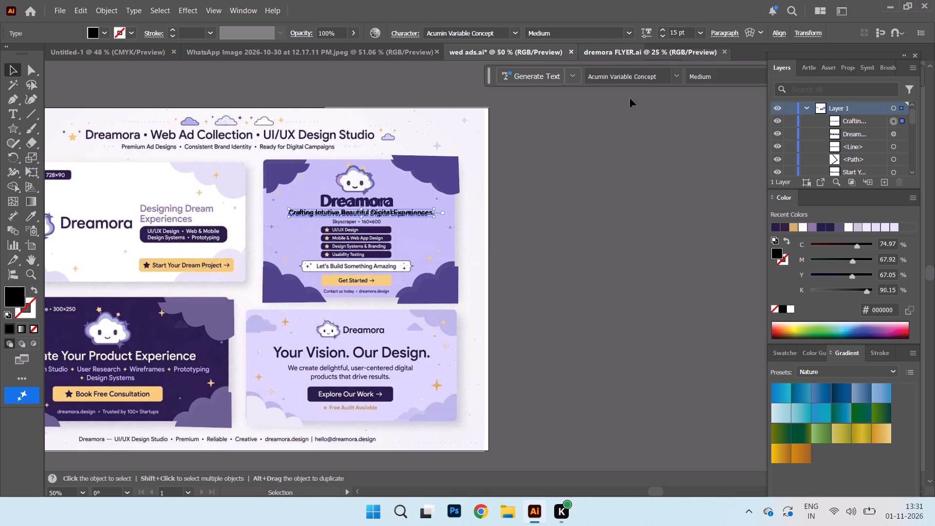
left_click(599, 206)
Draw a rounded rectangle matching the reference "UI/UX Design" bar on the Skyscraper ad and place it just right of that bar.
key("ctrl+equal")
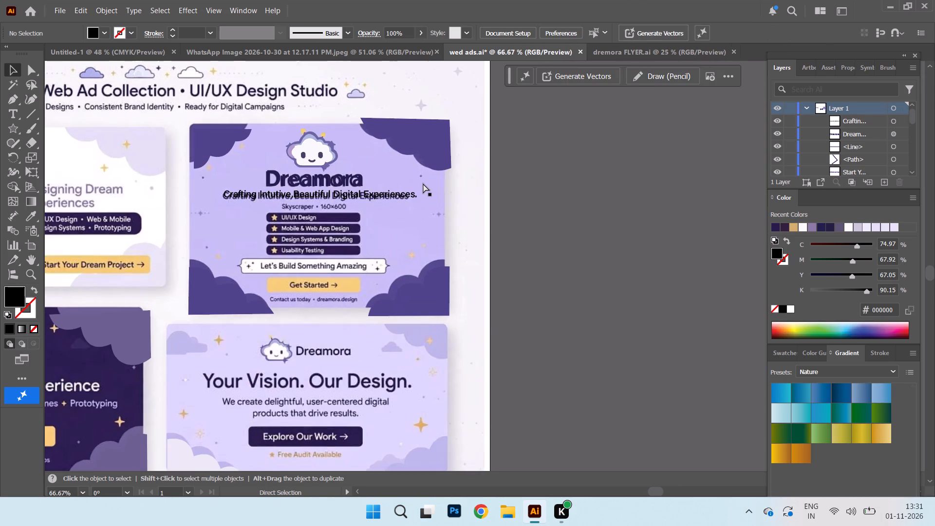
key("ctrl+equal")
left_click_drag(661, 490, 656, 491)
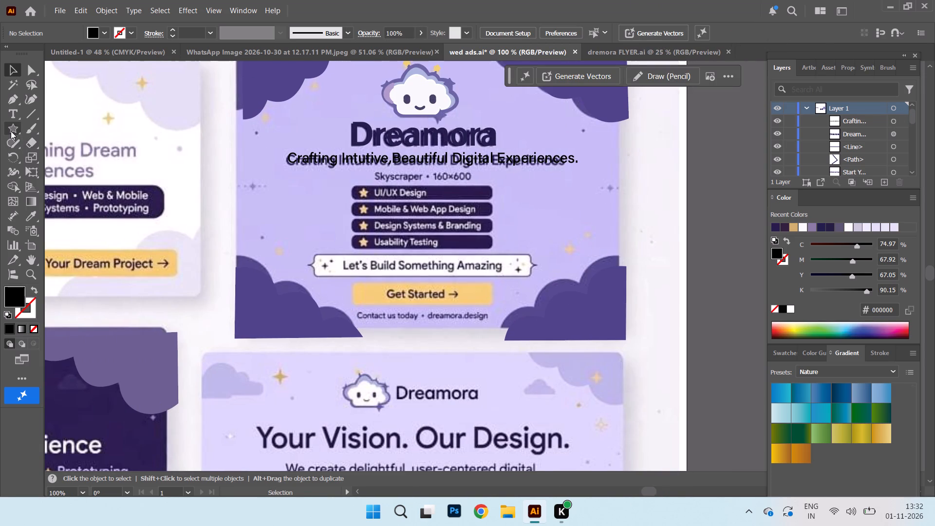
right_click(11, 131)
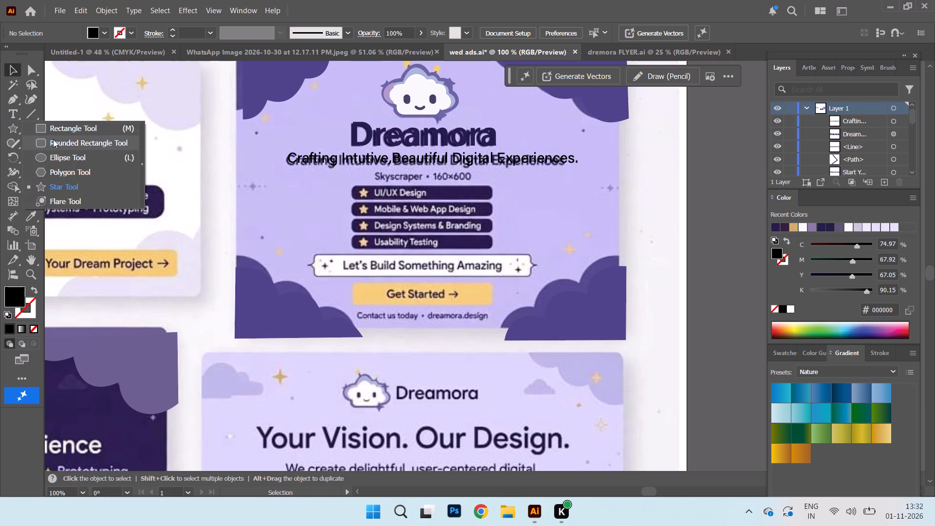
left_click(53, 139)
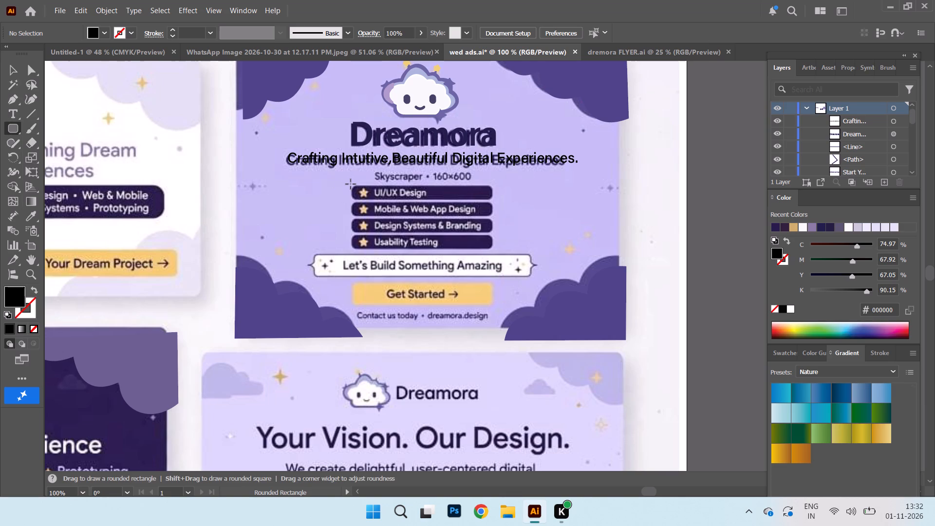
left_click_drag(351, 184, 494, 200)
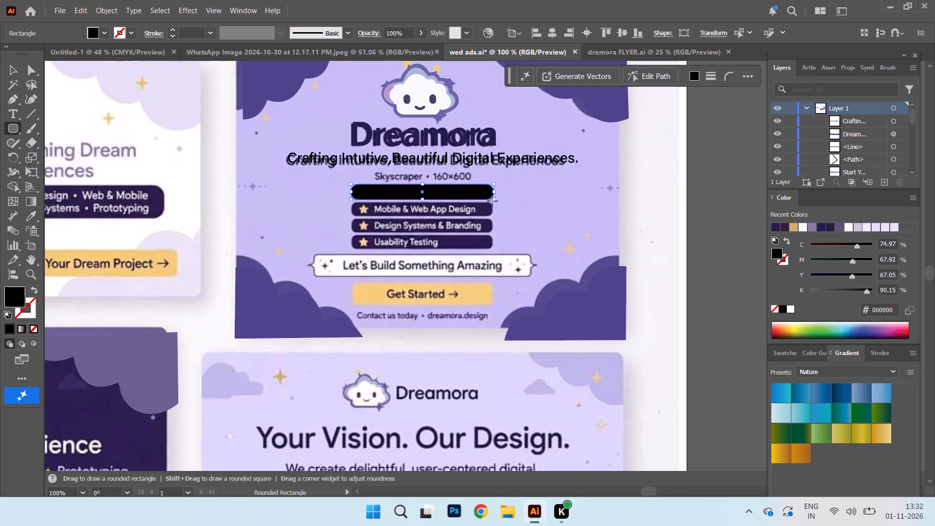
left_click(14, 67)
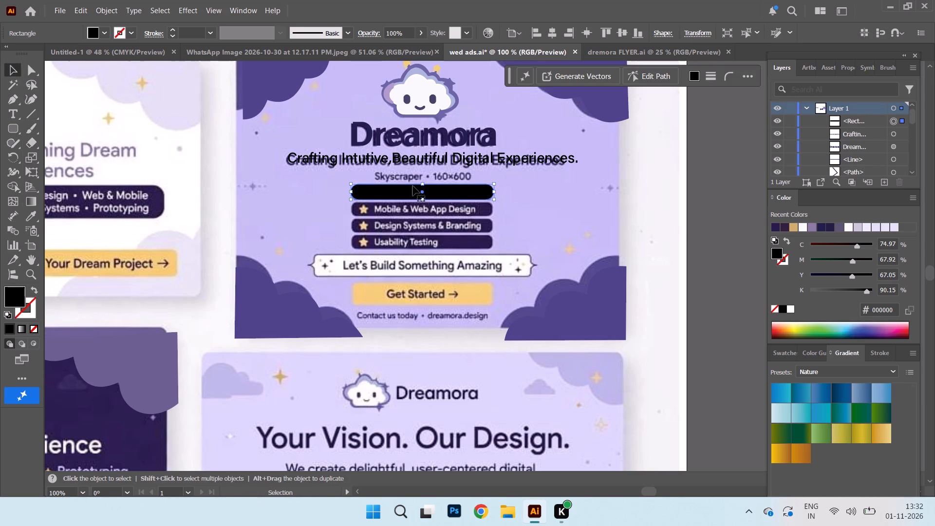
left_click_drag(457, 193, 570, 189)
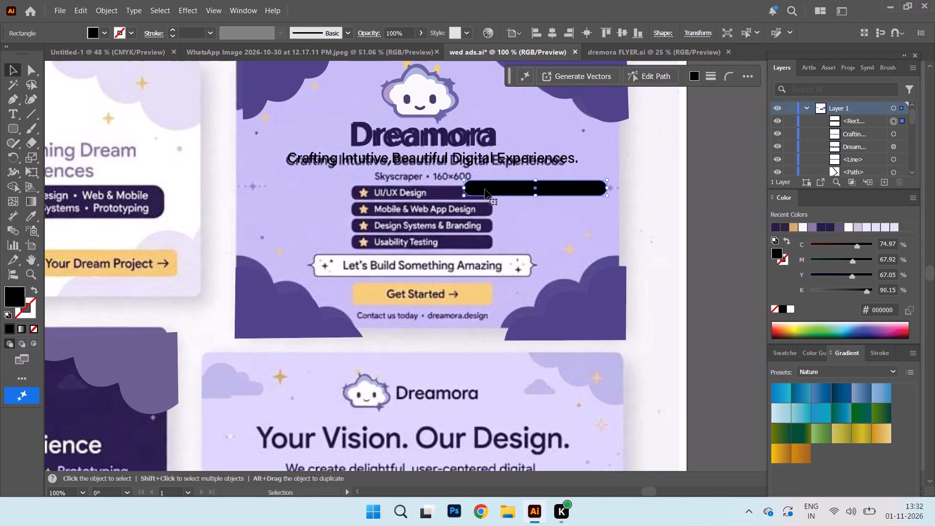
left_click(487, 188)
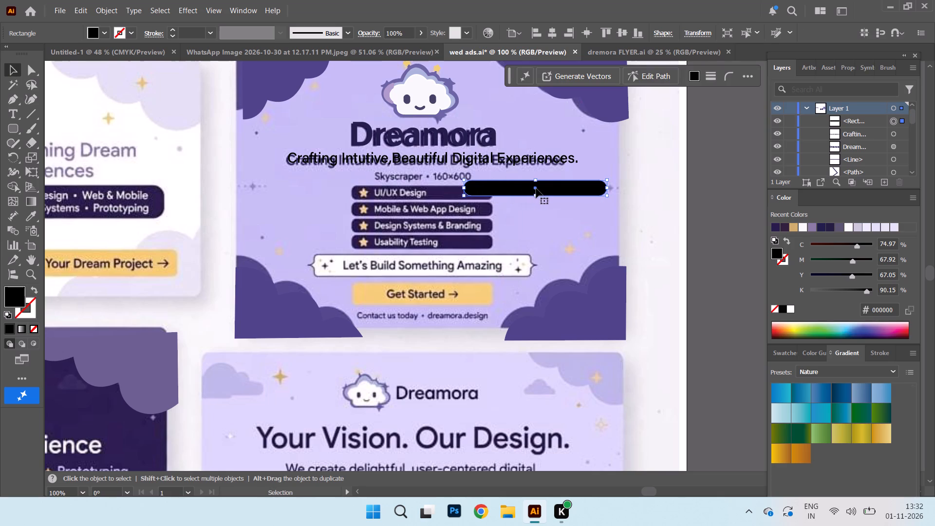
left_click(536, 188)
left_click_drag(601, 190, 604, 186)
left_click_drag(564, 189, 450, 188)
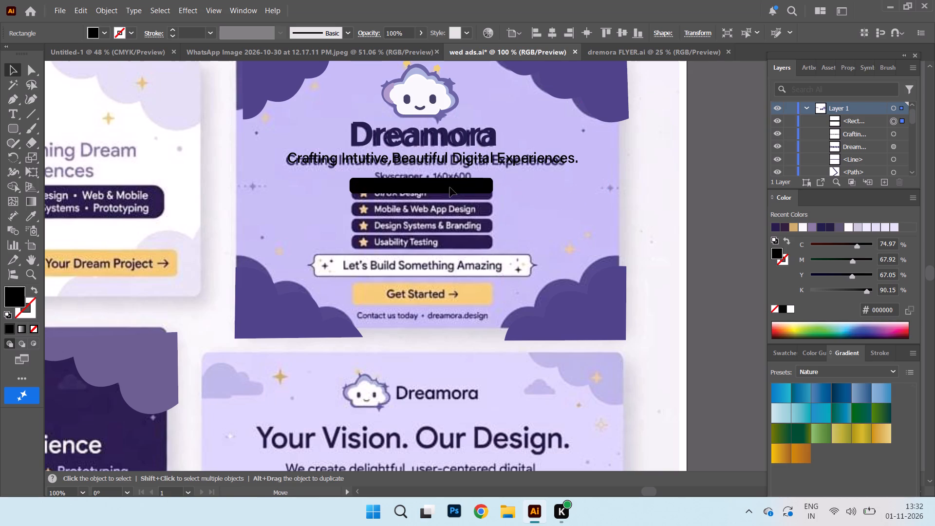
left_click_drag(450, 188, 597, 193)
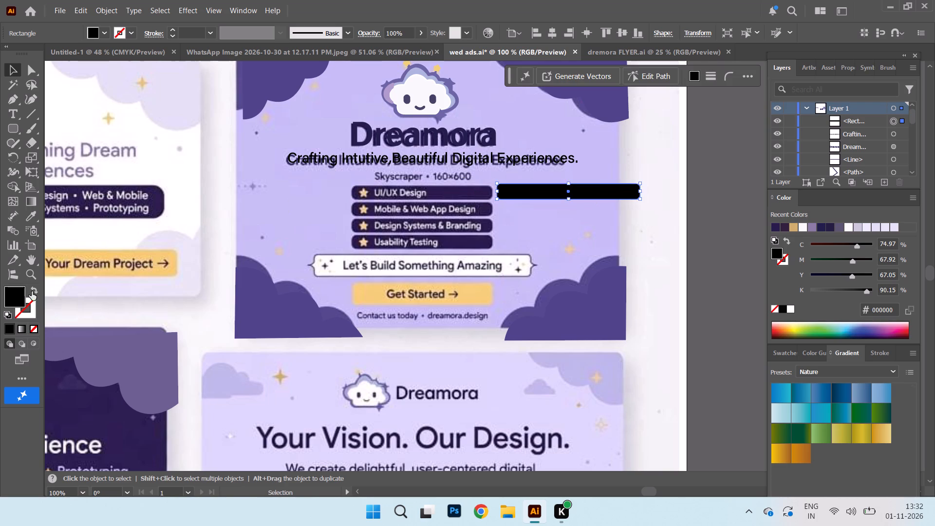
Fill the rounded bar with the dark purple 2c1c4e sampled from the reference "UI/UX Design" bar.
double_click(11, 304)
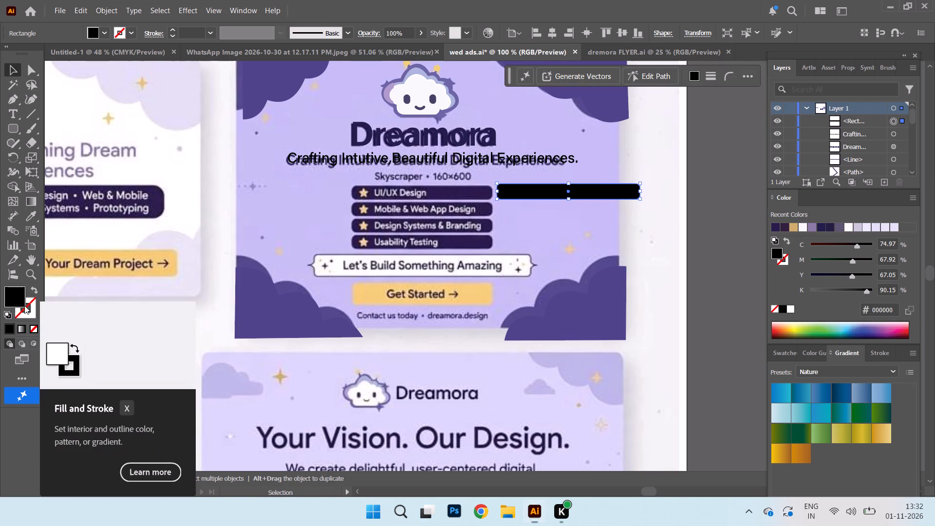
left_click(148, 310)
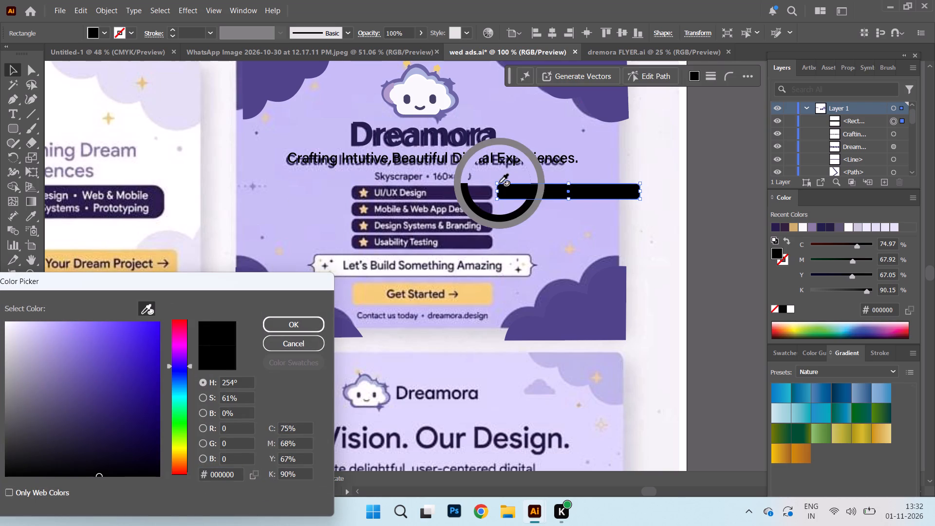
left_click(475, 189)
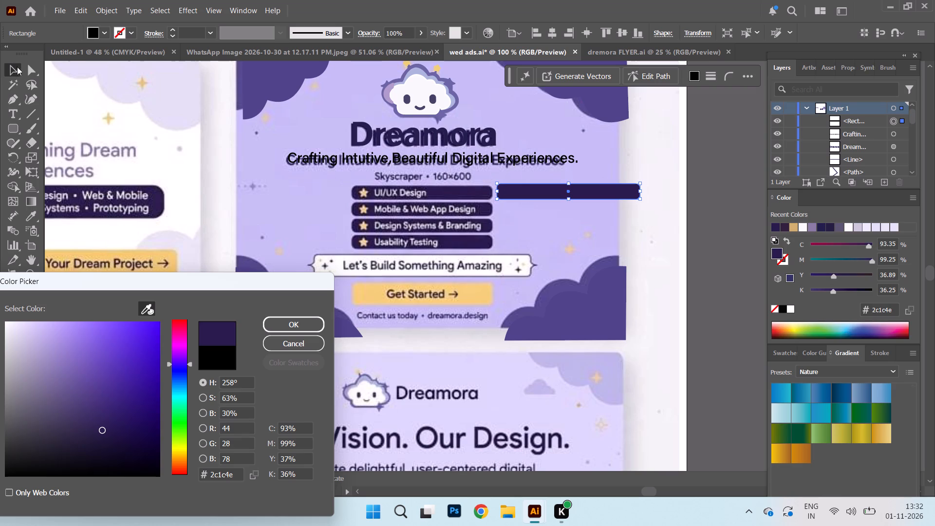
left_click(304, 318)
Move the dark purple bar and the Skyscraper ad's lower-left cloud up slightly together.
left_click(304, 321)
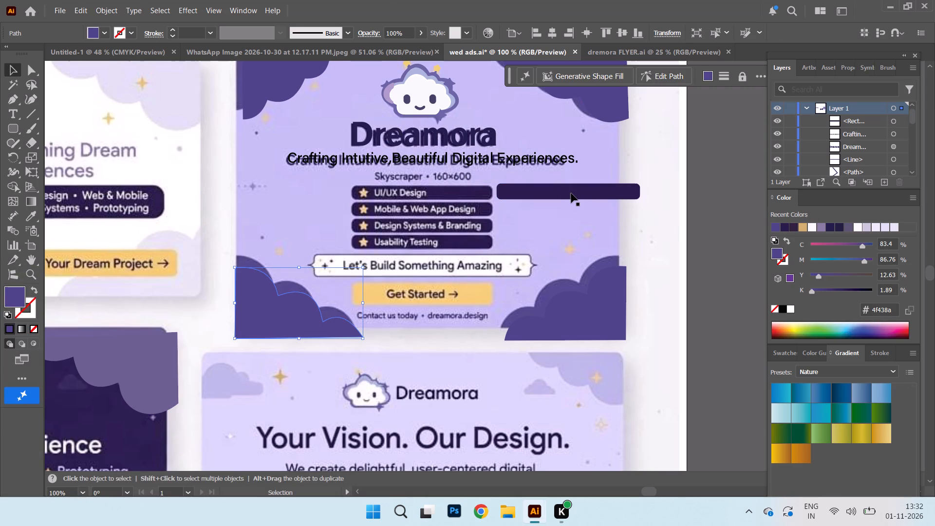
left_click_drag(571, 193, 571, 191, "shift")
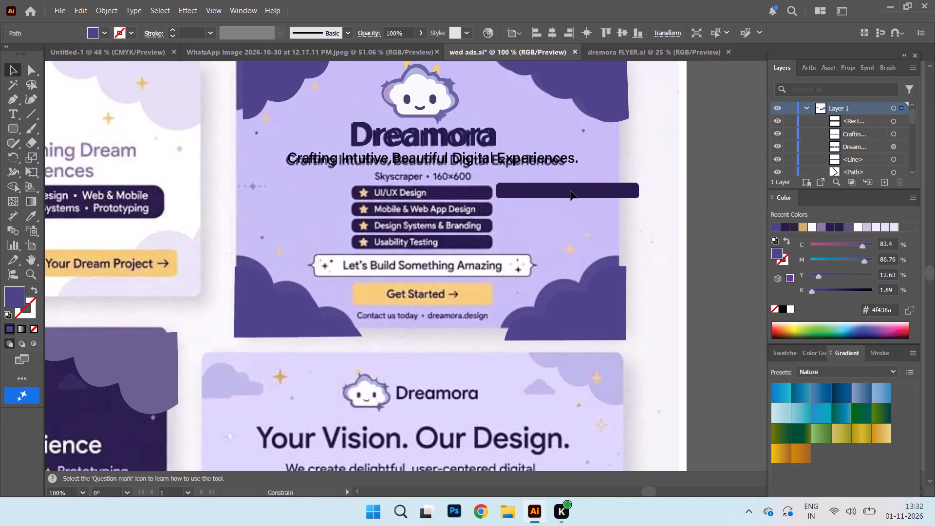
left_click_drag(571, 191, 571, 186, "shift")
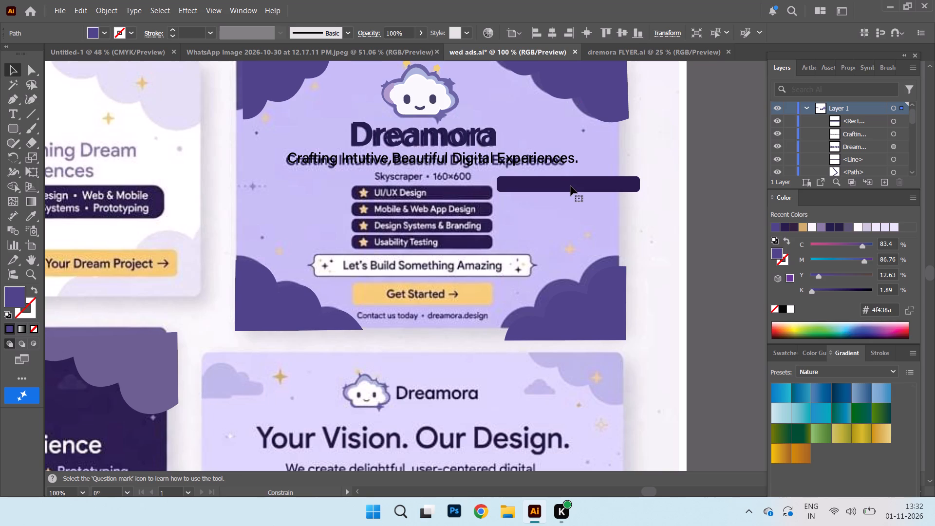
Reposition the dark purple bar alone so it sits level with the reference "UI/UX Design" bar, just right of it.
left_click(662, 188)
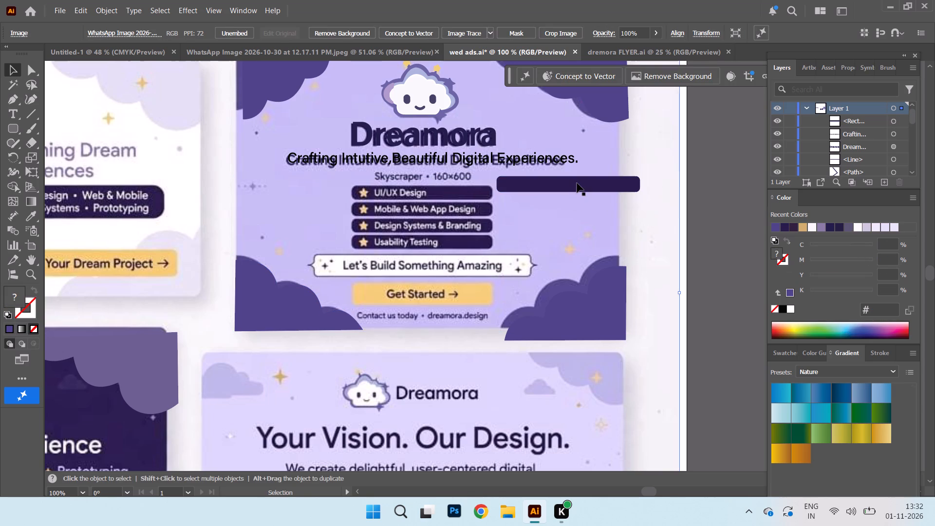
left_click_drag(577, 183, 435, 193)
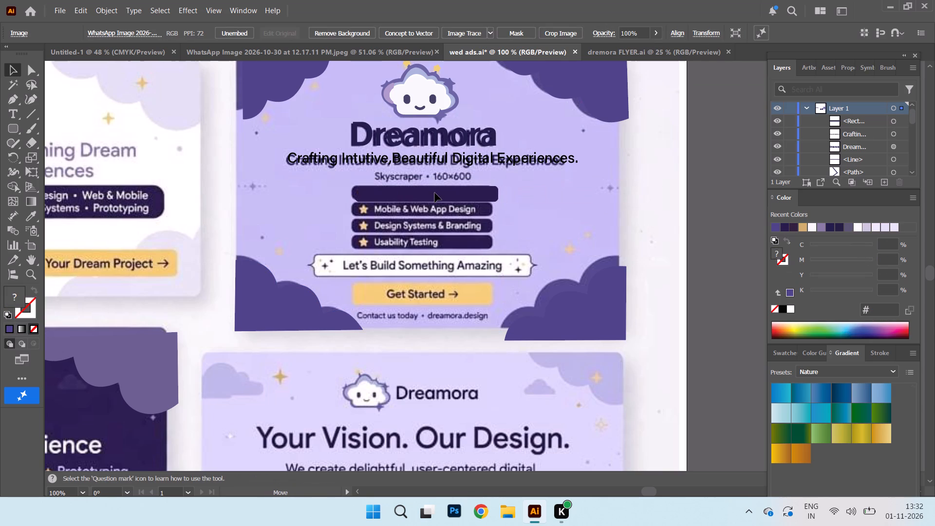
left_click_drag(435, 193, 579, 193)
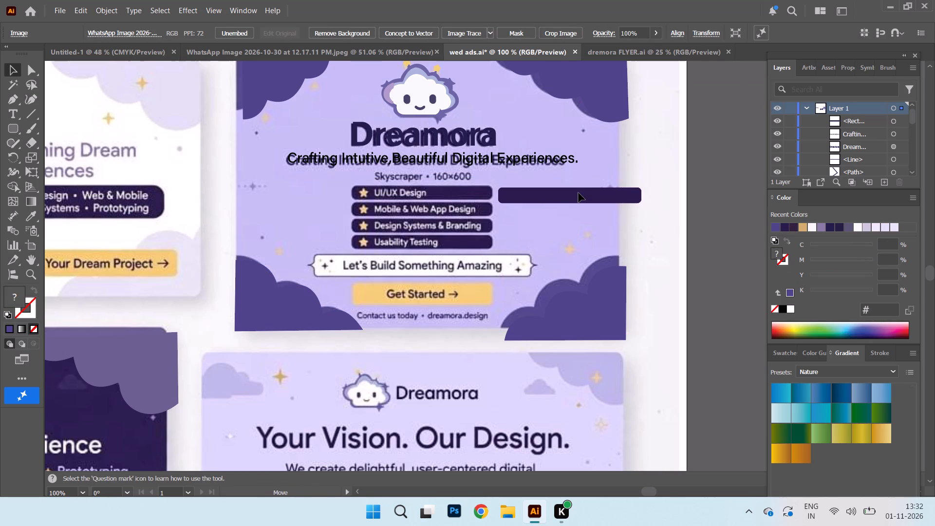
left_click_drag(579, 193, 578, 189)
Duplicate the dark purple bar three times downward, beside the "Mobile & Web App Design", "Design Systems & Branding" and "Usability Testing" bars.
left_click_drag(576, 189, 575, 205, "alt")
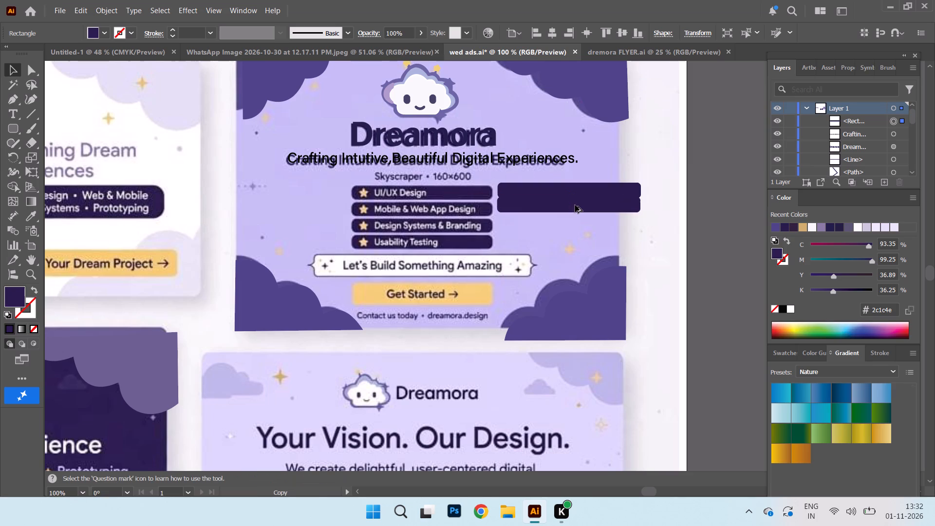
left_click_drag(575, 205, 575, 207, "alt")
left_click_drag(585, 210, 585, 225, "alt")
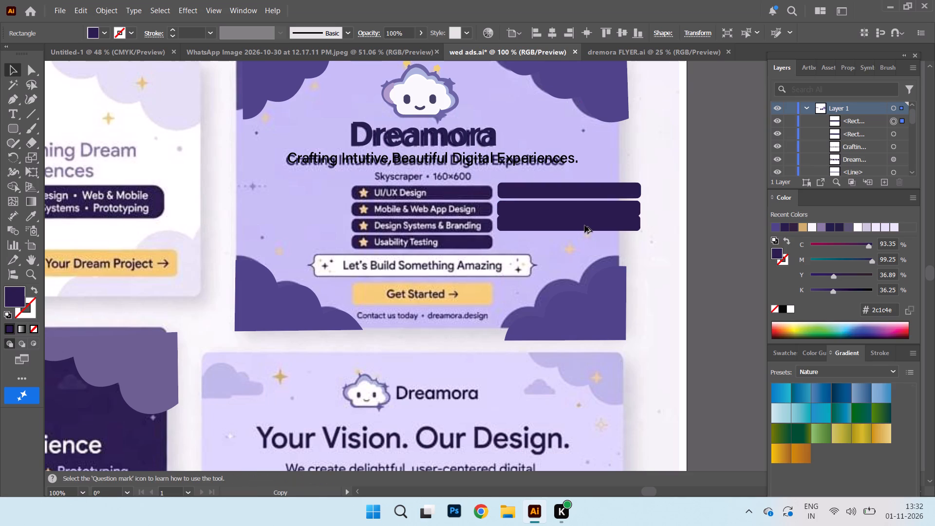
left_click_drag(585, 225, 585, 228, "alt")
left_click_drag(587, 230, 589, 245, "alt")
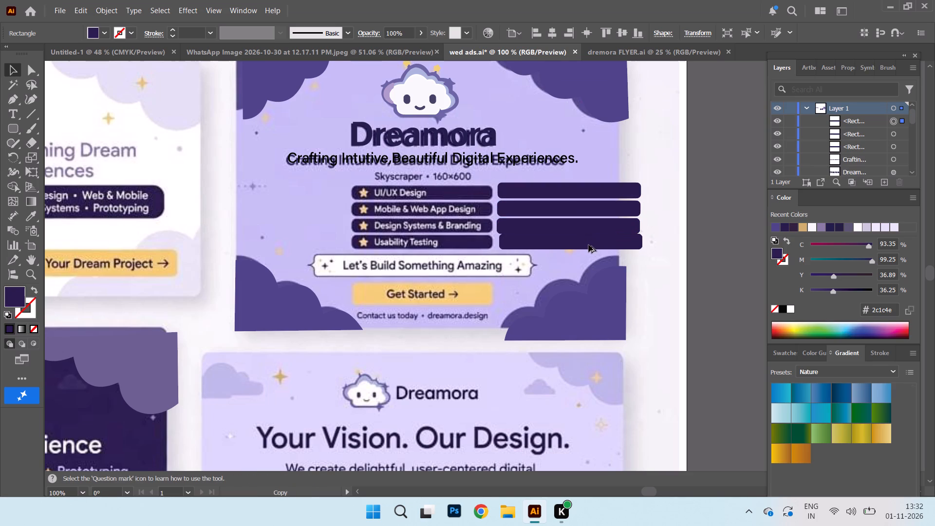
left_click_drag(589, 245, 587, 247, "alt")
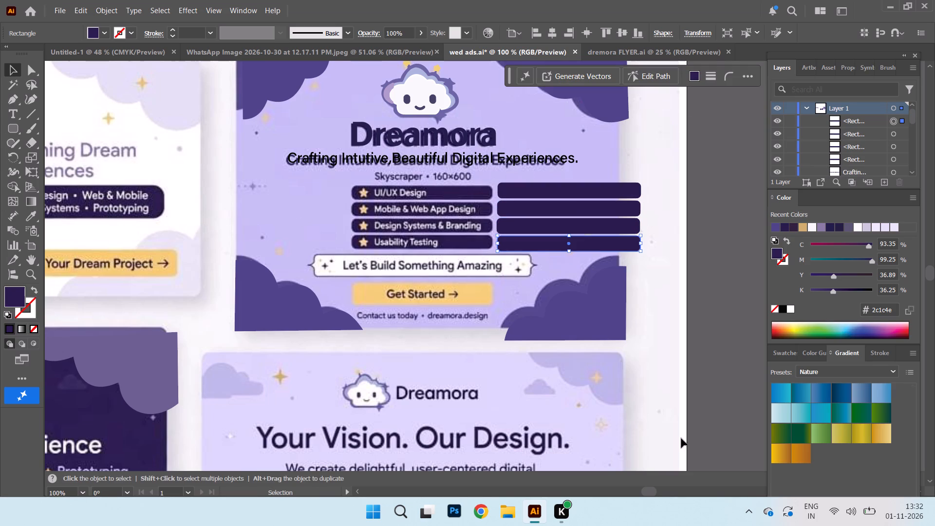
Rotate the dark star in the vector Leaderboard ad's "Start Your Dream Project" button so it stands upright.
left_click_drag(648, 493, 619, 493)
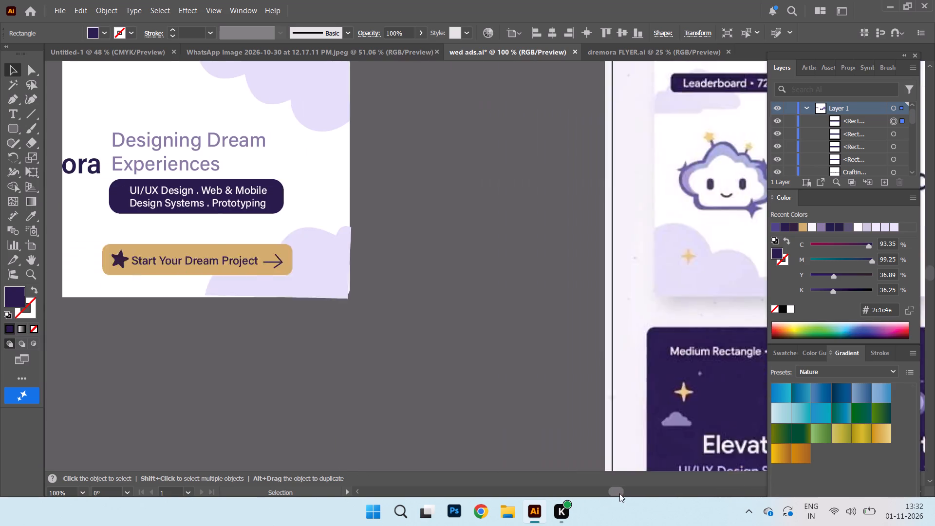
left_click_drag(619, 493, 612, 493)
left_click(471, 260)
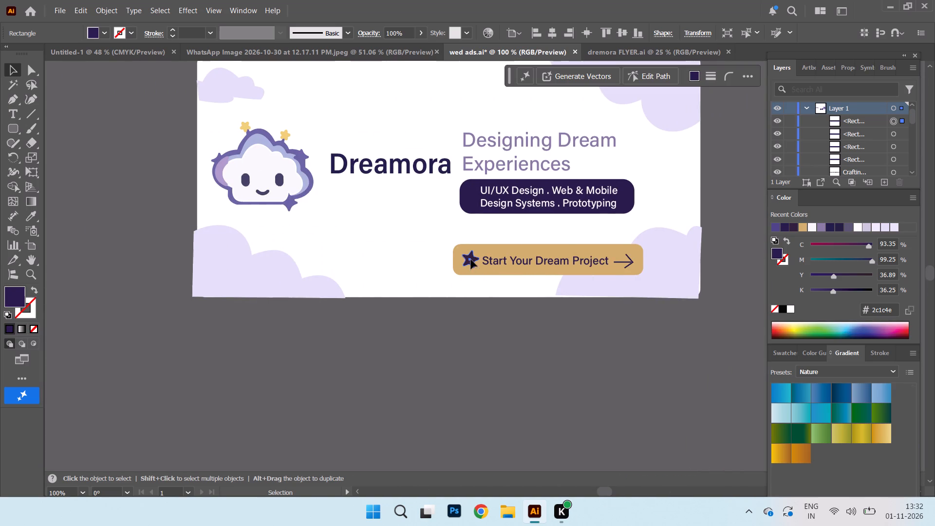
left_click_drag(482, 241, 476, 238)
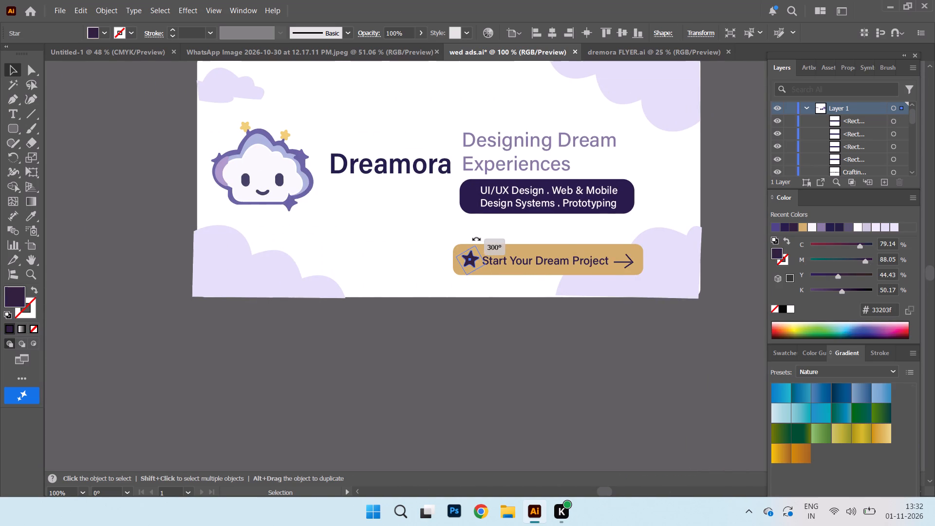
left_click_drag(476, 238, 475, 238)
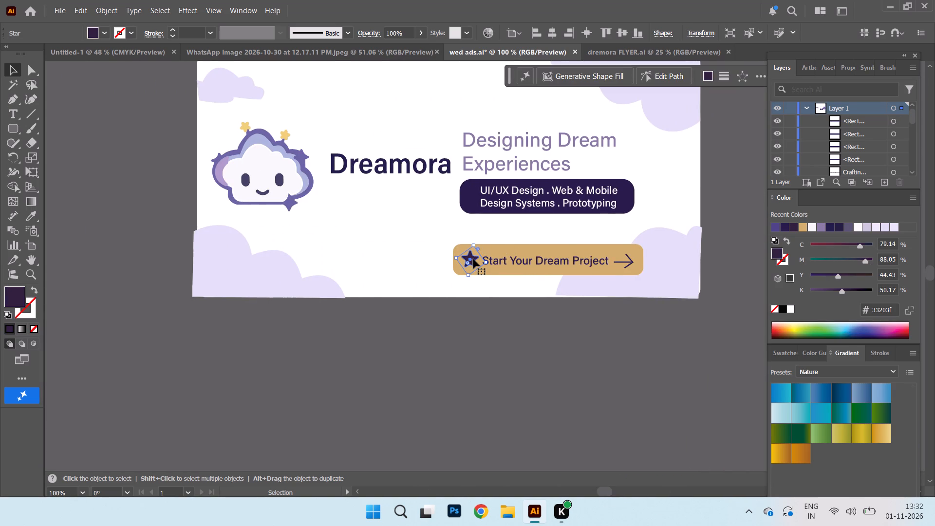
Duplicate the button's dark star and bring the copy to the Skyscraper ad, at the start of the first blank dark purple bar.
left_click_drag(473, 259, 737, 263, "alt")
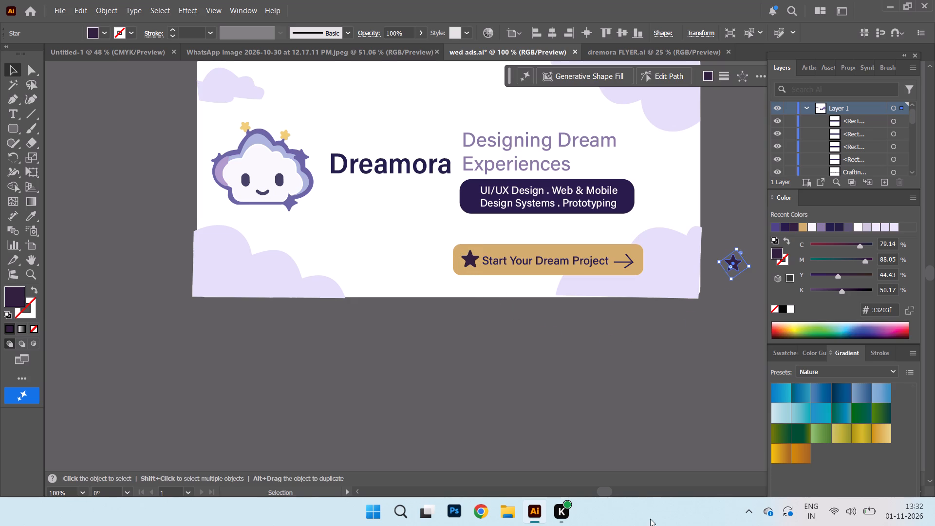
left_click_drag(598, 493, 609, 493)
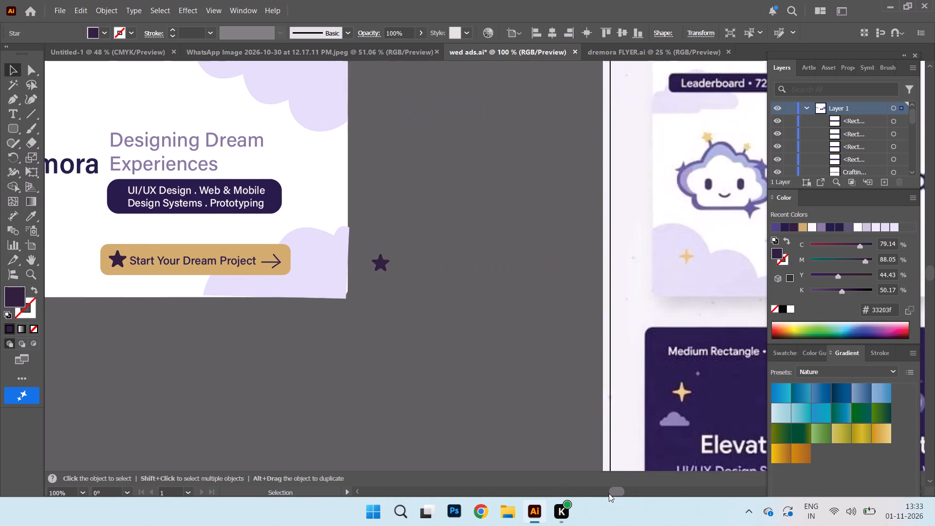
left_click_drag(609, 493, 616, 494)
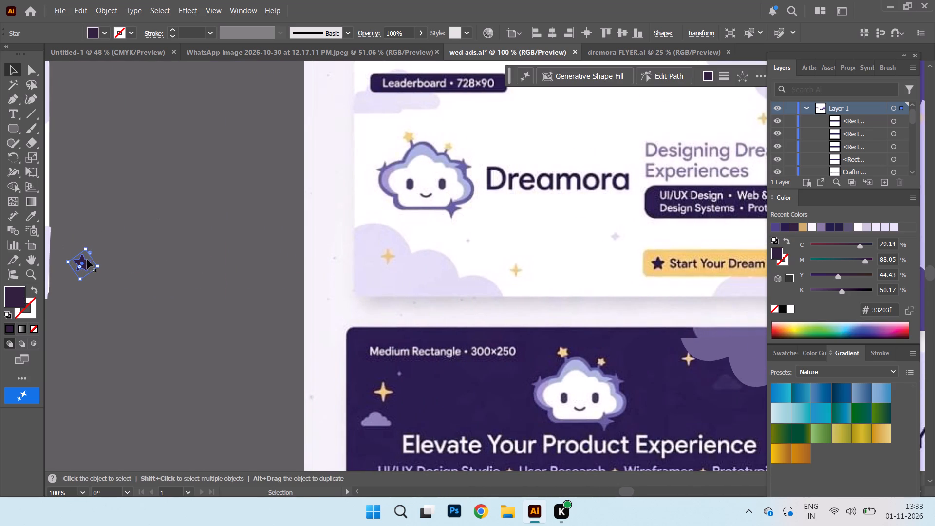
left_click_drag(81, 262, 631, 223)
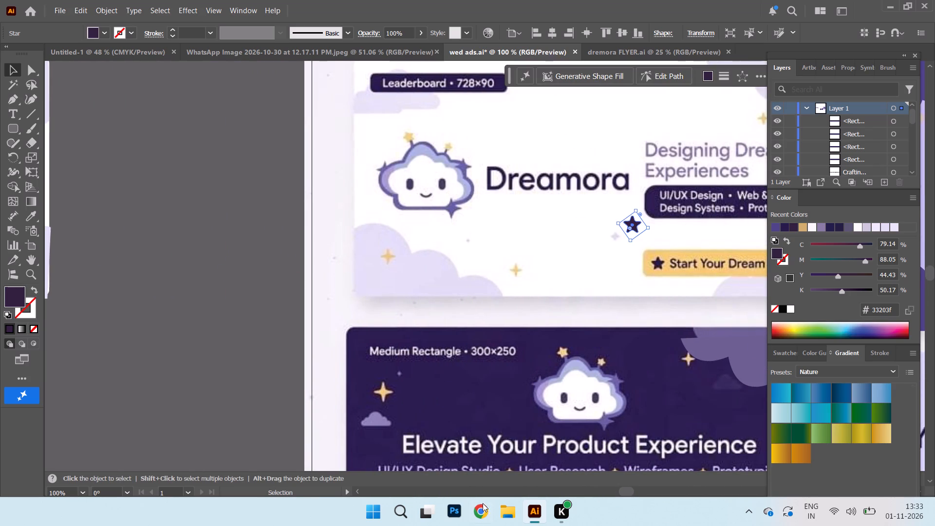
left_click_drag(627, 488, 640, 490)
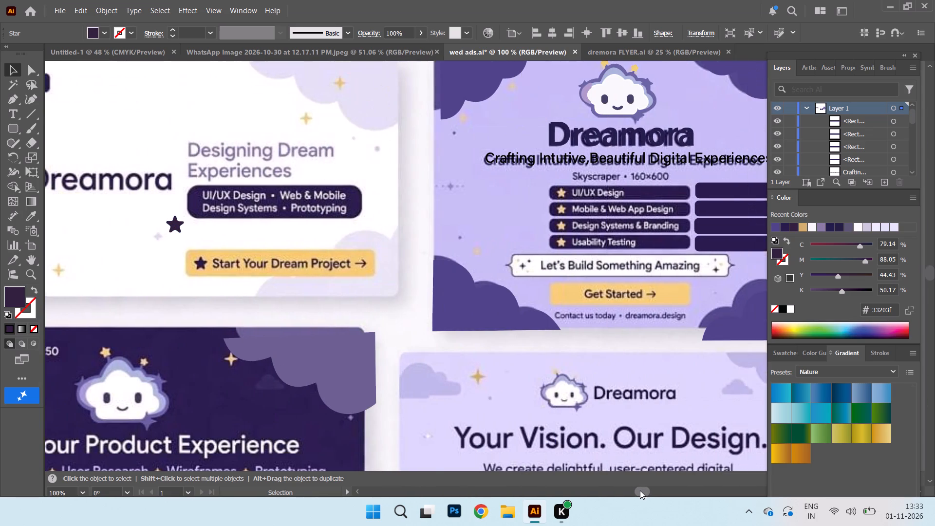
left_click_drag(640, 490, 644, 488)
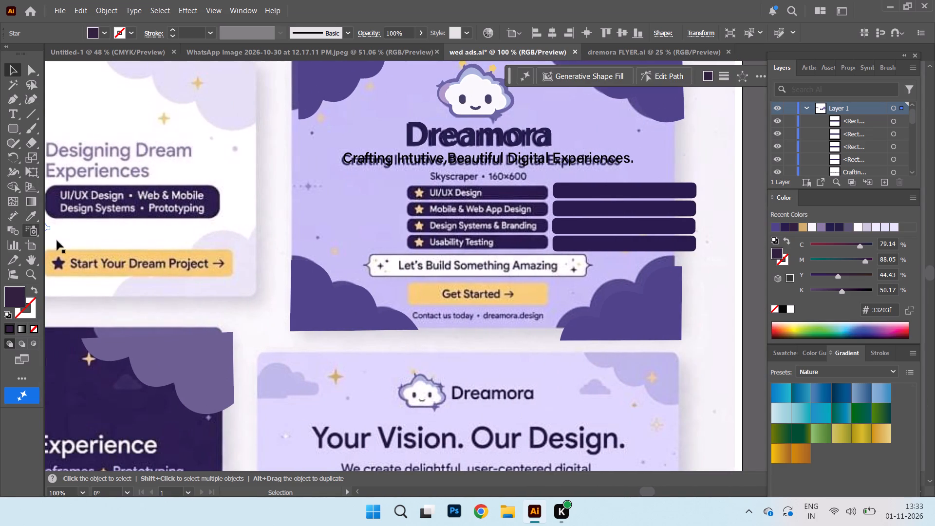
left_click(640, 491)
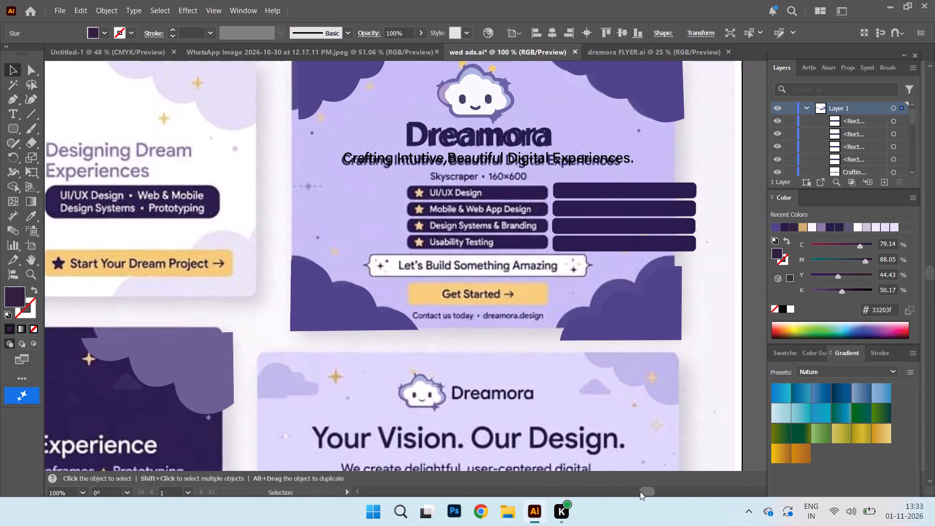
left_click_drag(51, 228, 82, 221)
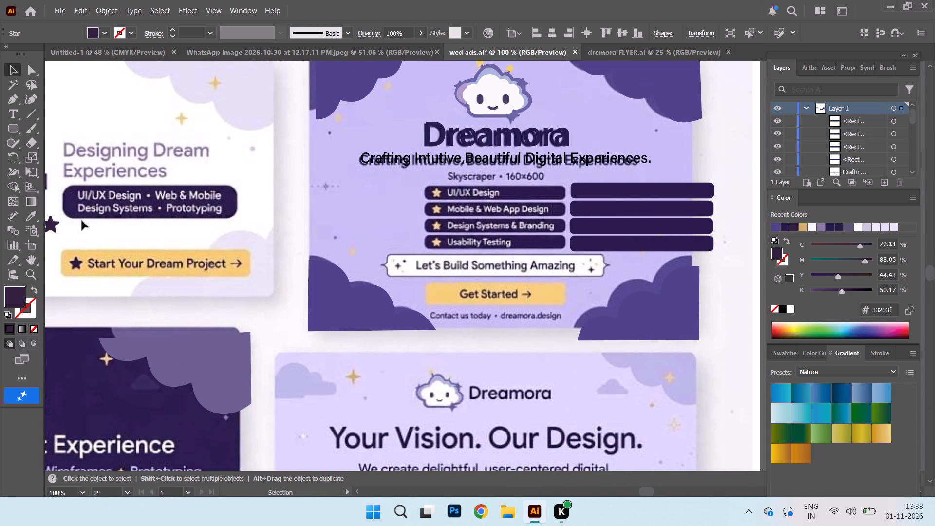
left_click_drag(82, 221, 575, 185)
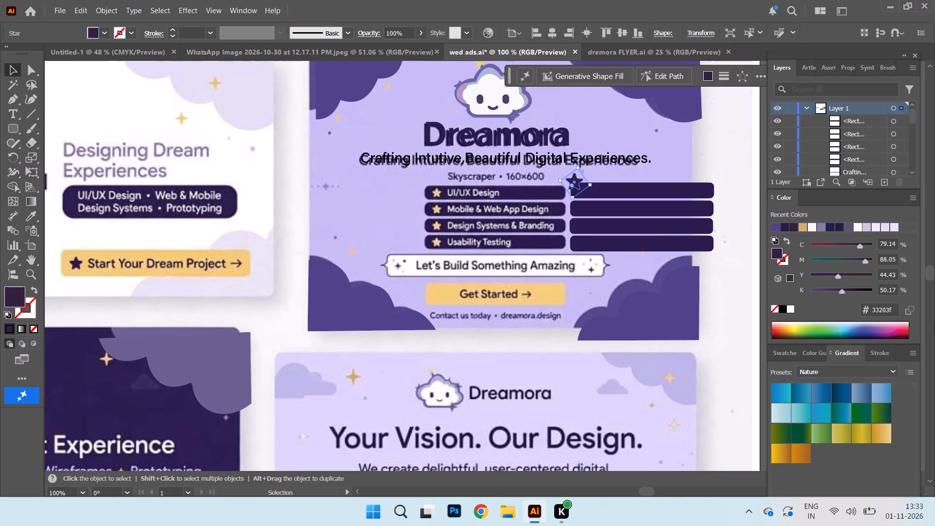
Fill the copied star with the pale gold eccd9a sampled from the reference star beside "UI/UX Design".
double_click(19, 298)
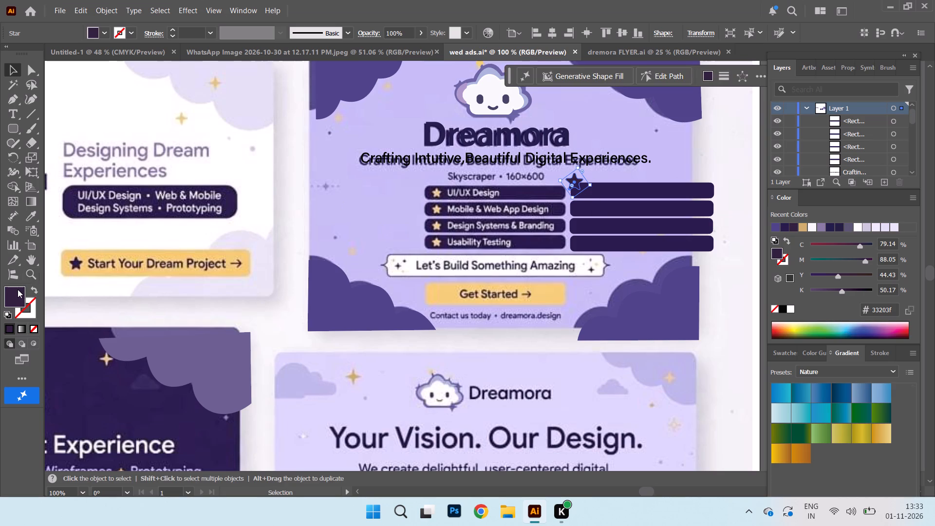
double_click(18, 289)
left_click(145, 314)
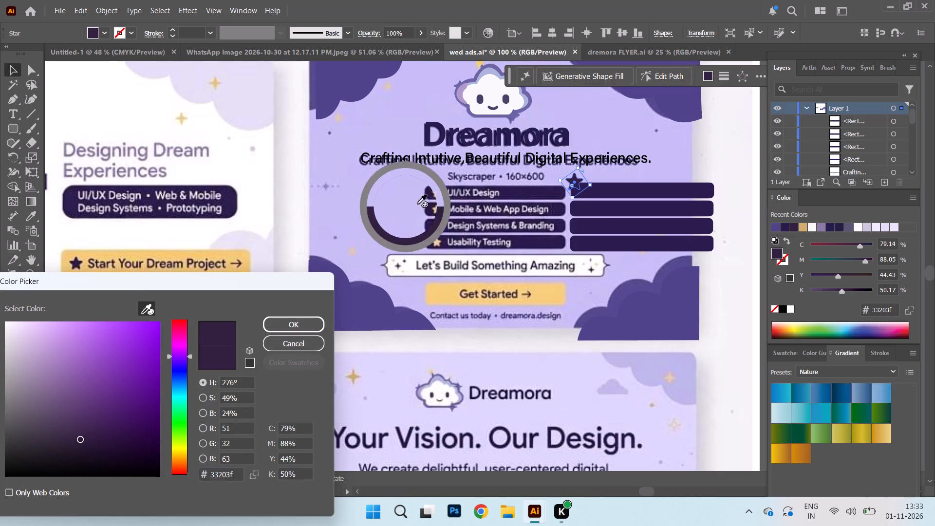
left_click(435, 193)
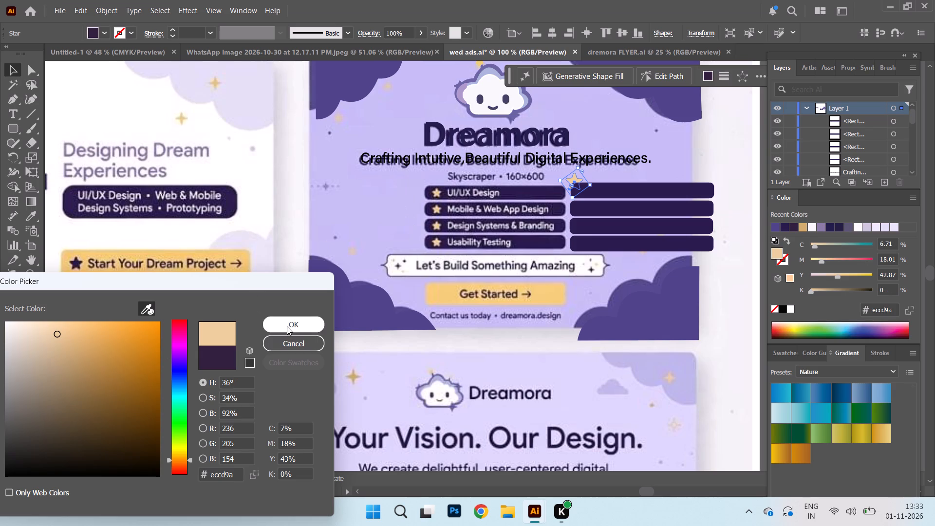
left_click(287, 326)
Shrink the gold star slightly and move it onto the left end of the first blank dark purple bar.
left_click_drag(591, 185, 584, 184)
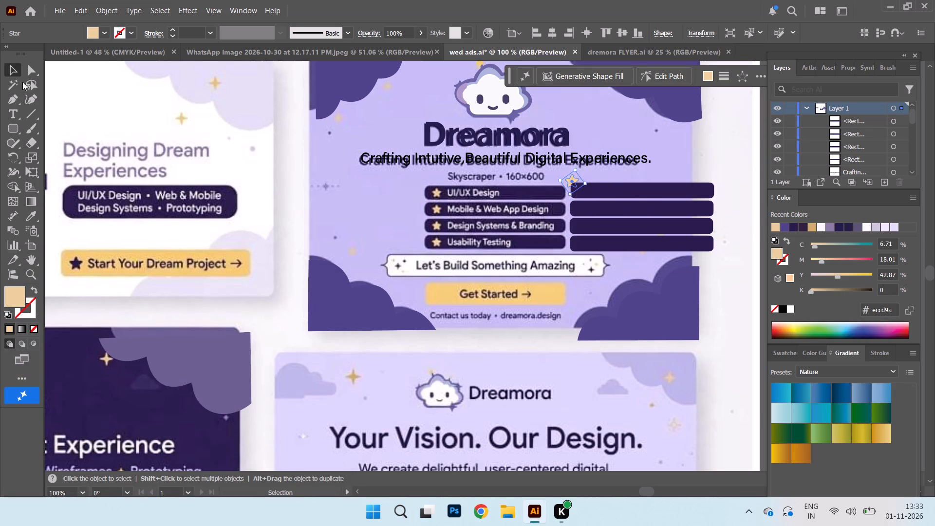
left_click(296, 160)
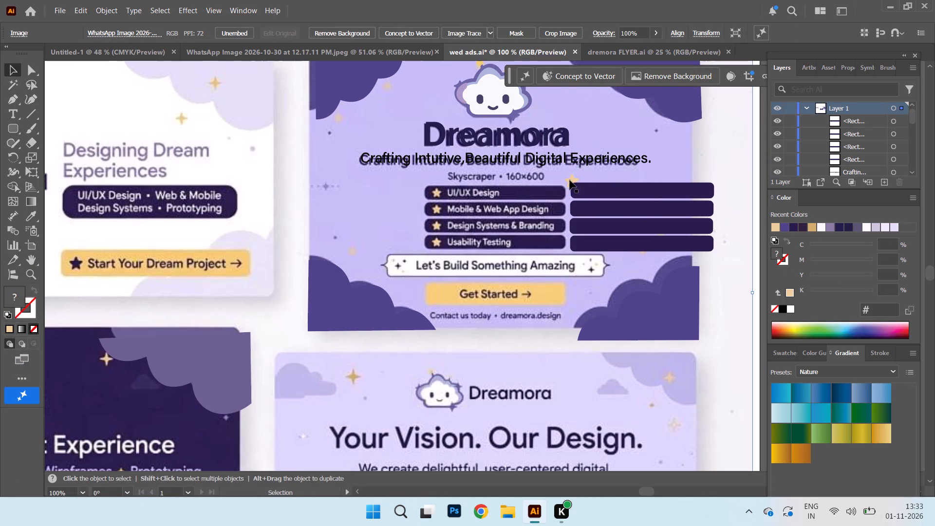
left_click_drag(574, 180, 581, 188)
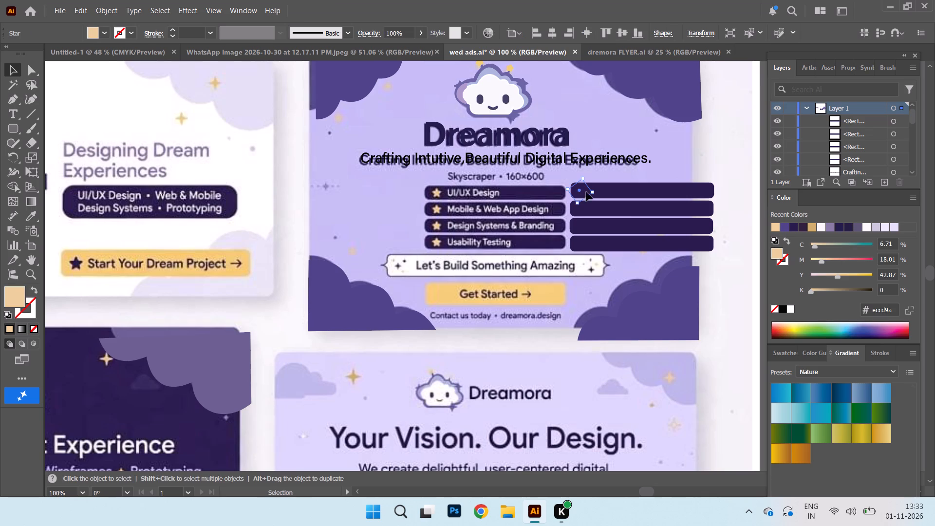
Bring the gold star to the top of Layer 1's stacking order, above the dark purple bars.
scroll(877, 129, "down", 10)
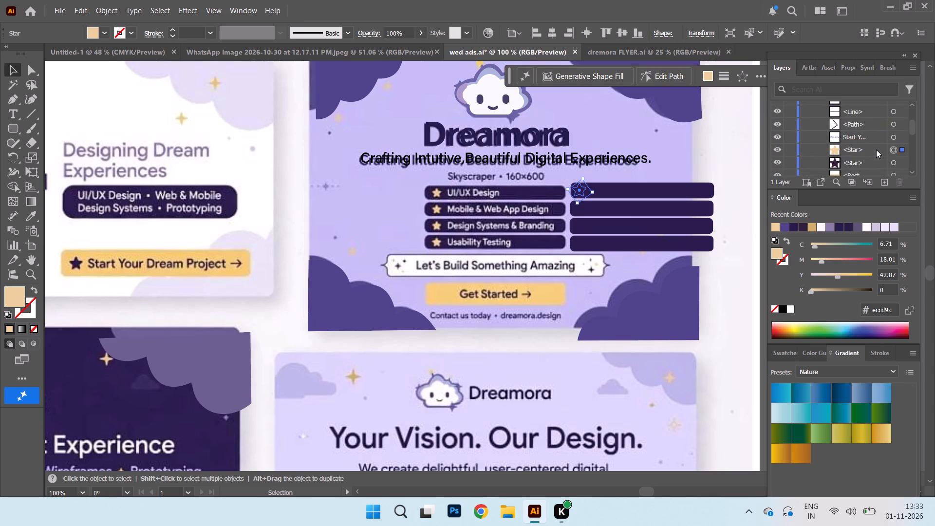
left_click_drag(871, 139, 885, 108)
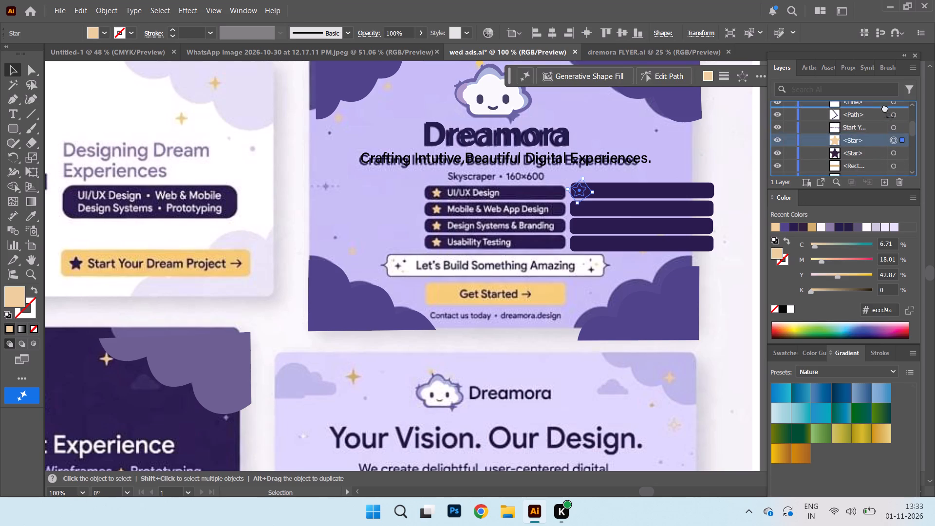
left_click_drag(885, 108, 874, 118)
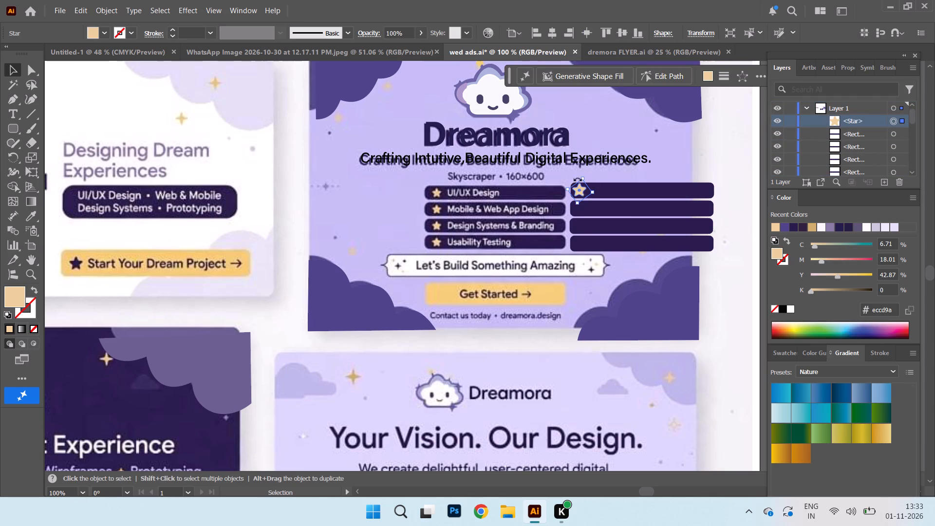
Scale the gold star down to about 15 by 13 pt and centre it vertically within the first bar's left end.
left_click_drag(583, 177, 583, 178)
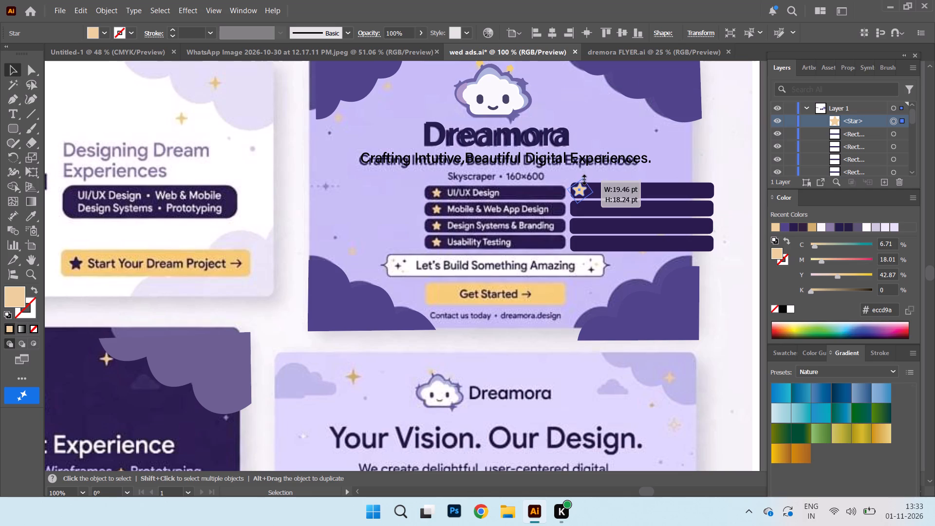
left_click_drag(583, 178, 581, 184)
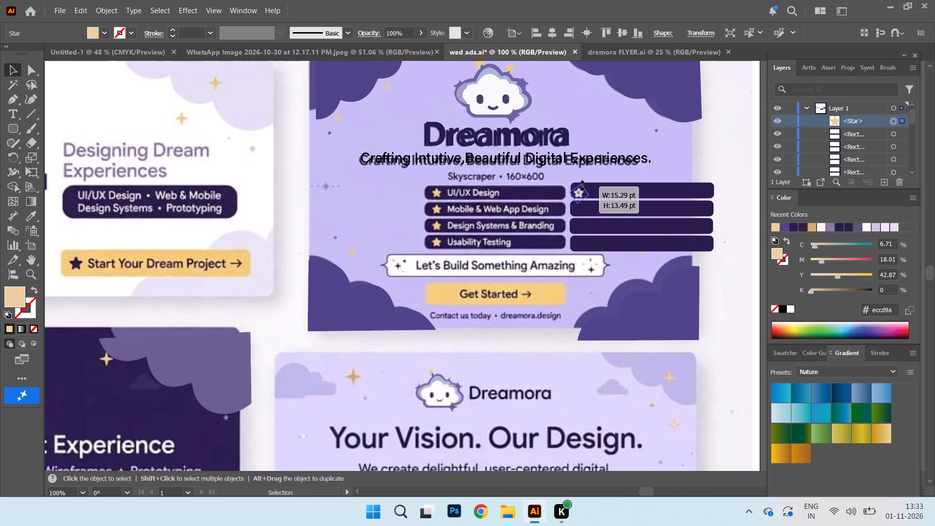
left_click_drag(581, 184, 580, 184)
left_click(677, 158)
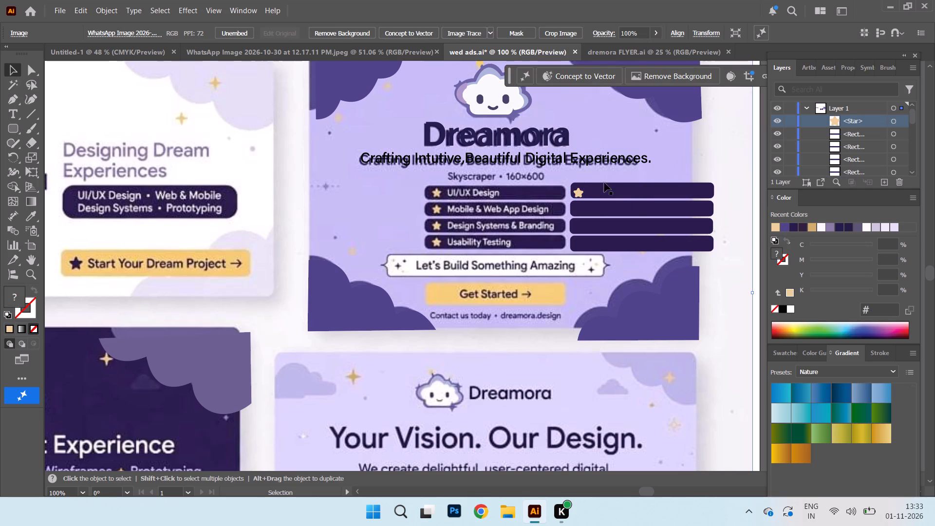
left_click_drag(579, 194, 584, 191)
Shrink the gold star a little more and sharpen its rounded points.
key("ctrl+equal")
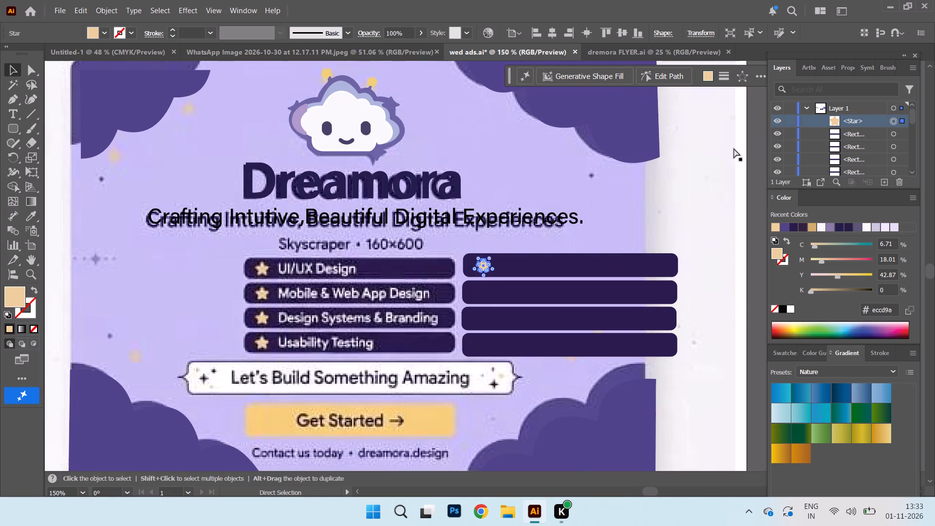
key("ctrl+equal")
key("ctrl+equal")
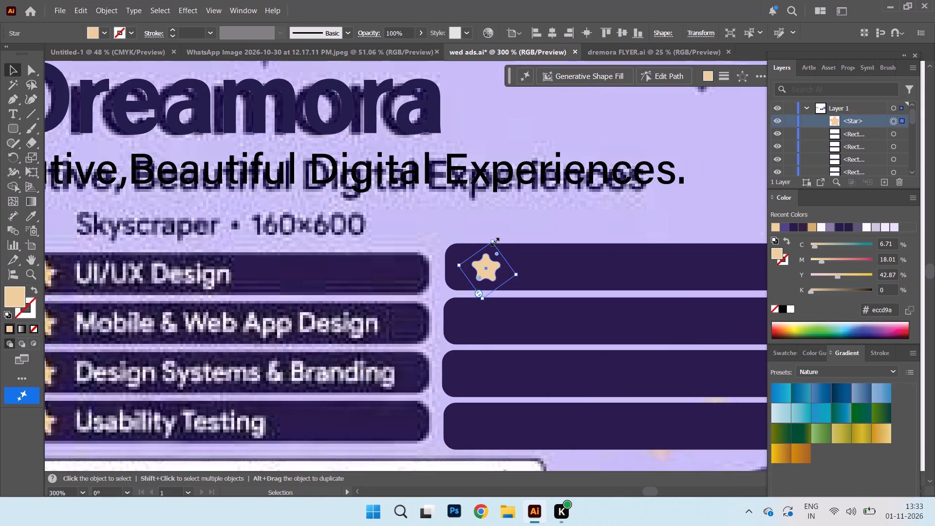
left_click_drag(494, 239, 494, 245)
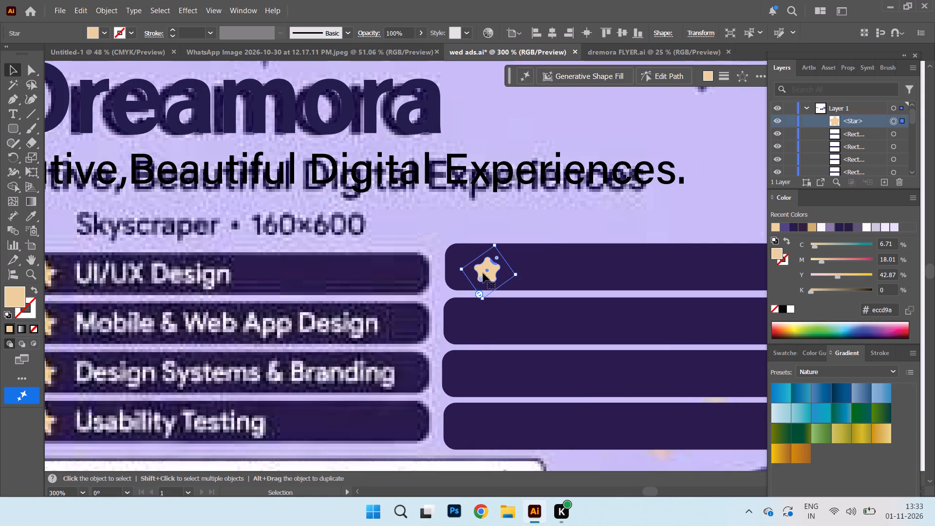
left_click(481, 279)
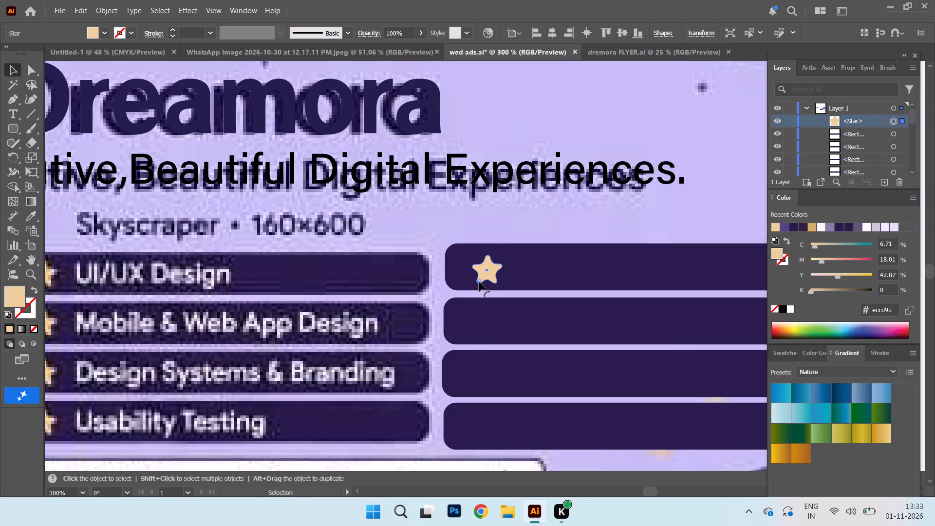
left_click(542, 228)
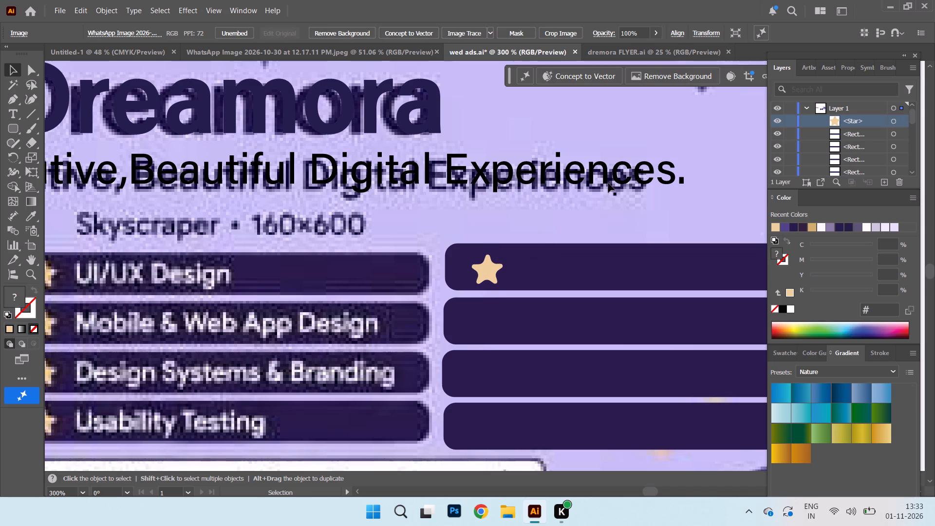
Fine-tune the size of the gold star in the first blank dark purple bar to about 14 by 16 pt.
key("ctrl+minus")
key("ctrl+minus")
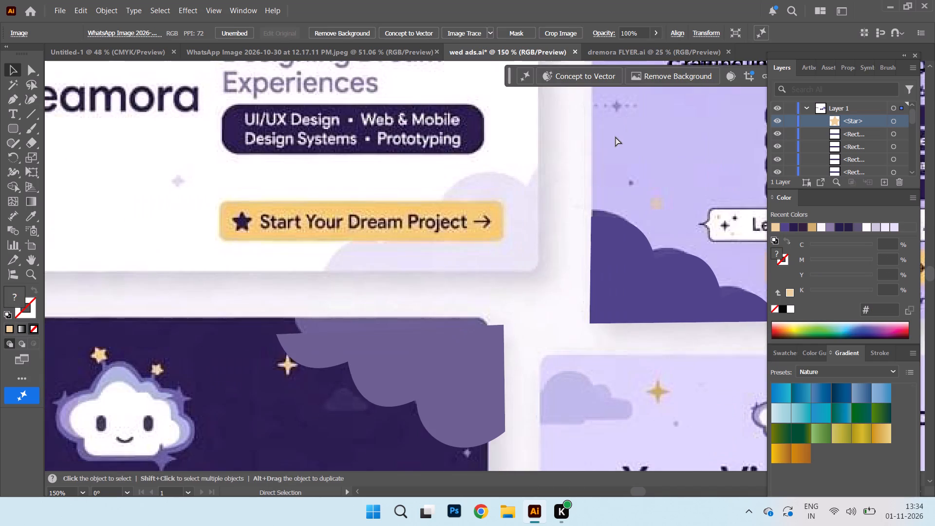
key("ctrl+minus")
key("minus")
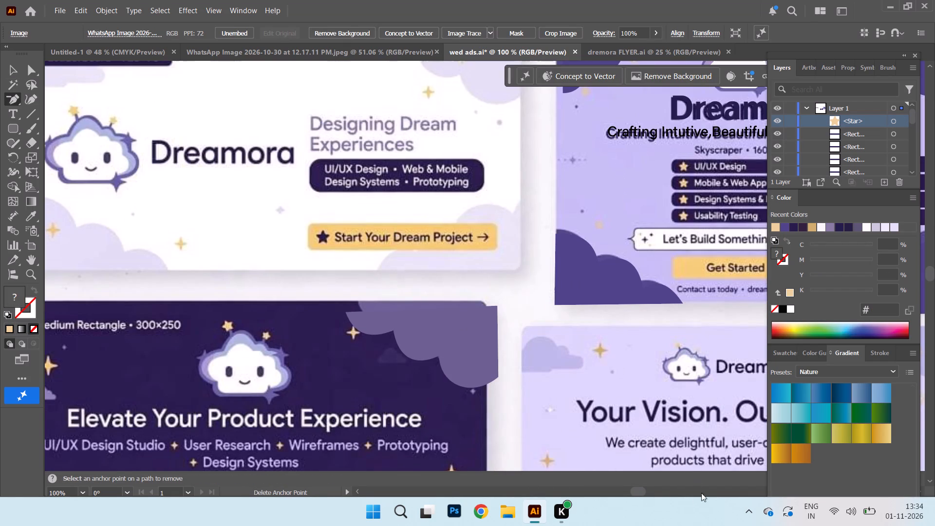
left_click_drag(640, 494, 649, 496)
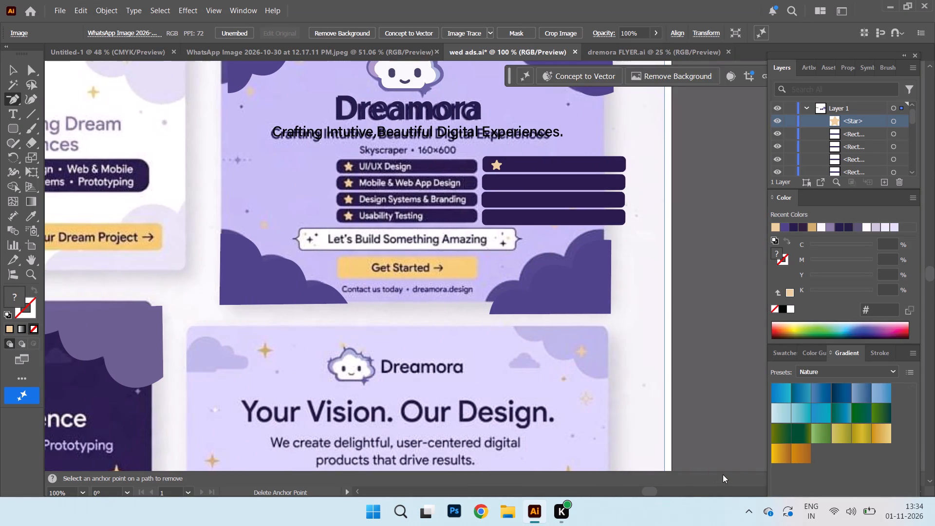
left_click(13, 69)
left_click(498, 165)
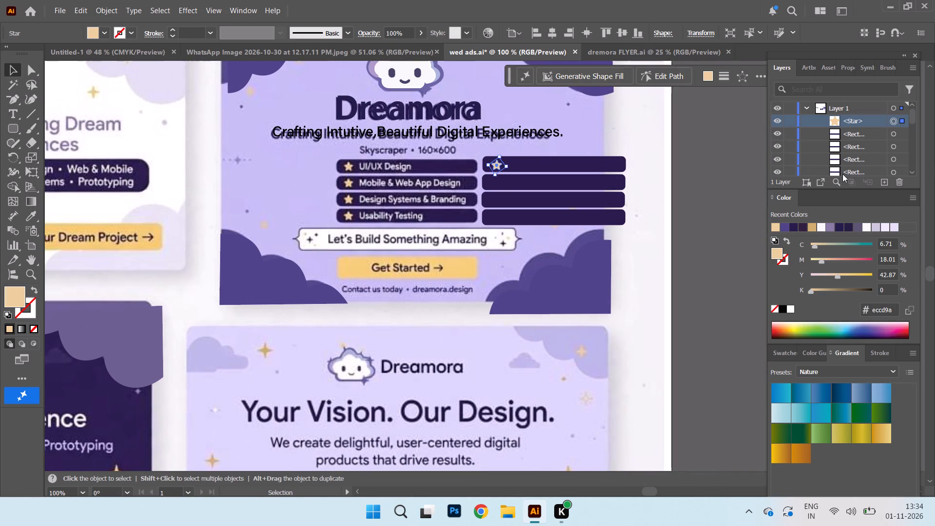
key("ctrl+equal")
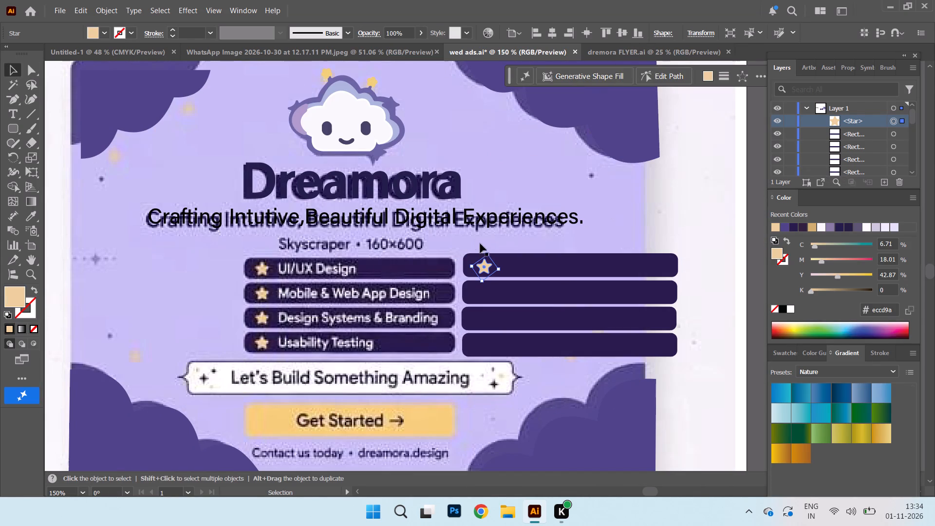
left_click(486, 255)
left_click(484, 251)
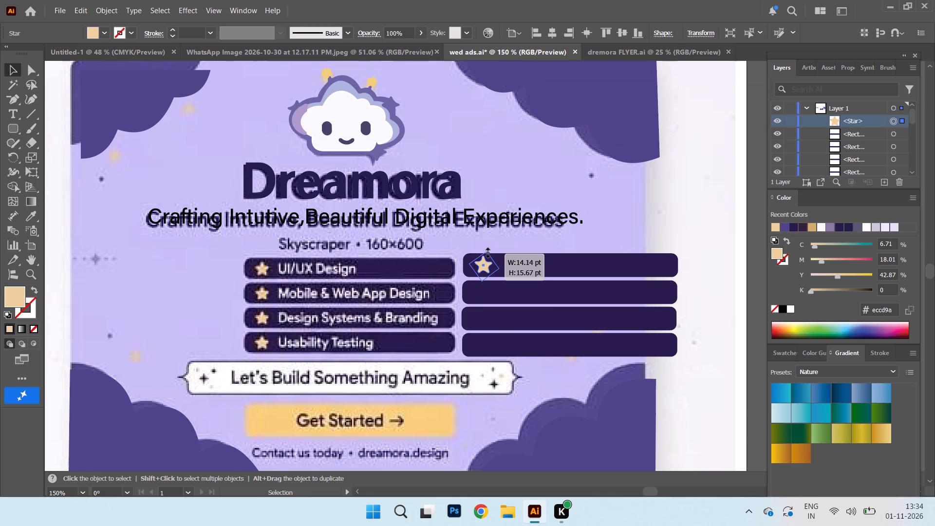
left_click(610, 173)
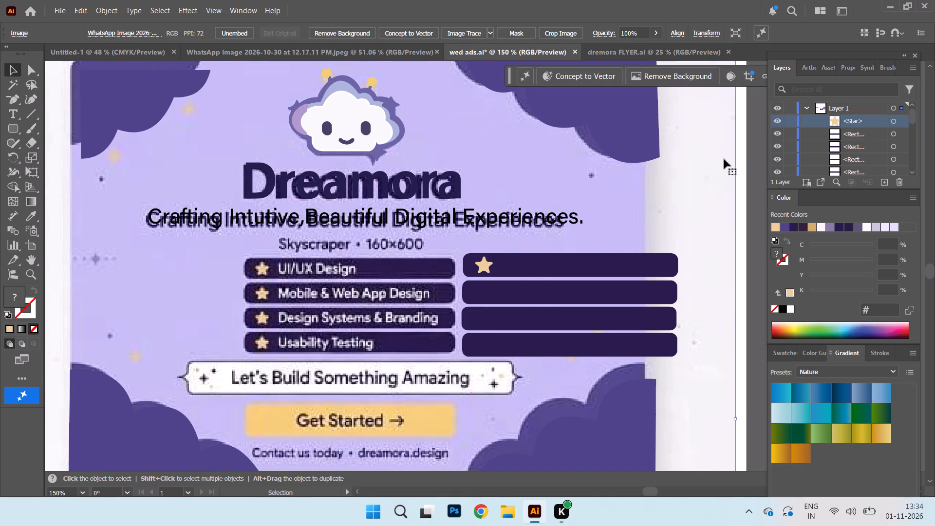
Add the text "UI/UX Design" beside the gold star on the first dark purple bar.
left_click(14, 109)
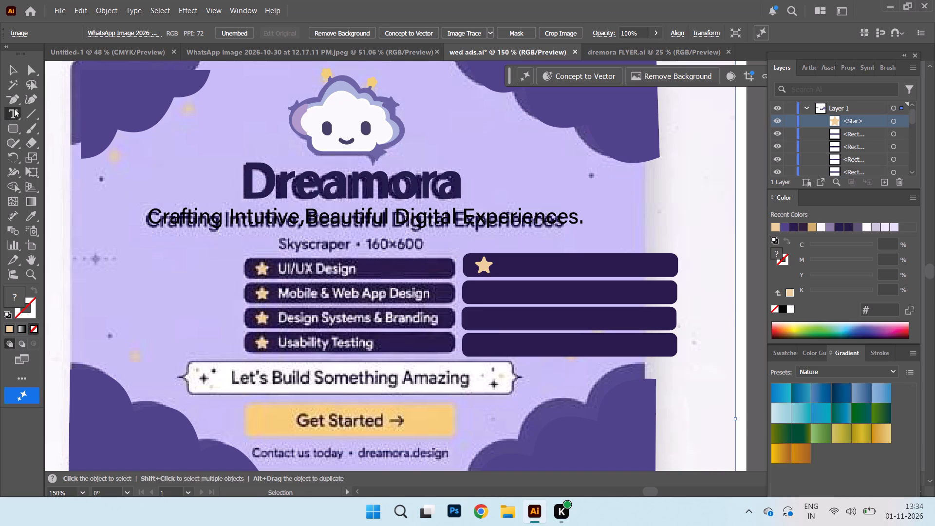
left_click(505, 263)
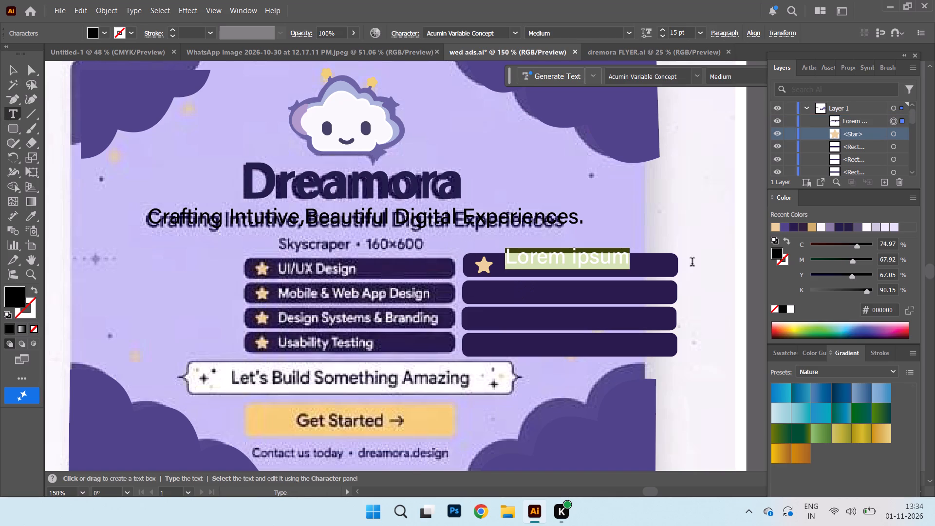
type("UI")
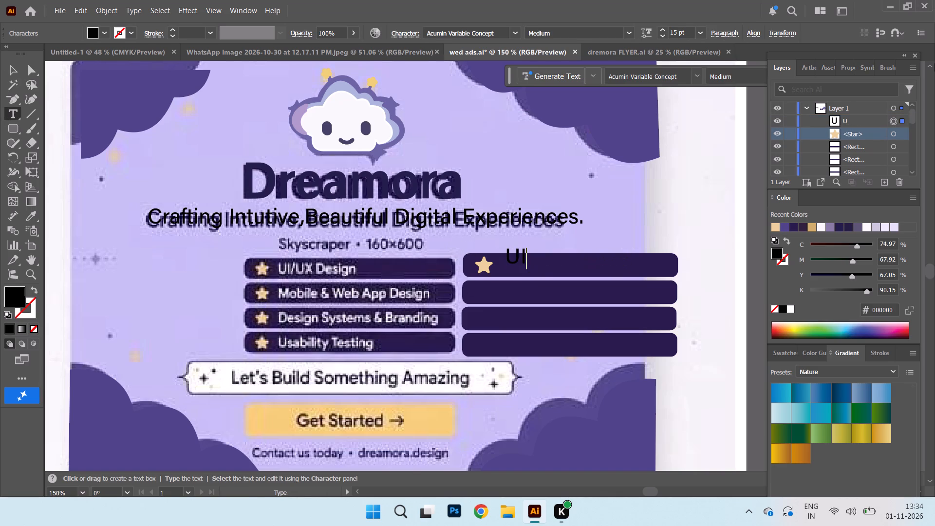
key("slash")
key("u")
type("X D")
type("esign")
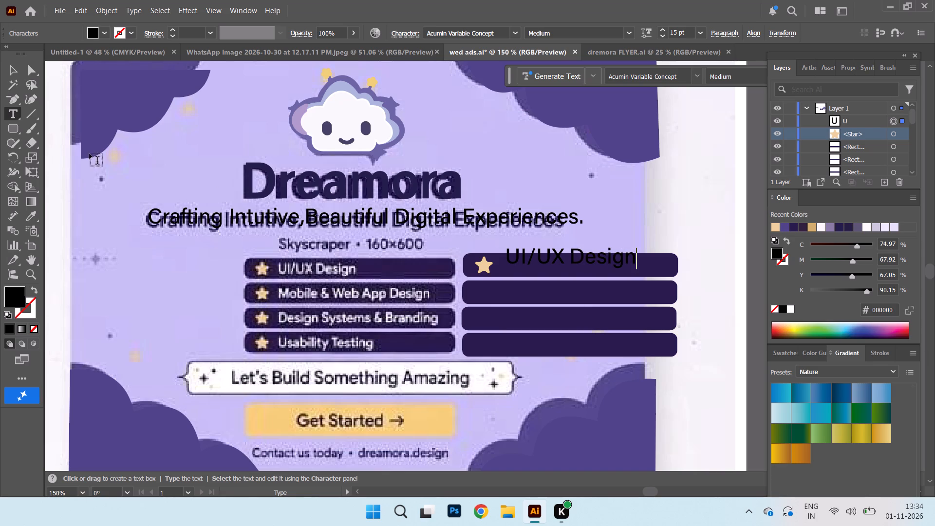
left_click(502, 286)
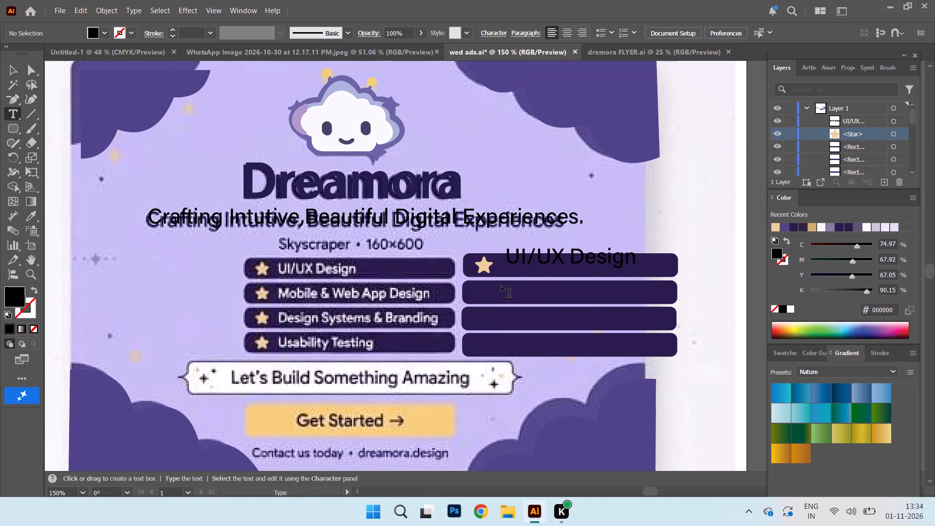
Add the text "Mobile & Web App Design" on the second blank dark purple bar.
left_click(502, 286)
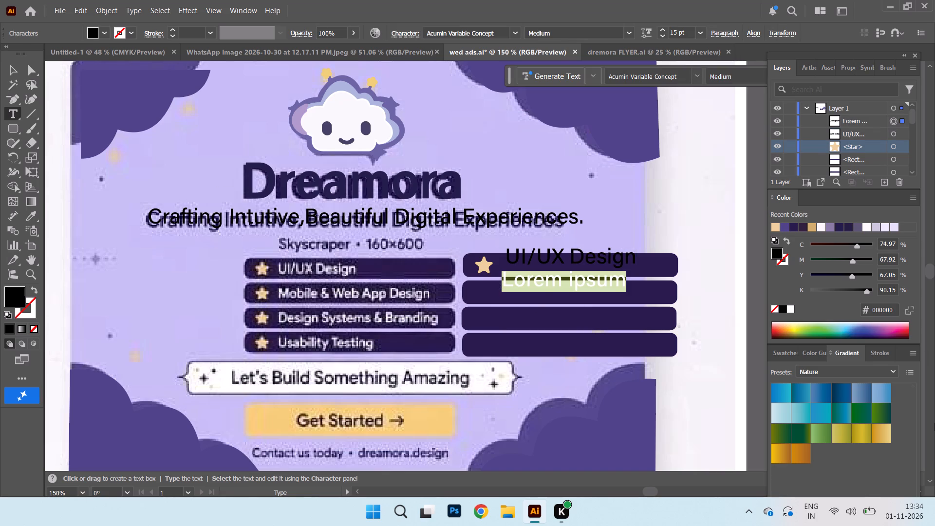
key("o")
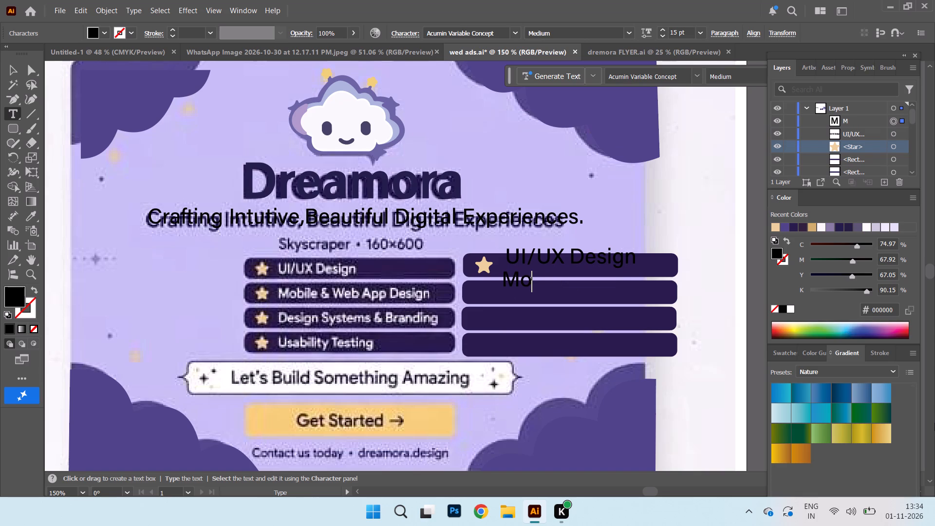
type("vil")
key("BackSpace")
key("BackSpace")
key("BackSpace")
type("bile")
key("space")
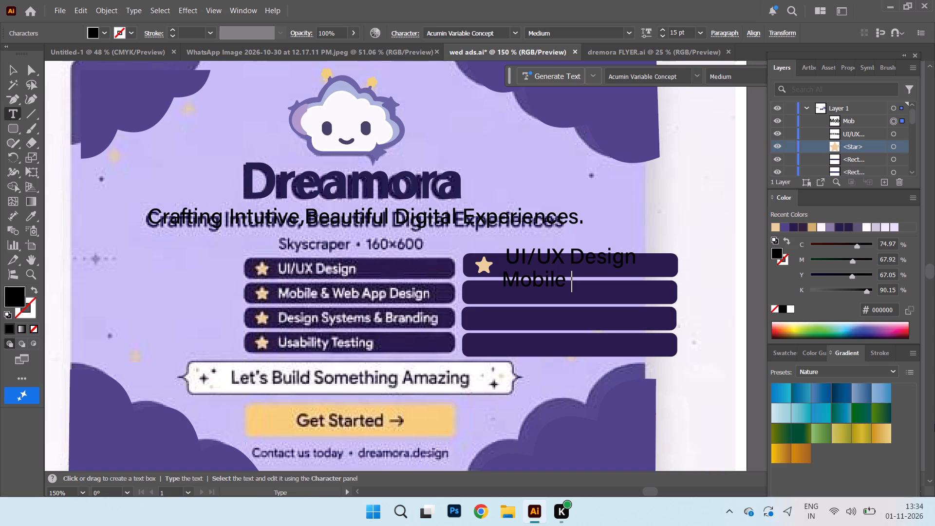
key("shift+ampersand")
key("space")
type("WEE")
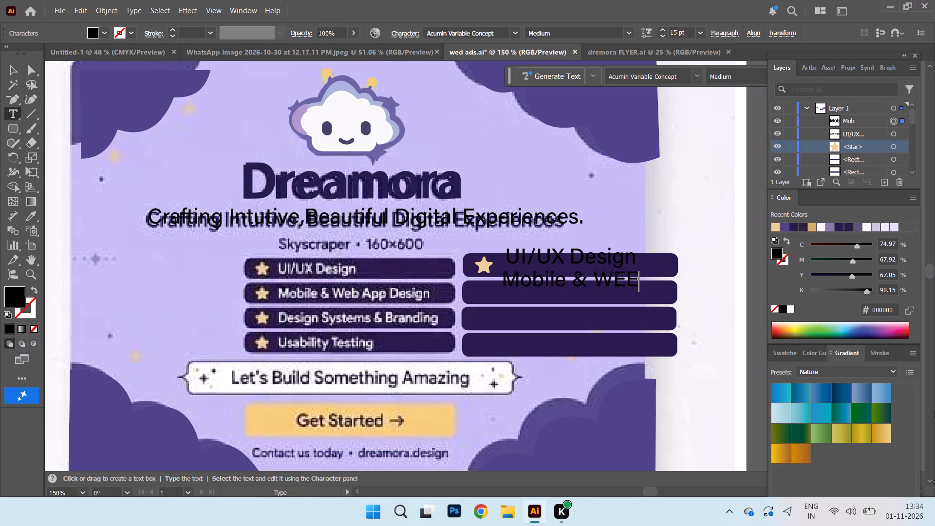
key("BackSpace")
key("BackSpace")
type("eb")
key("space")
key("a")
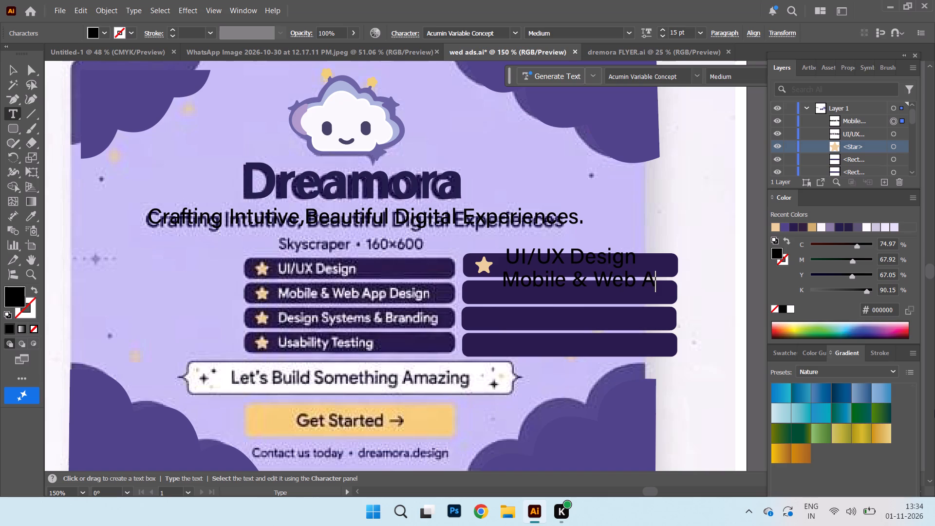
type("pp")
key("space")
key("d")
type("esign")
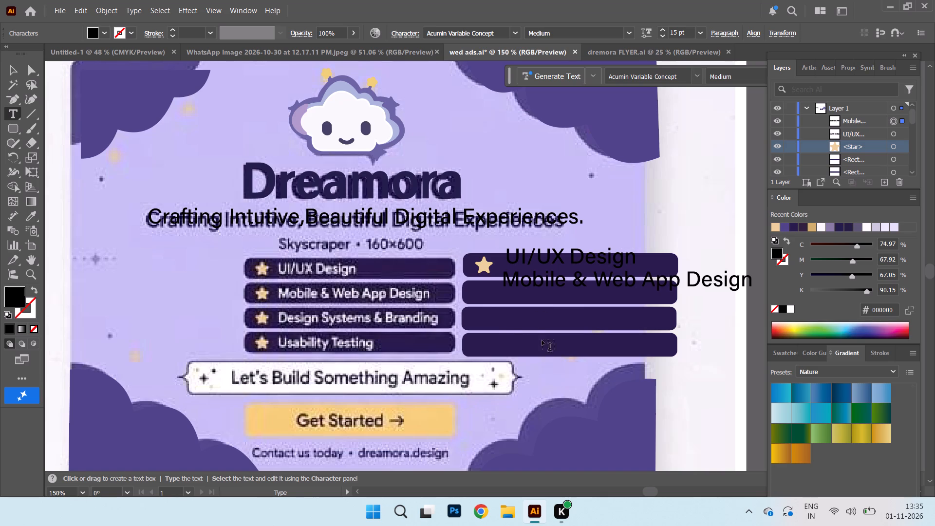
Add the text "Design System & Branding" on the third blank dark purple bar.
double_click(499, 312)
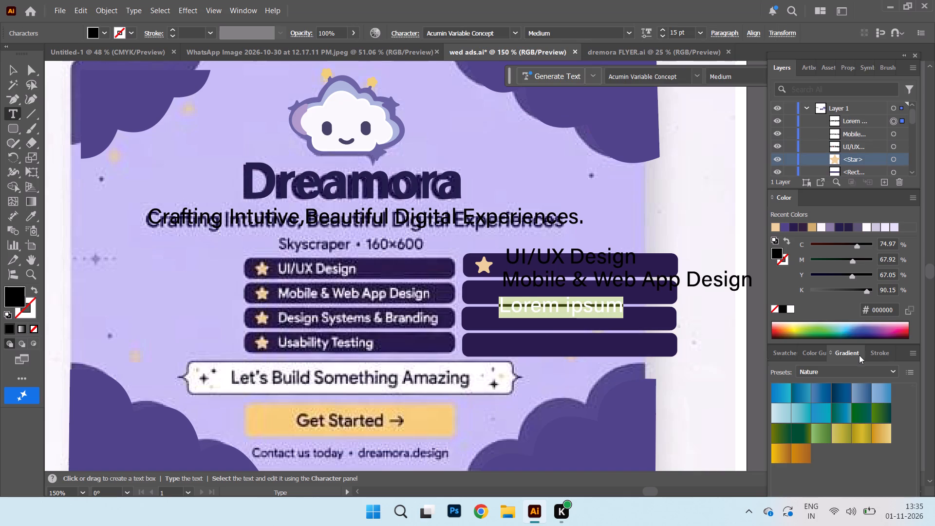
type("esign")
key("space")
key("s")
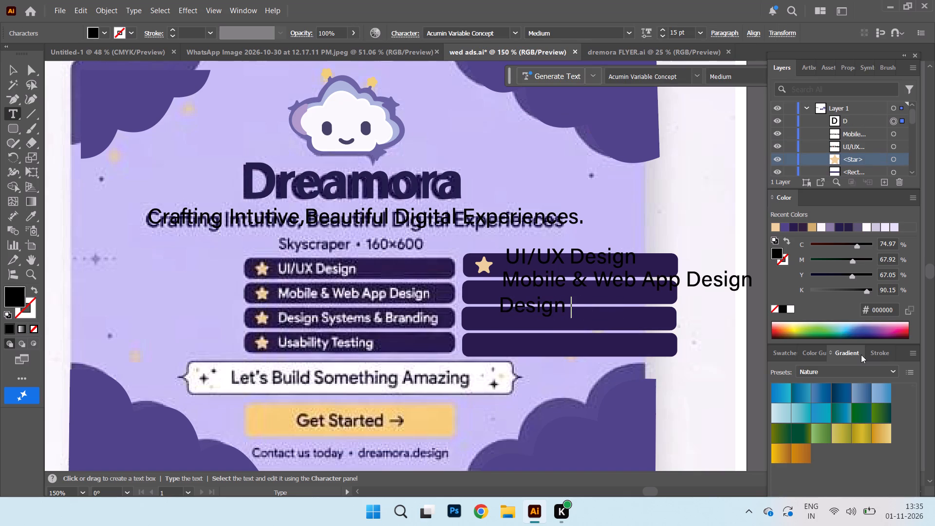
key("u")
key("BackSpace")
type("yste")
type("m")
key("space")
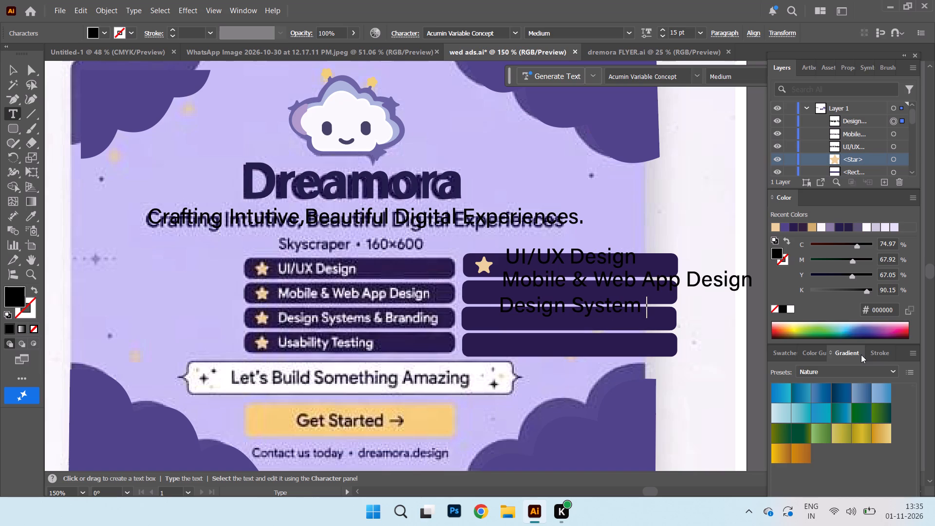
type("&")
key("space")
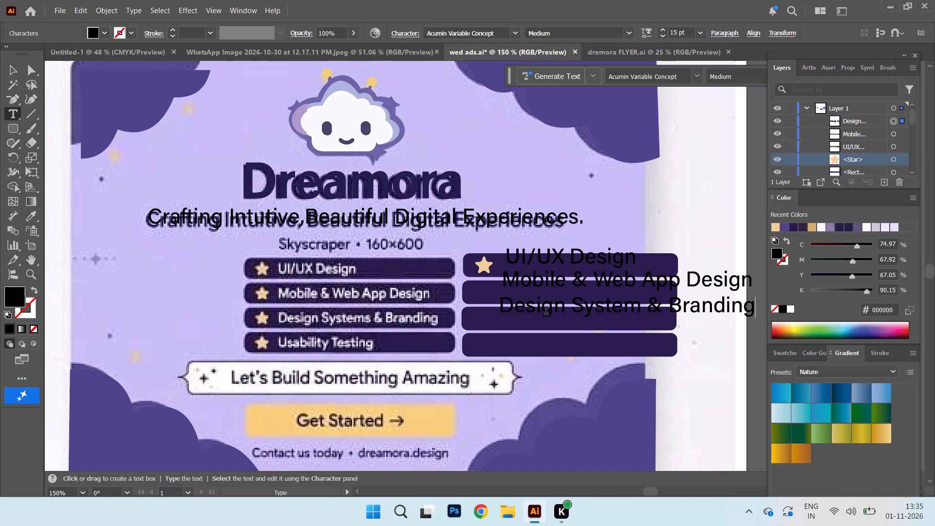
left_click(508, 340)
Add the text "Usabality Testing" on the fourth blank dark purple bar.
left_click(508, 340)
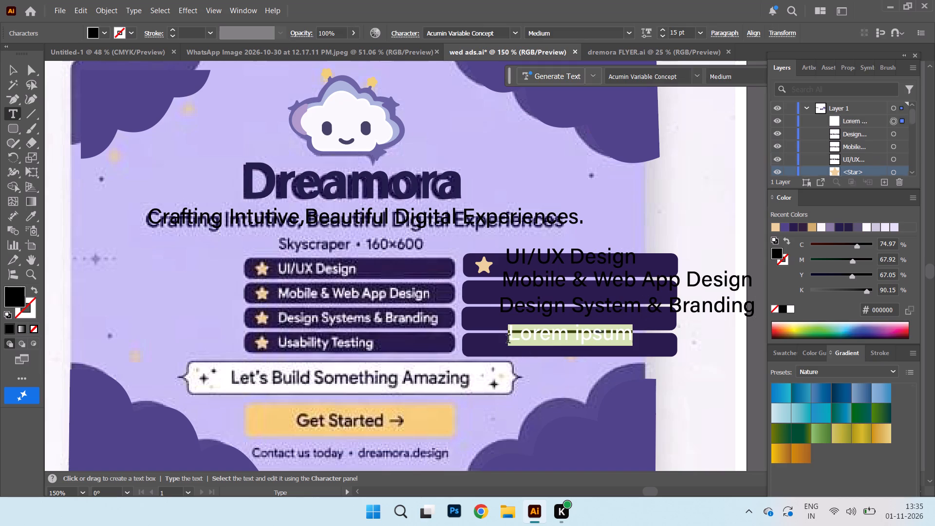
key("u")
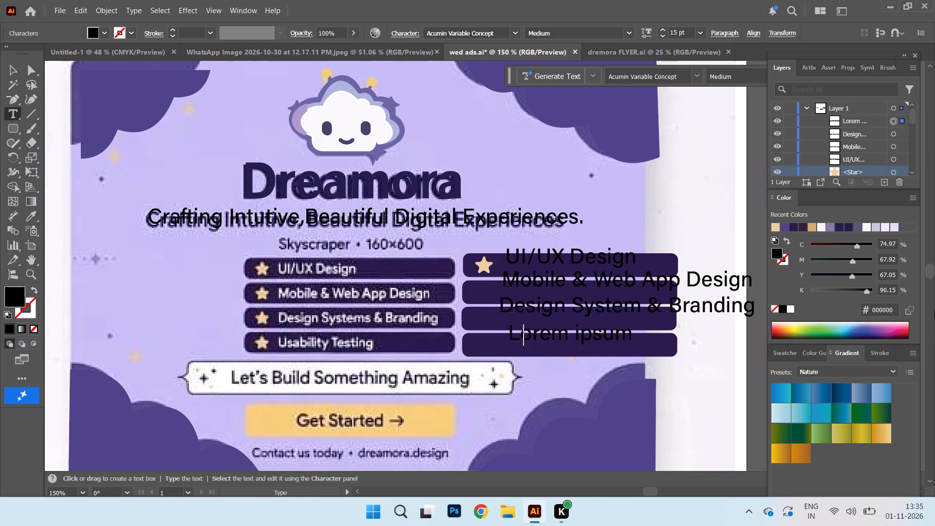
type("sa")
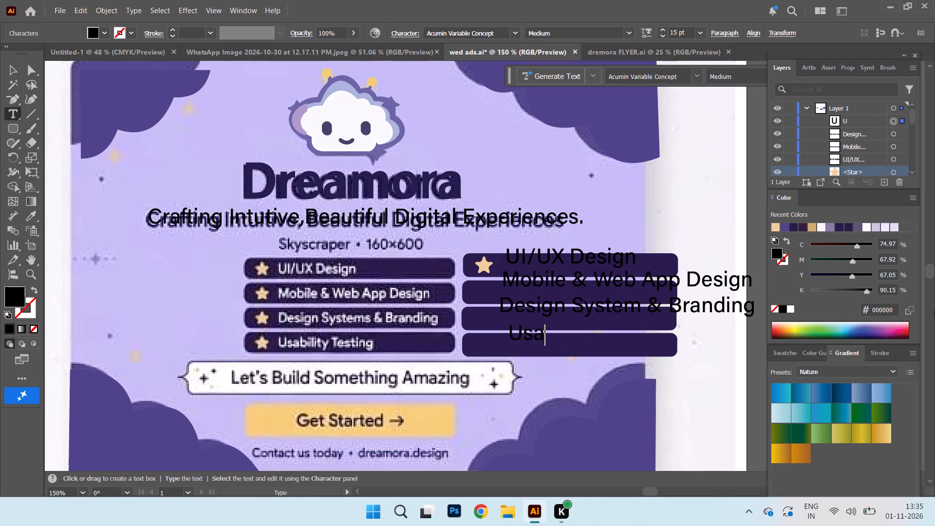
type("ba")
type("li")
type("ty")
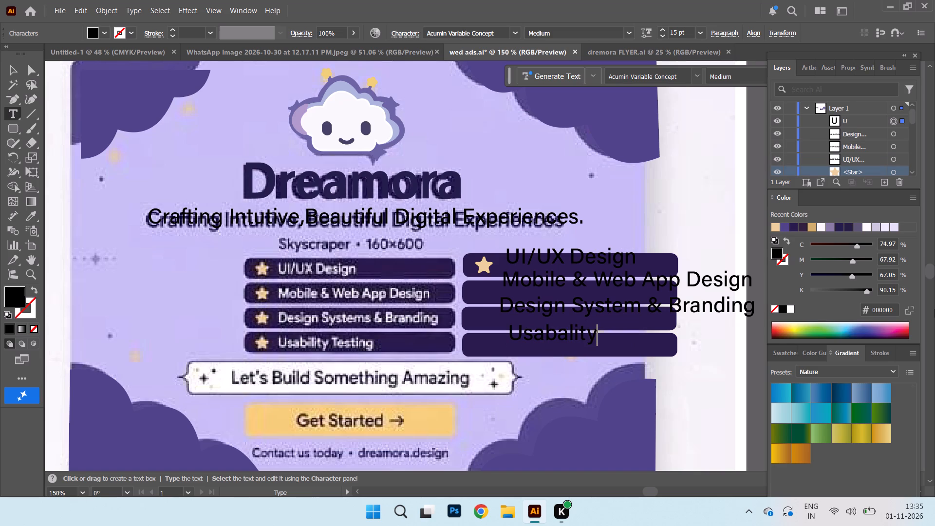
key("space")
type("esting")
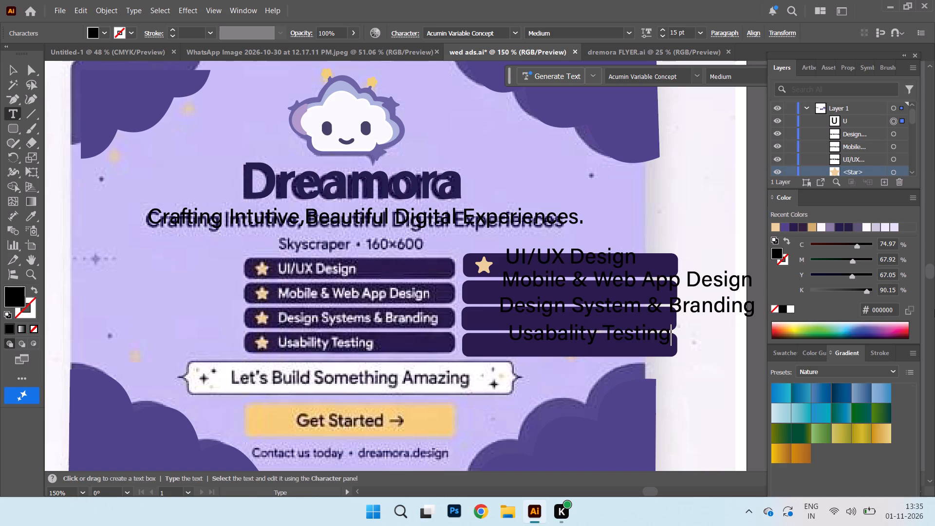
left_click(11, 70)
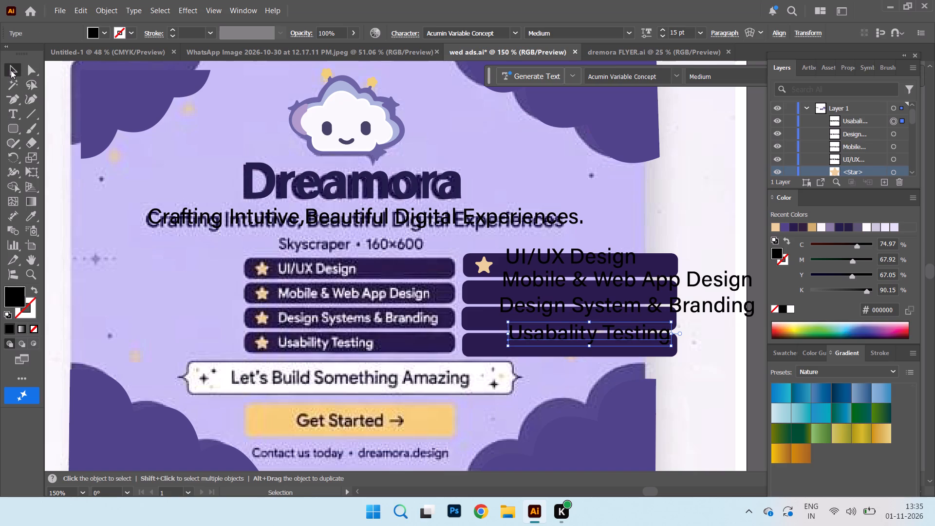
Recolour the four service labels on the dark purple bars with the off-white fill #f9f8f7.
left_click(694, 306, "shift")
left_click(706, 279, "shift")
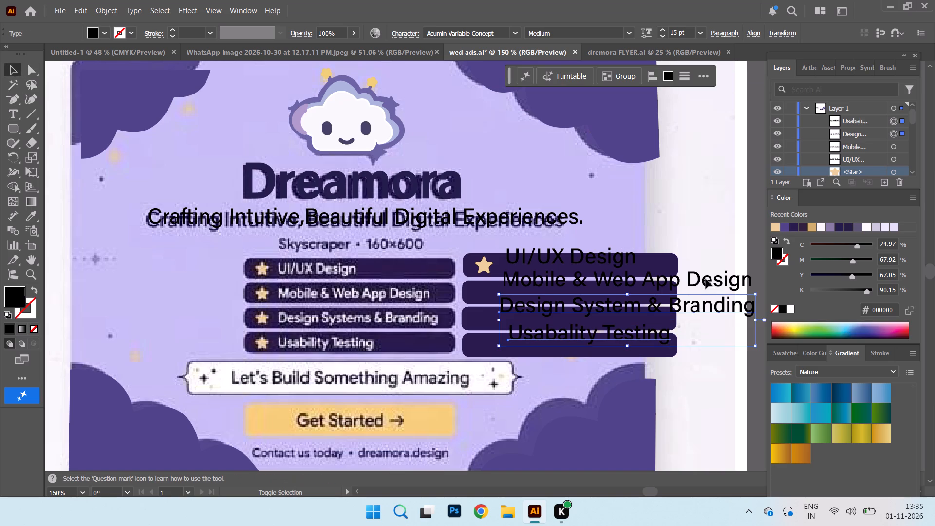
left_click(594, 251, "shift")
double_click(8, 289)
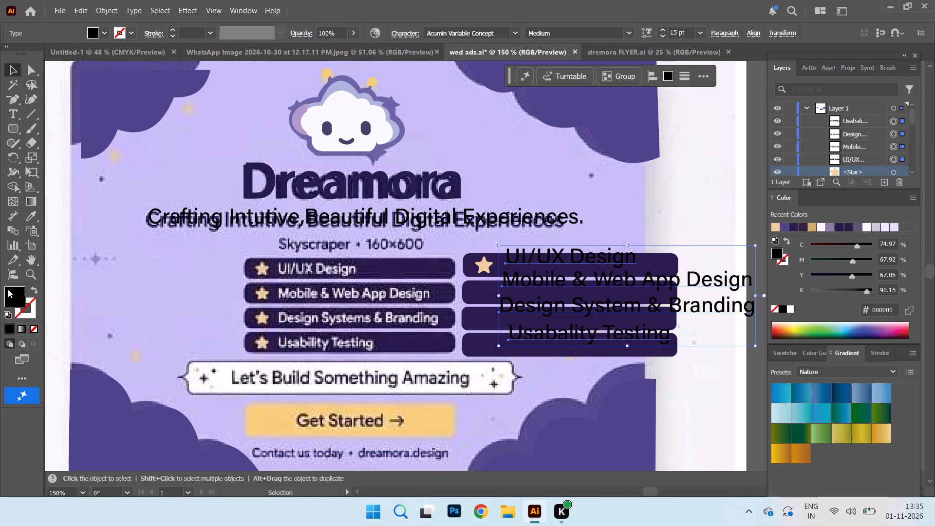
left_click(7, 325)
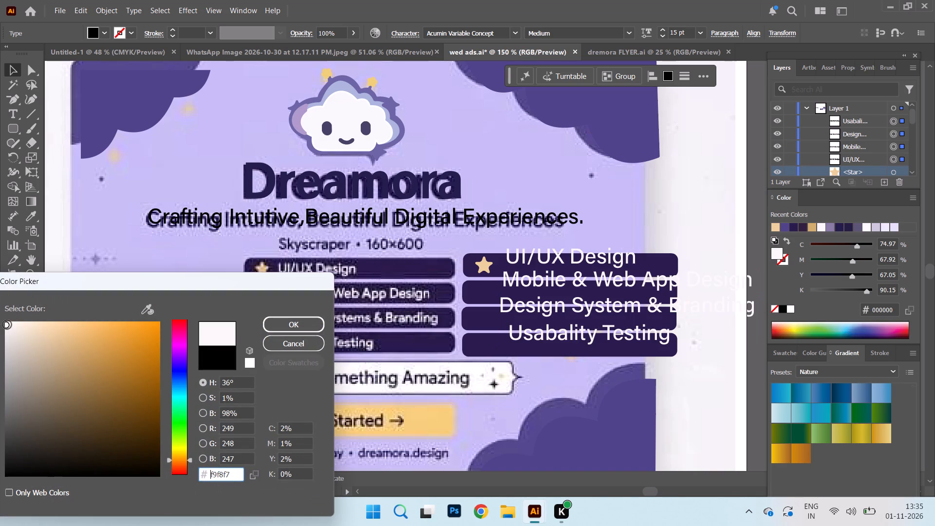
left_click(280, 328)
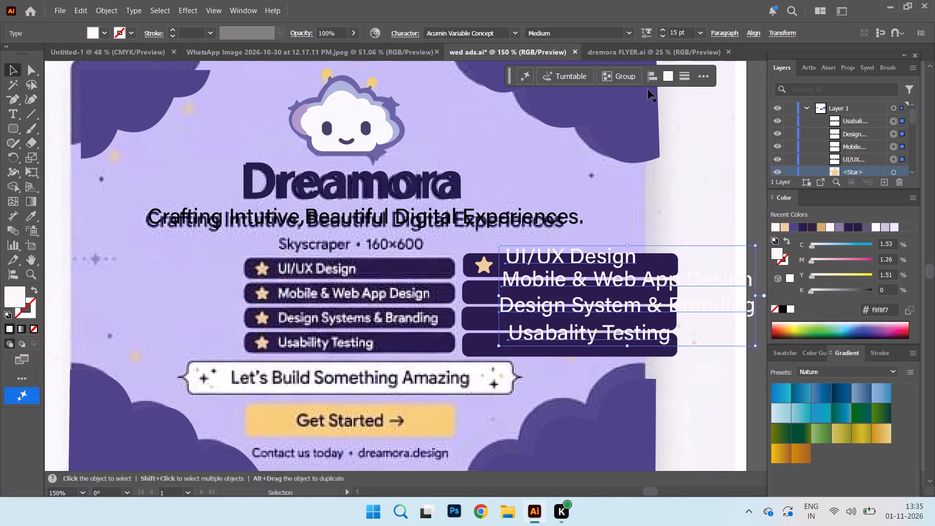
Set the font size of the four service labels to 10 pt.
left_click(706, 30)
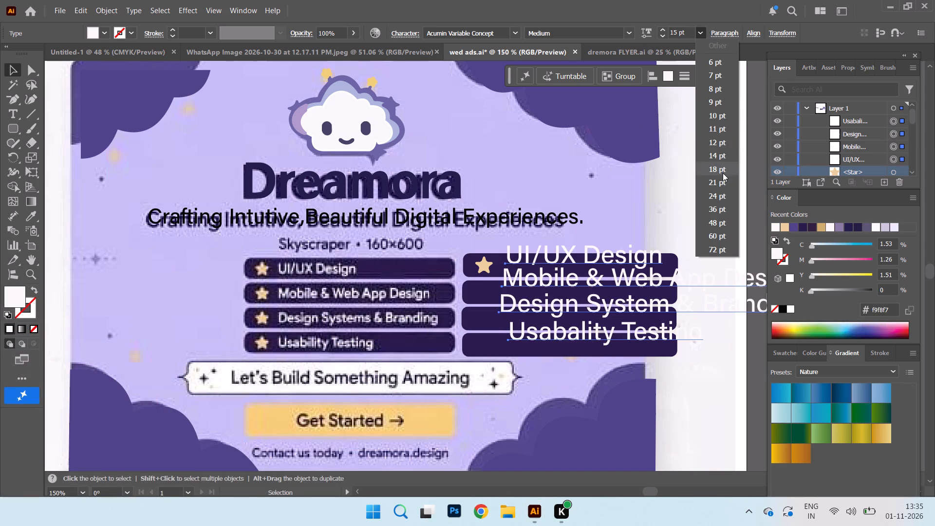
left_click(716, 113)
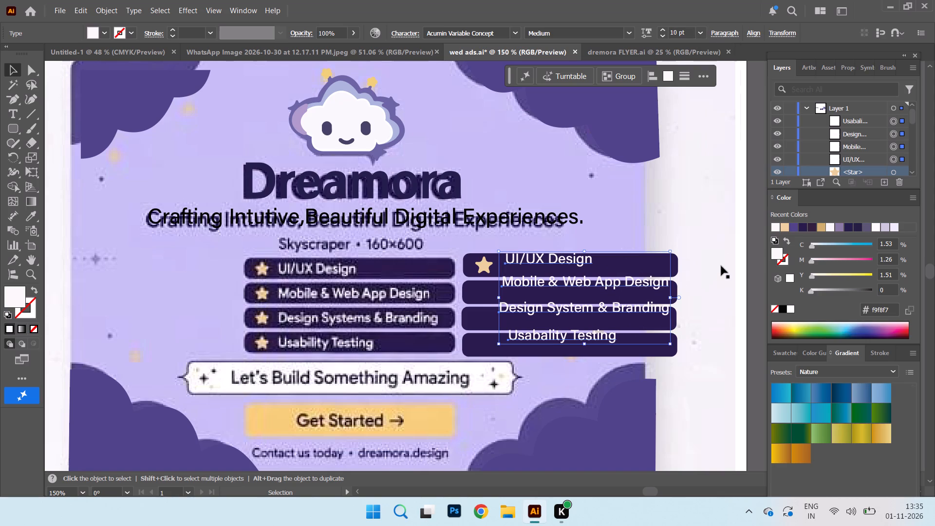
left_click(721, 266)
Move each of the four service labels so it sits vertically centred inside its own dark purple bar.
left_click_drag(552, 259, 559, 264)
left_click_drag(578, 283, 578, 290)
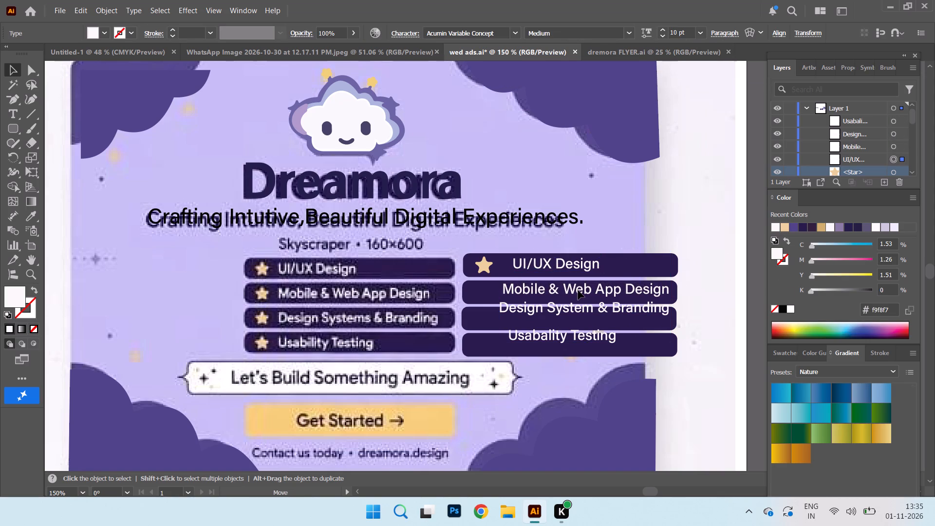
left_click_drag(578, 290, 578, 292)
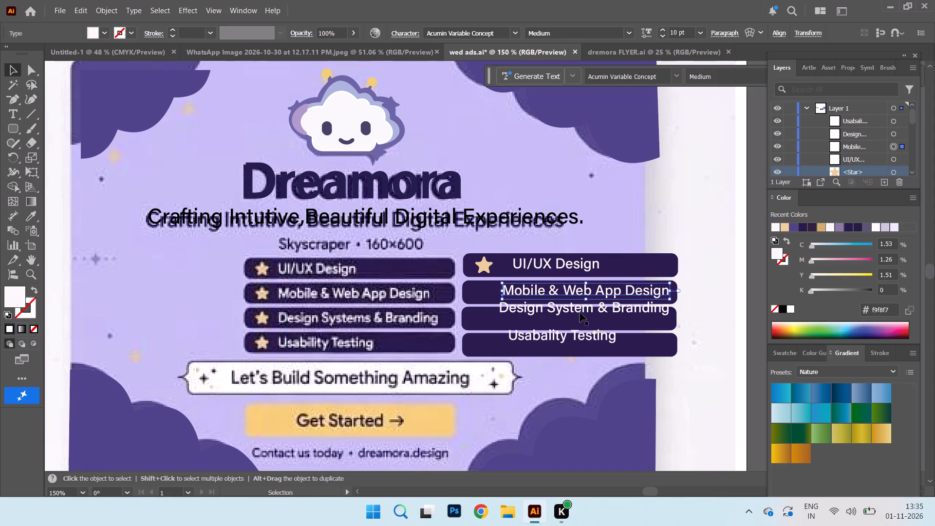
left_click_drag(579, 311, 582, 319)
left_click_drag(571, 339, 571, 348)
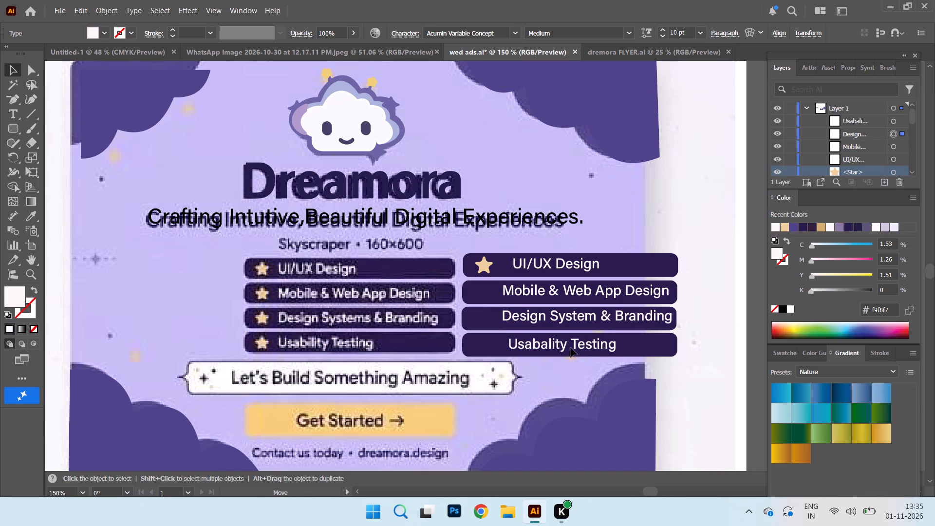
left_click_drag(571, 348, 566, 348)
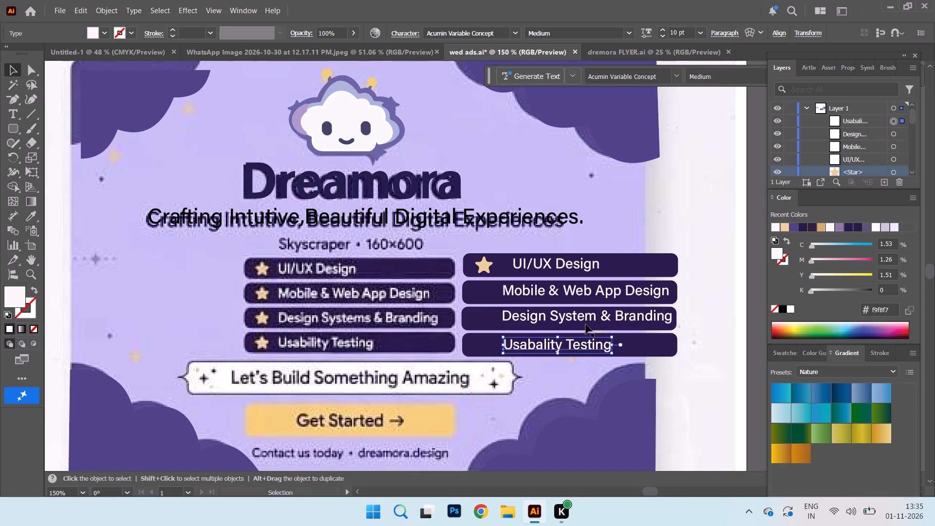
left_click(588, 316)
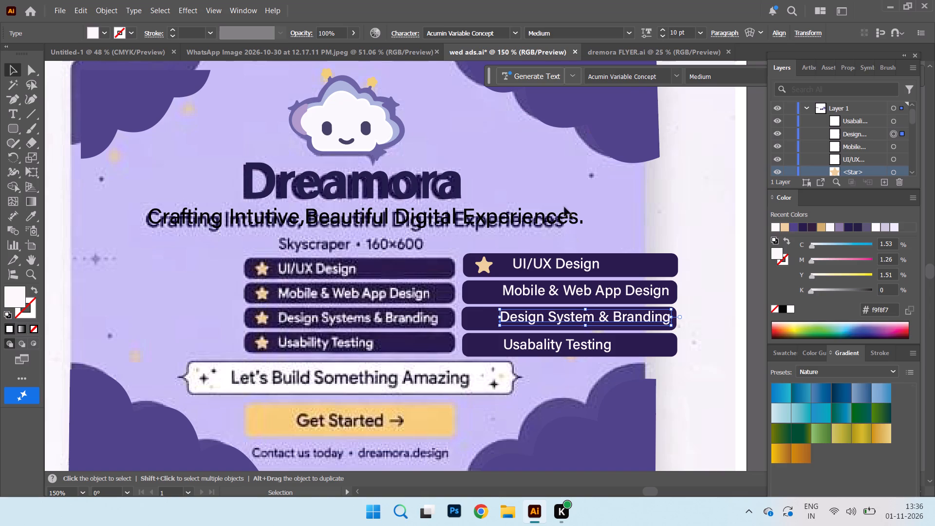
Set the font size of all four service labels to 9 pt.
left_click(567, 288, "shift")
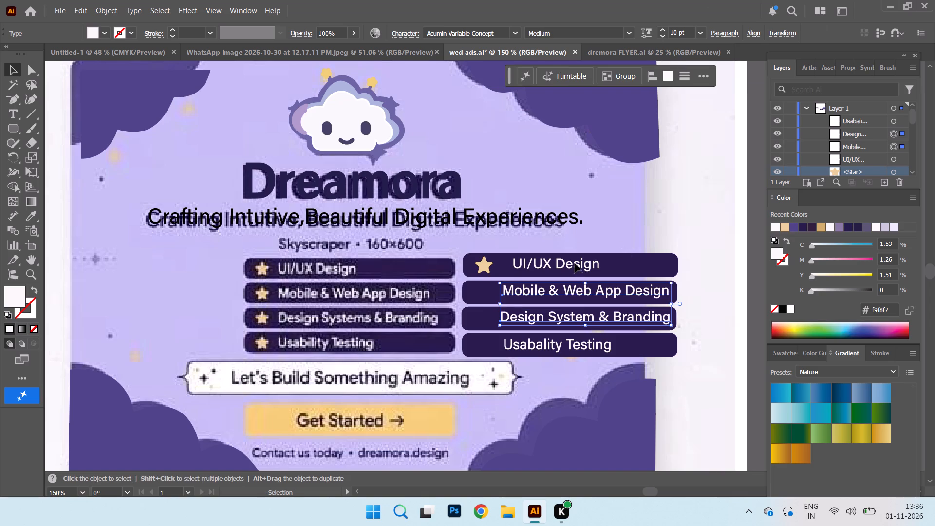
left_click(575, 263)
left_click(571, 344)
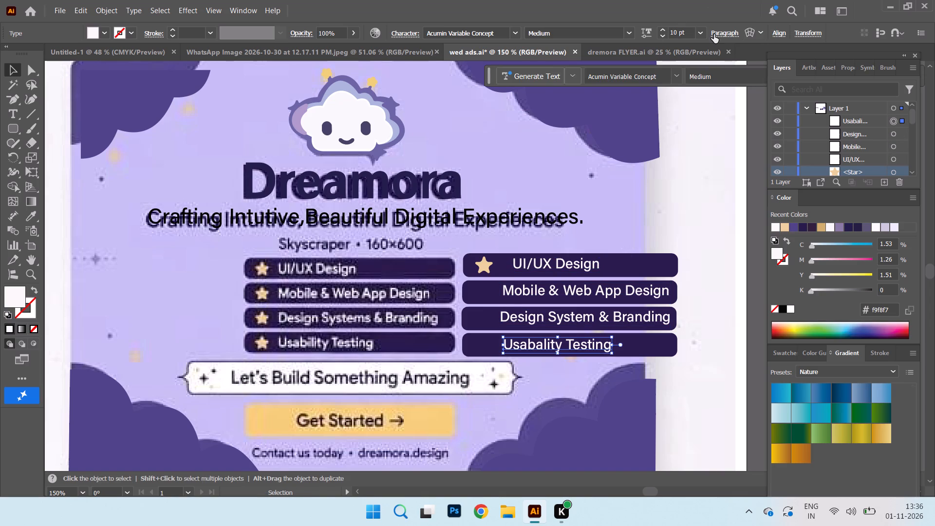
left_click(554, 319, "shift")
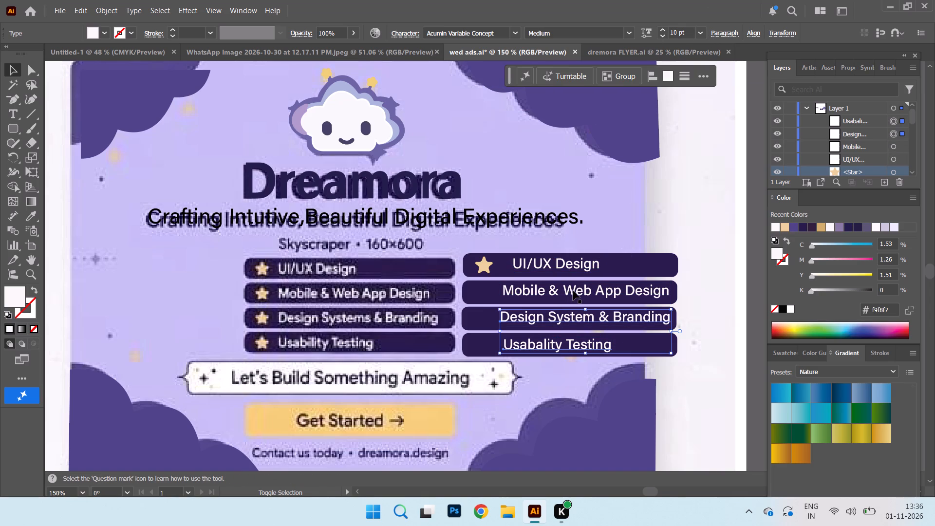
left_click(573, 291, "shift")
left_click(579, 263, "shift")
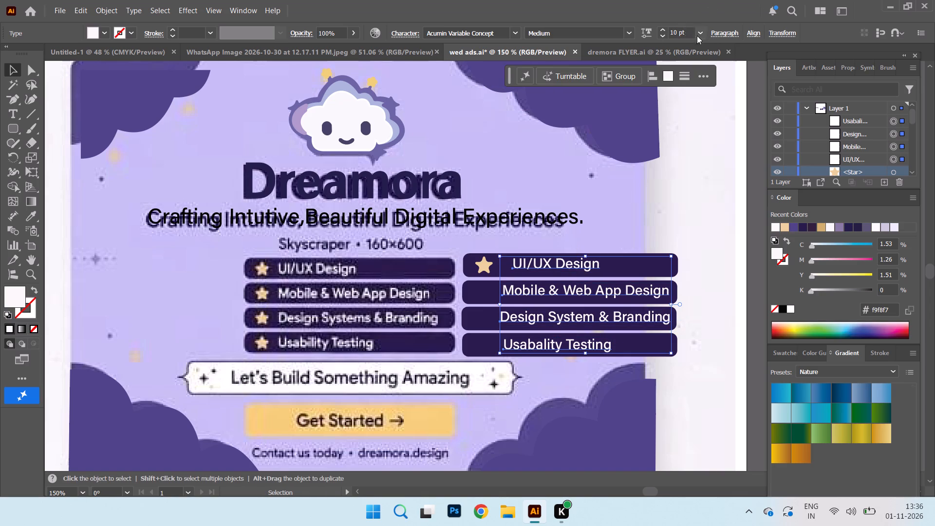
left_click(699, 36)
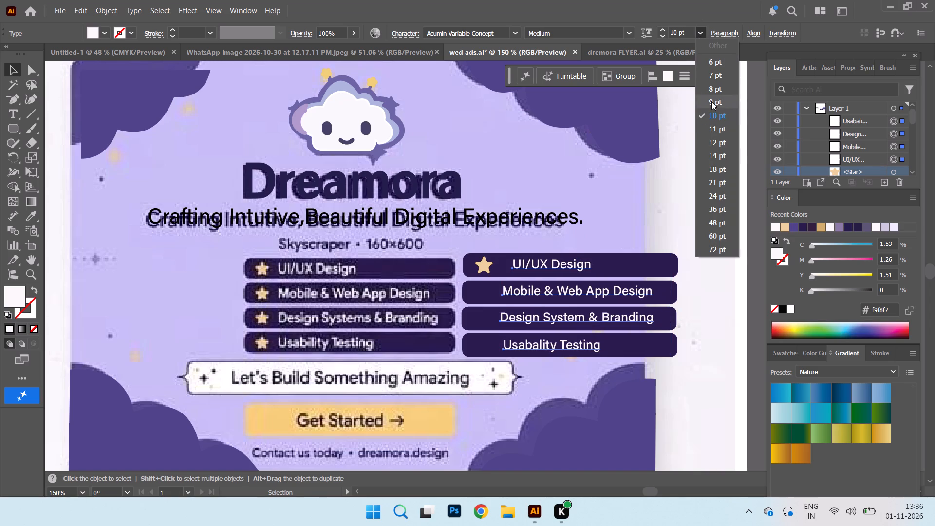
left_click(711, 101)
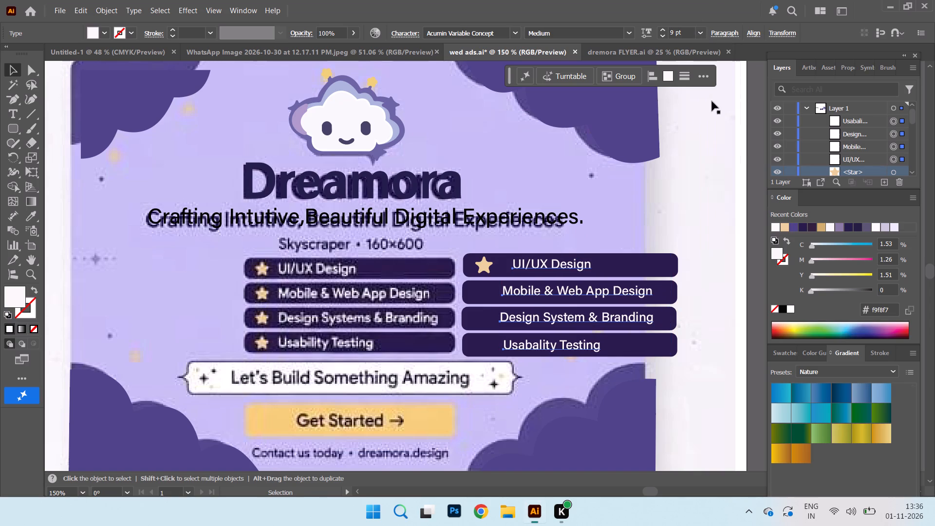
Align the four service labels to a common left edge.
left_click(651, 76)
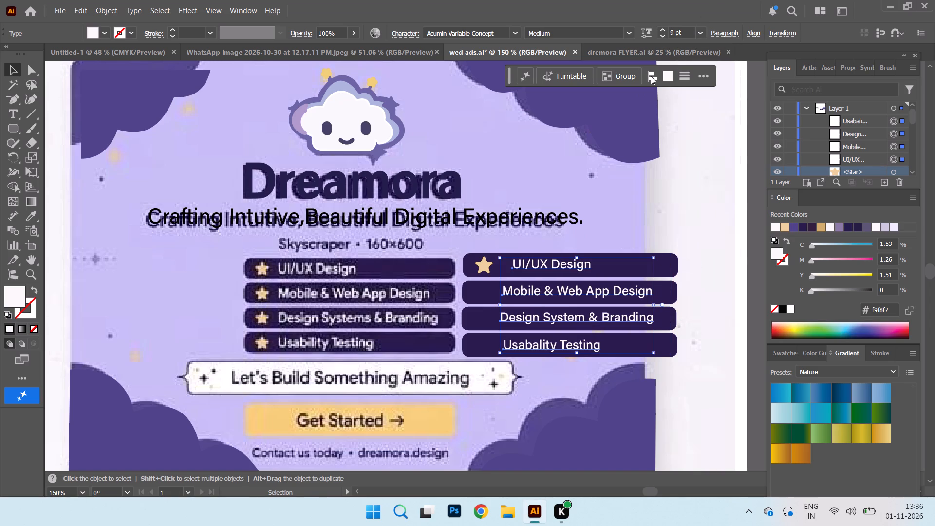
left_click(659, 114)
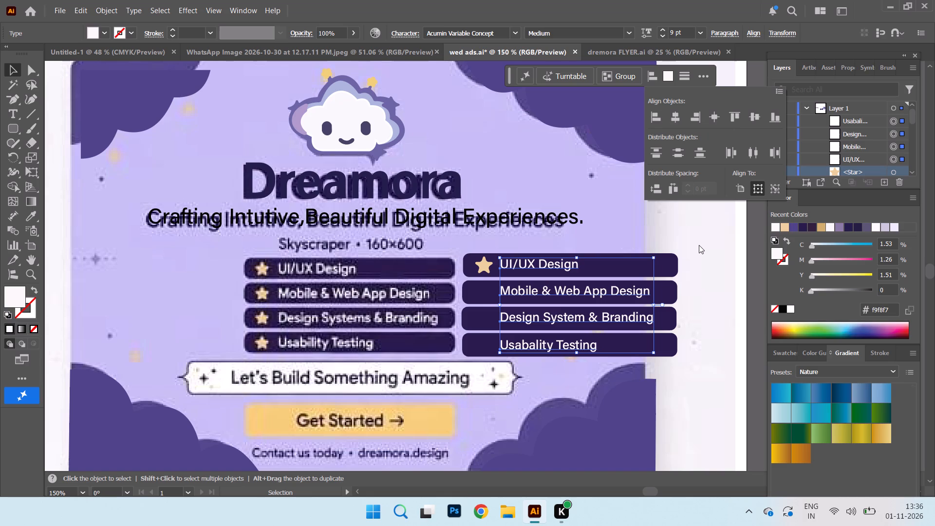
left_click(730, 241)
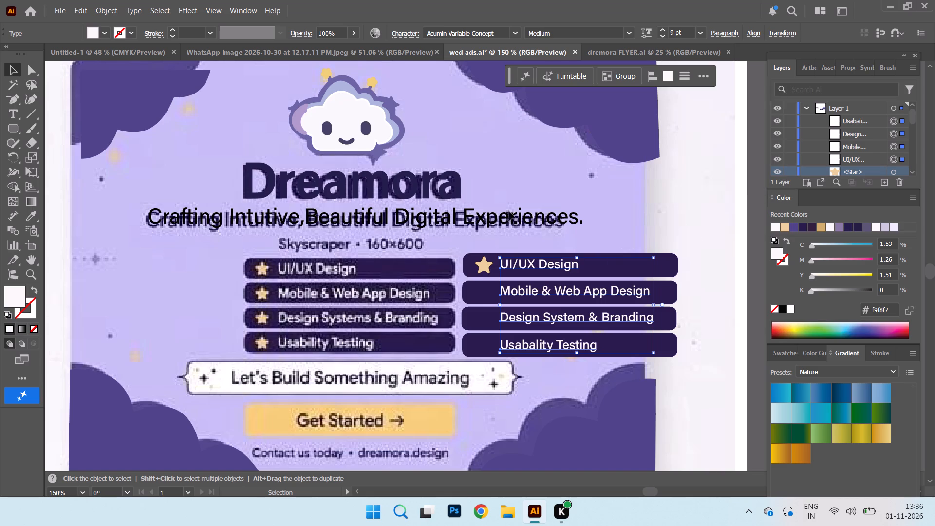
left_click(570, 160)
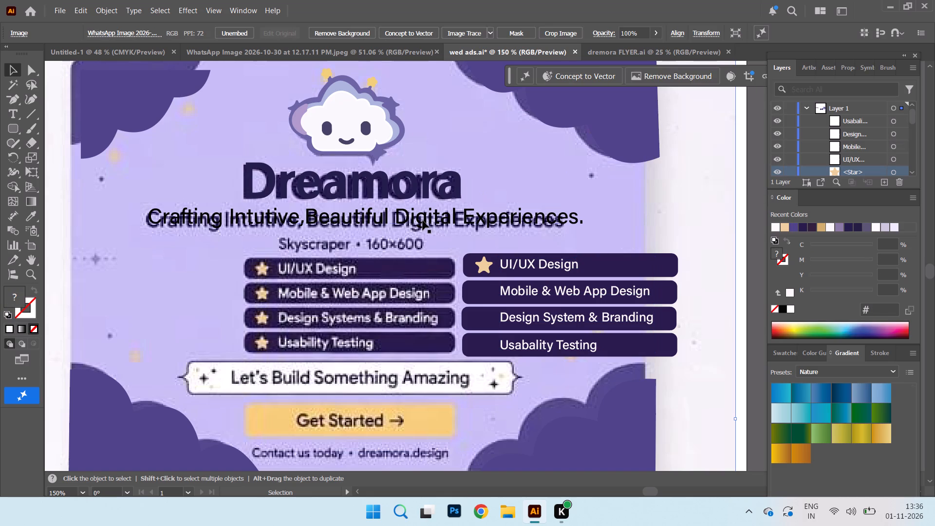
Shift the tagline "Crafting Intutive,Beautiful Digital Experiences." slightly down over the reference tagline.
left_click(423, 221)
Duplicate the gold star from the first dark purple bar onto the other three bars, before their labels.
left_click(481, 266)
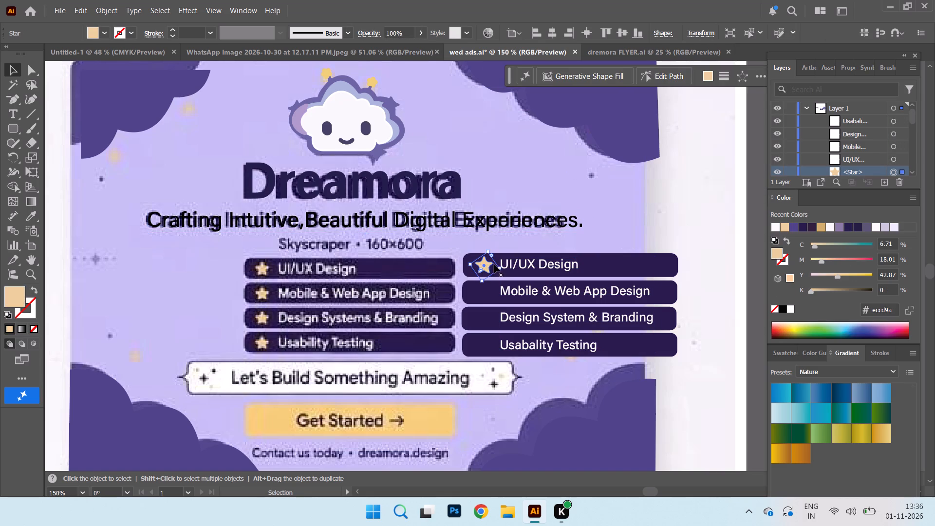
left_click_drag(483, 266, 480, 289, "alt")
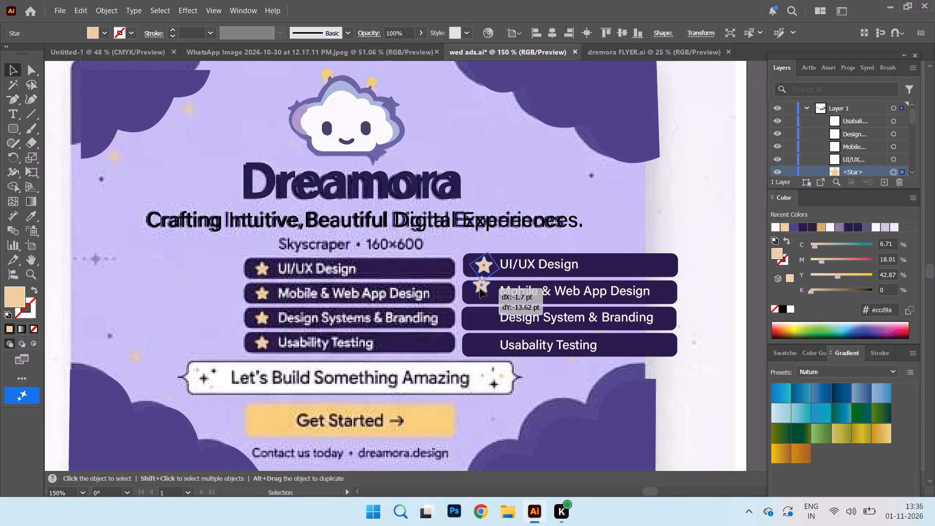
left_click_drag(480, 289, 481, 294, "alt")
left_click_drag(481, 294, 474, 321, "alt")
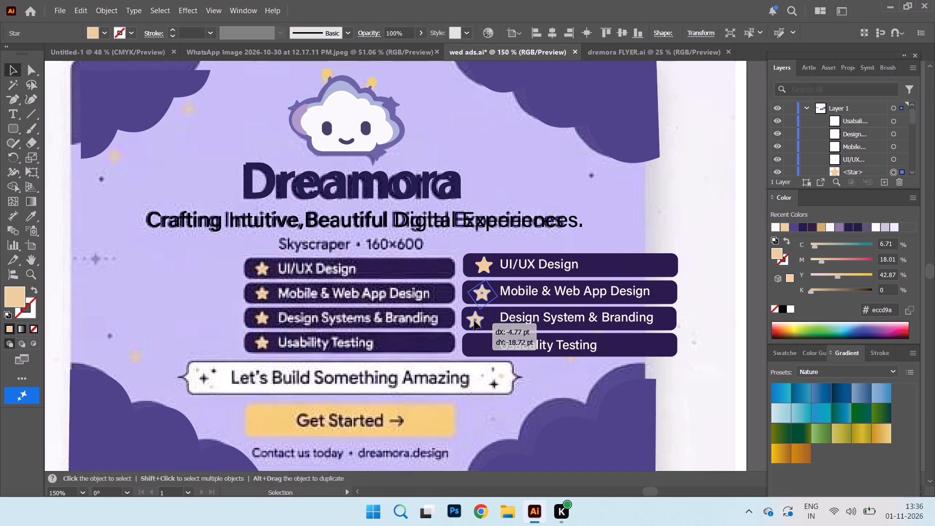
left_click_drag(474, 321, 480, 320, "alt")
left_click_drag(480, 319, 478, 345, "alt")
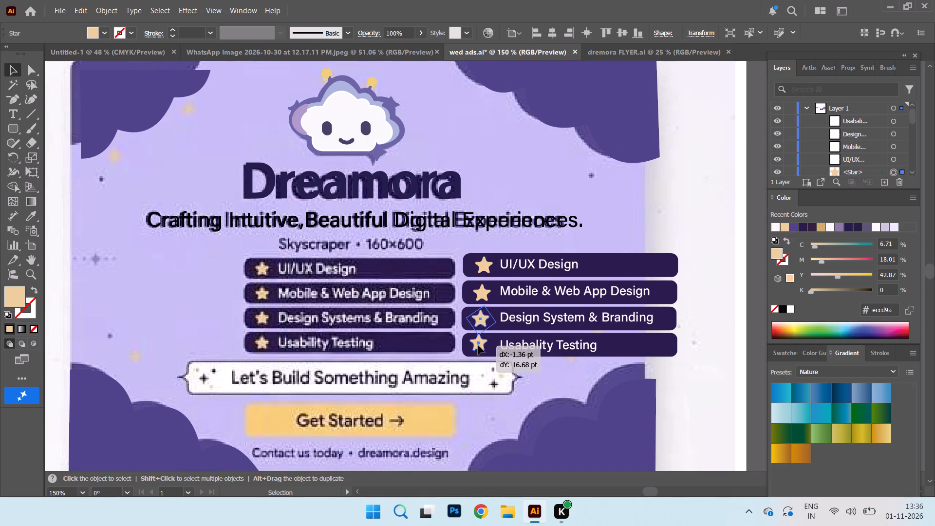
left_click_drag(478, 345, 480, 345, "alt")
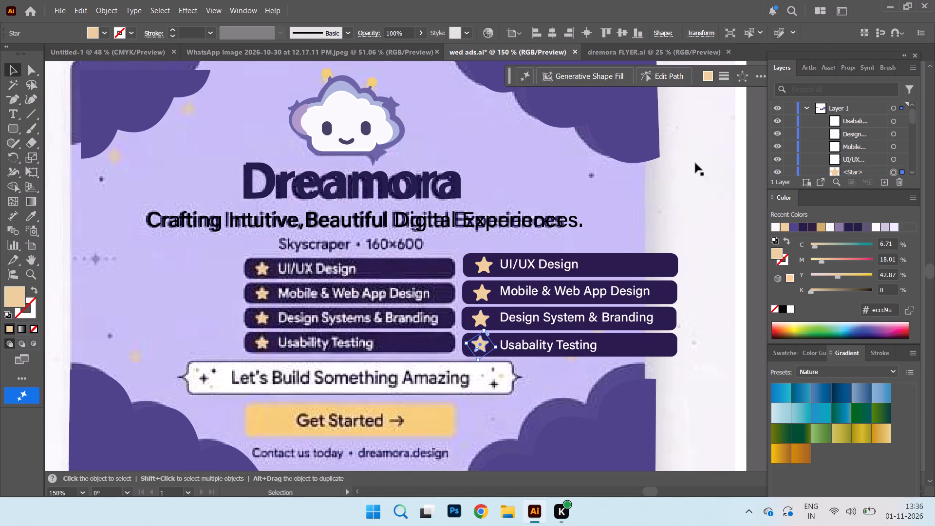
Left-align the four gold stars and nudge them together slightly right towards the service labels.
left_click(484, 268, "shift")
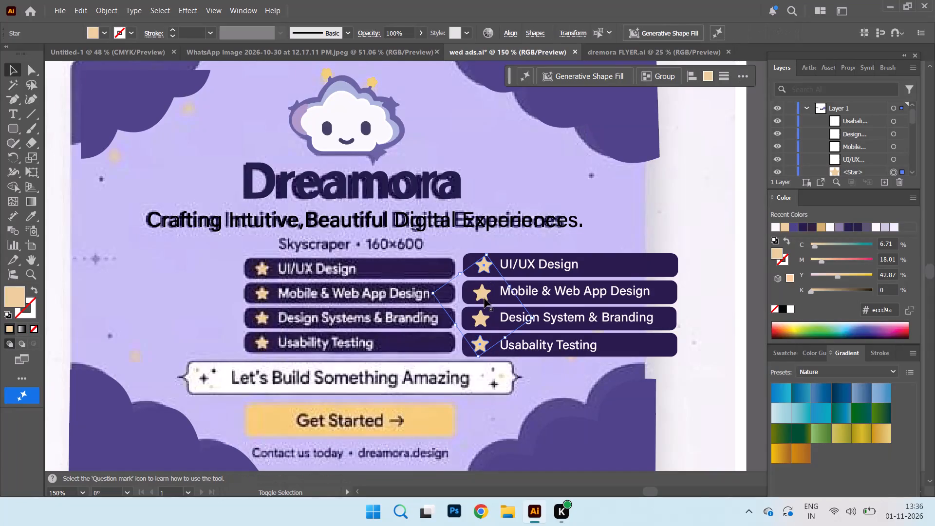
left_click(482, 299, "shift")
left_click(482, 323, "shift")
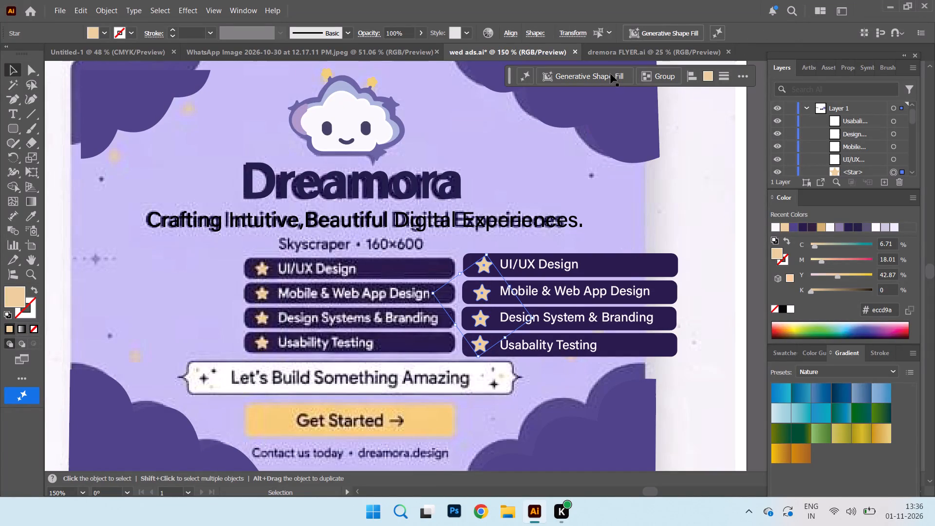
left_click(693, 80)
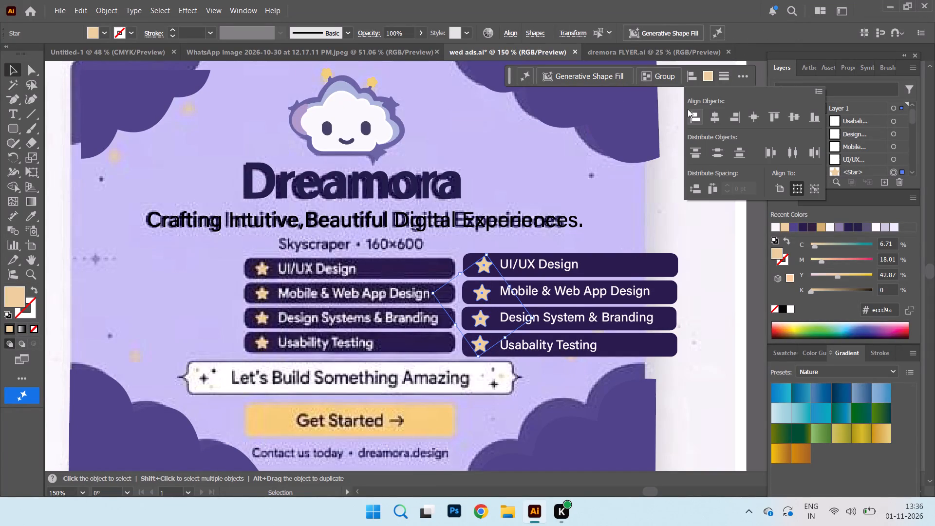
left_click(689, 115)
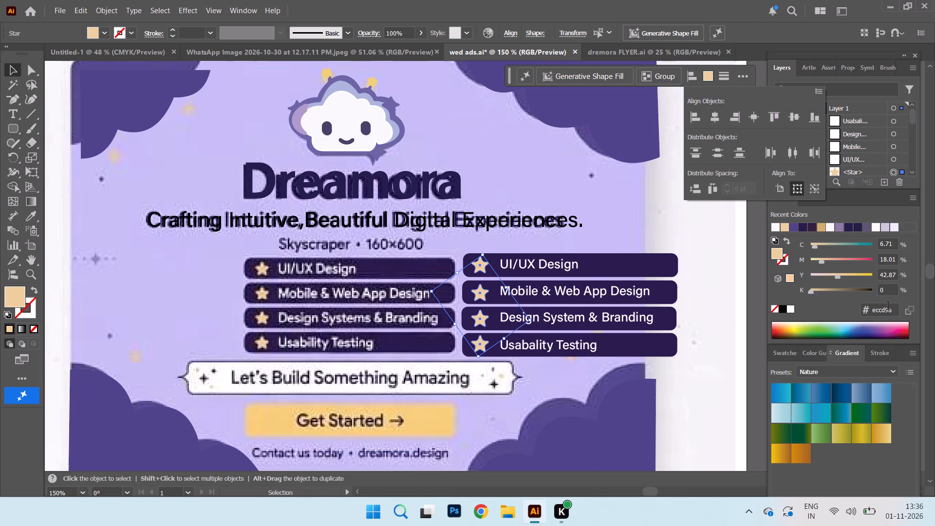
key("Right")
key("Right")
key("Right")
key("Right")
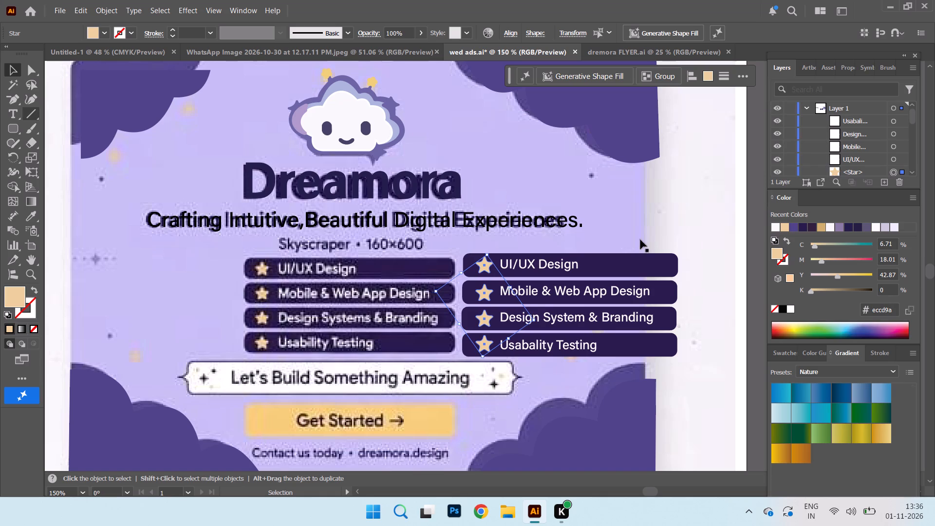
left_click(705, 175)
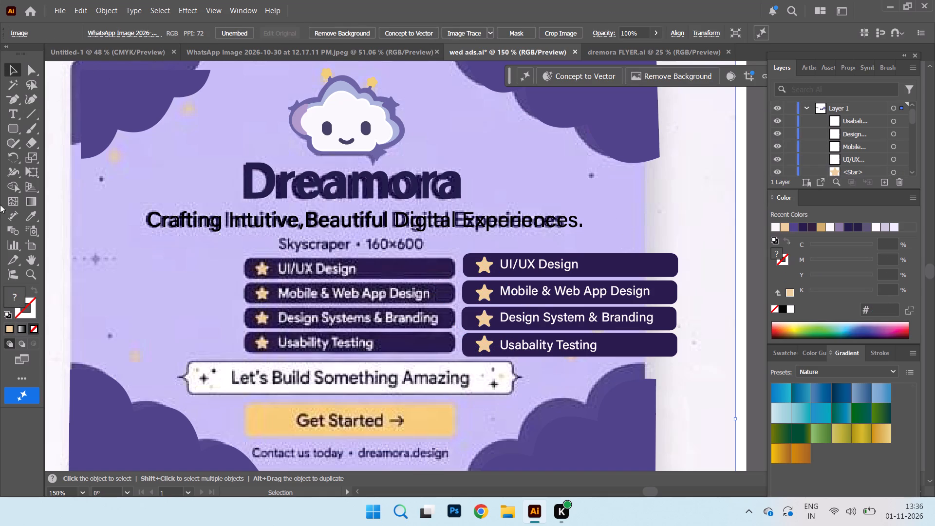
Trace the "Let's Build Something Amazing" banner with the Pen tool as a closed shape with pointed end tips, about 241 × 26 pt.
right_click(4, 106)
left_click(66, 104)
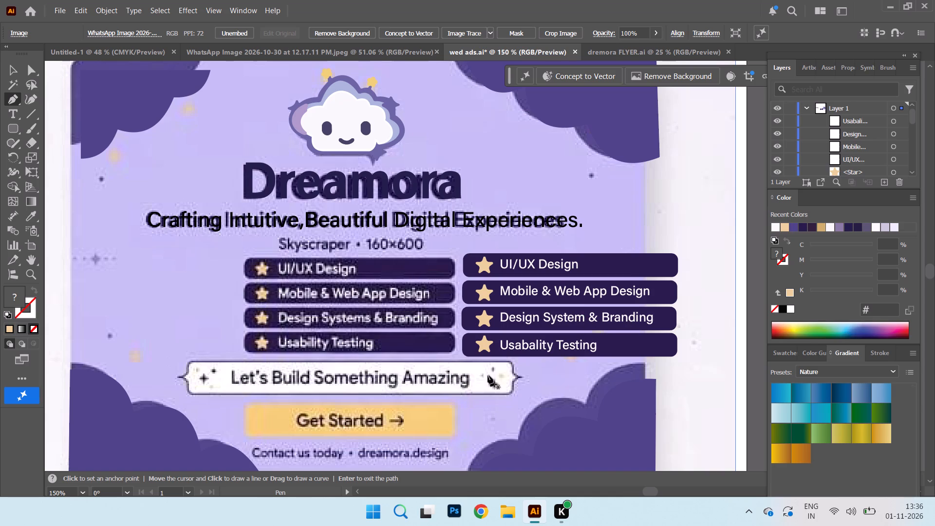
left_click(509, 360)
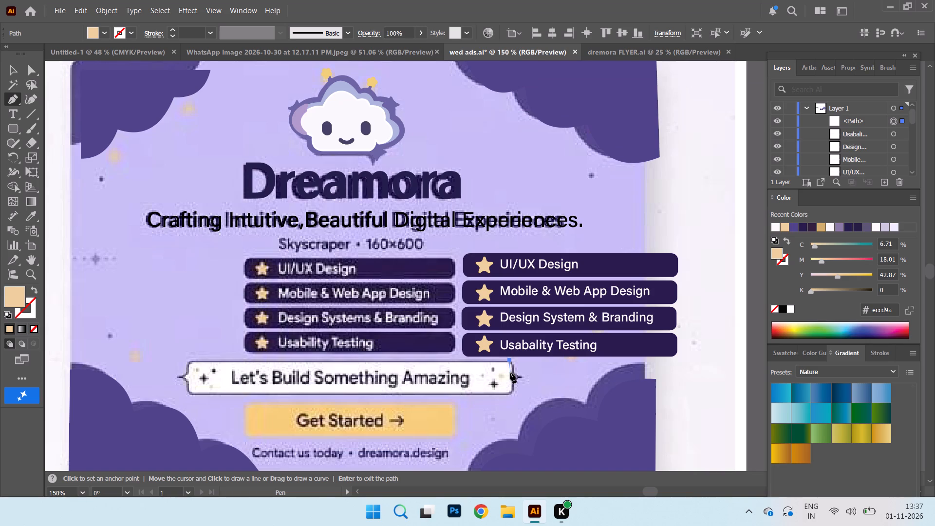
left_click(510, 373)
left_click(523, 378)
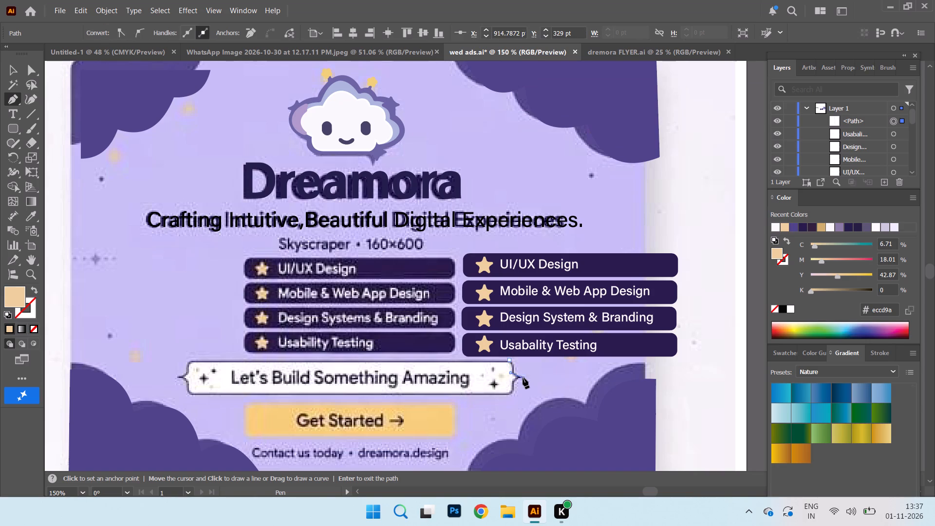
left_click(510, 382)
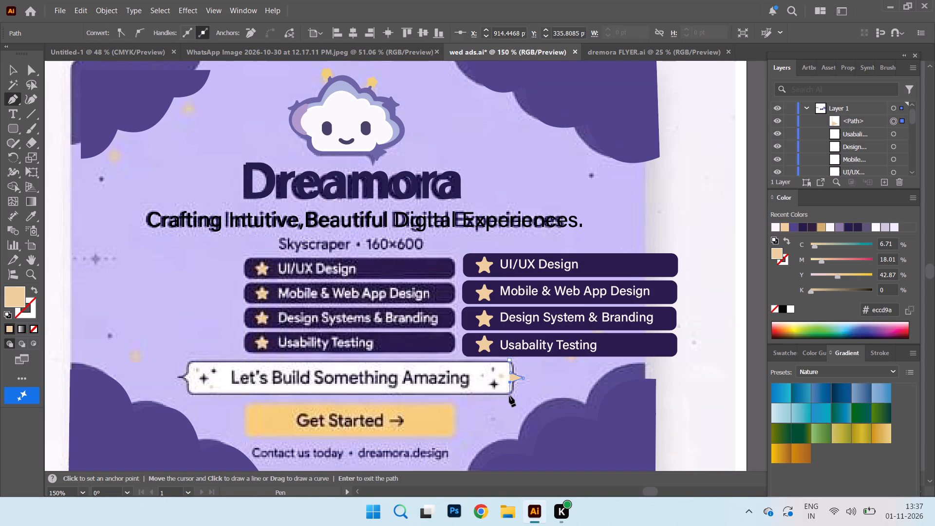
left_click(509, 396)
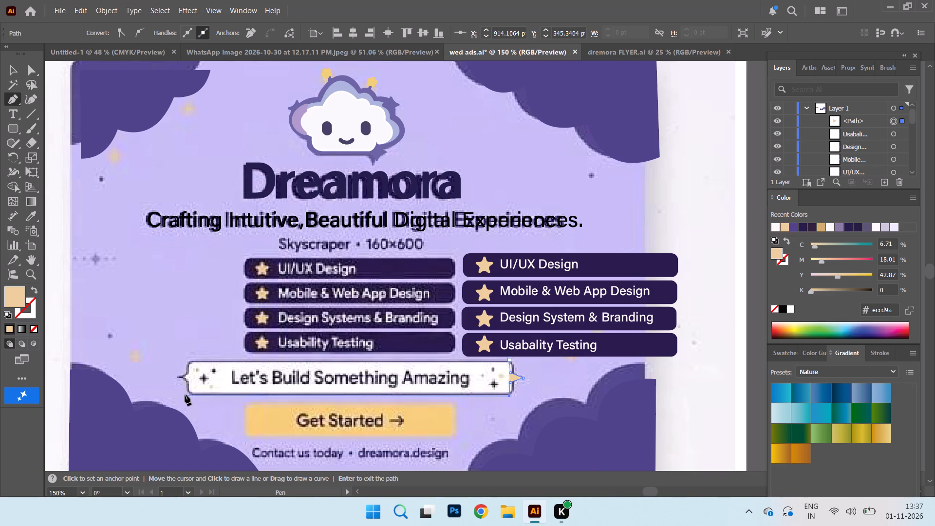
left_click(186, 395)
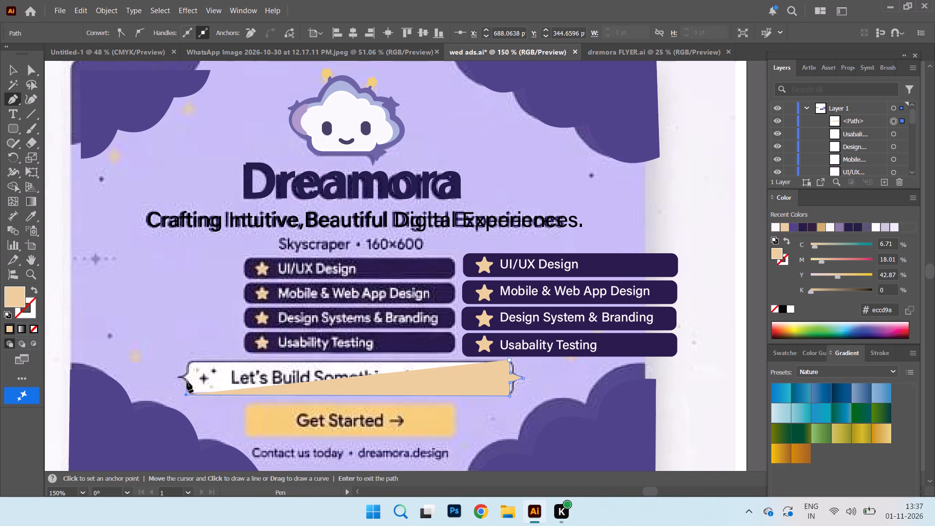
left_click(187, 381)
left_click(178, 376)
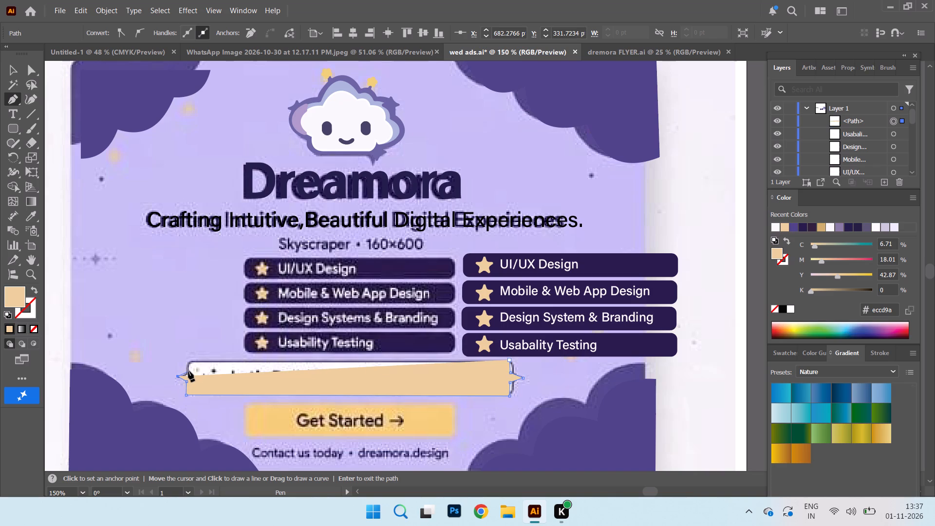
left_click(188, 372)
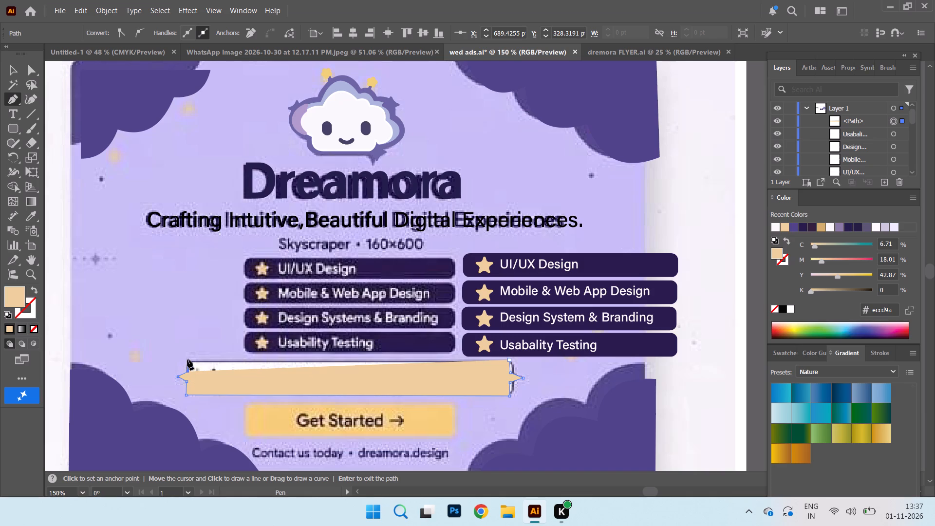
left_click(187, 359)
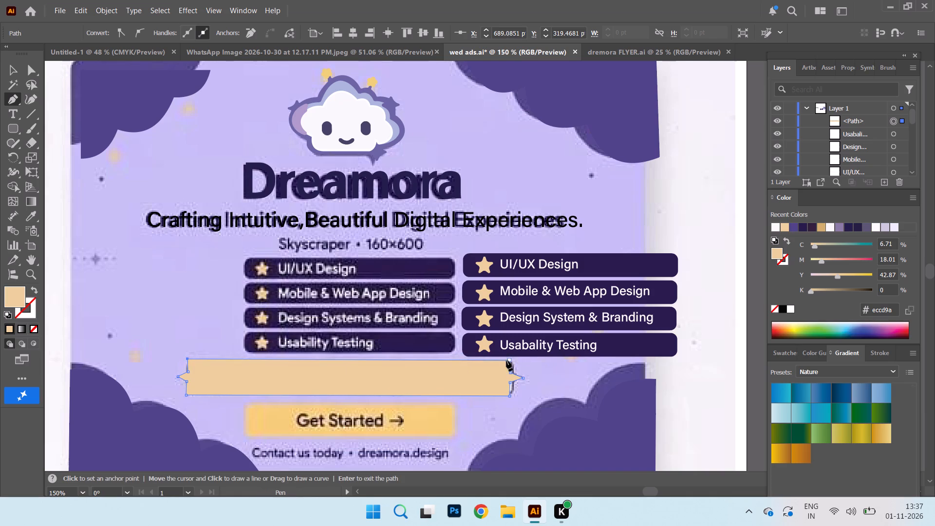
left_click(509, 360)
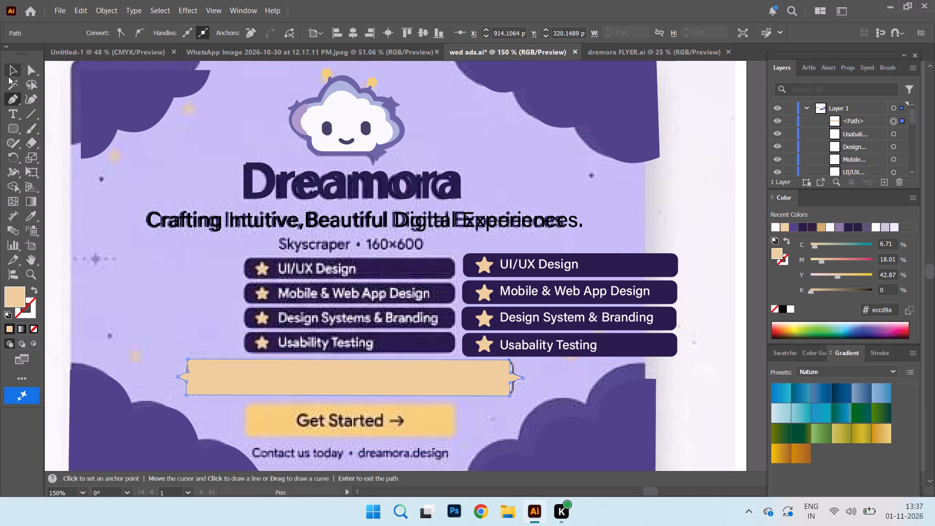
Move the traced banner shape slightly right to uncover the reference banner's left tip.
left_click(8, 76)
left_click_drag(362, 373, 393, 372)
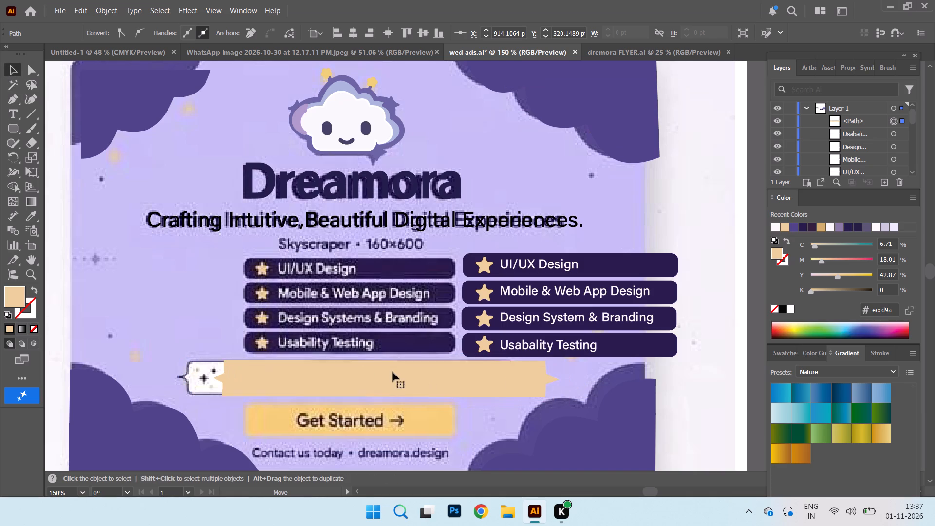
left_click(393, 372)
Delete the two inner anchor points beside the tip at the banner shape's left end.
key("ctrl+equal")
key("ctrl+equal")
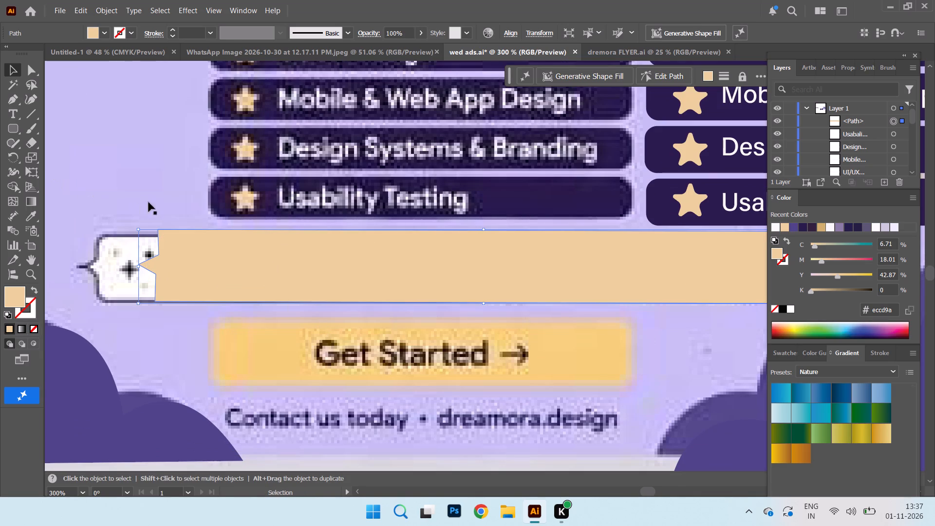
right_click(12, 98)
left_click(52, 144)
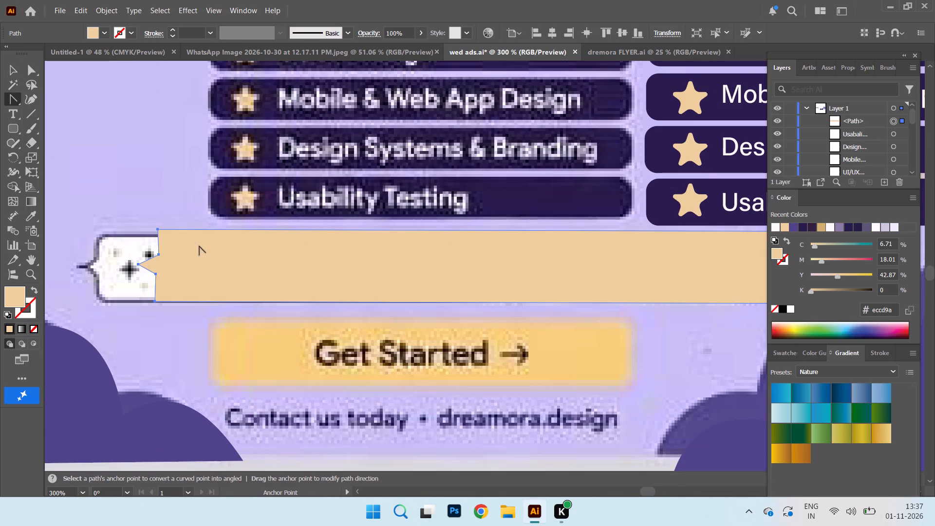
right_click(9, 99)
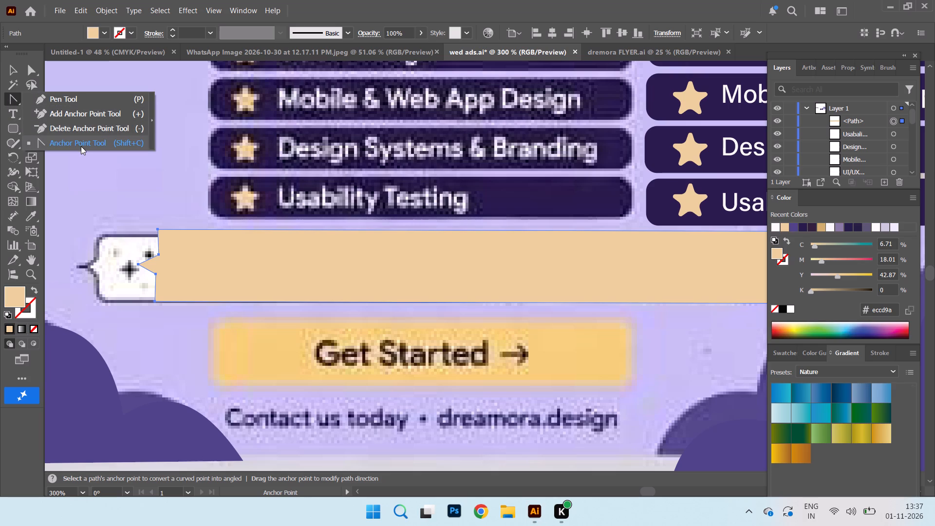
left_click(99, 131)
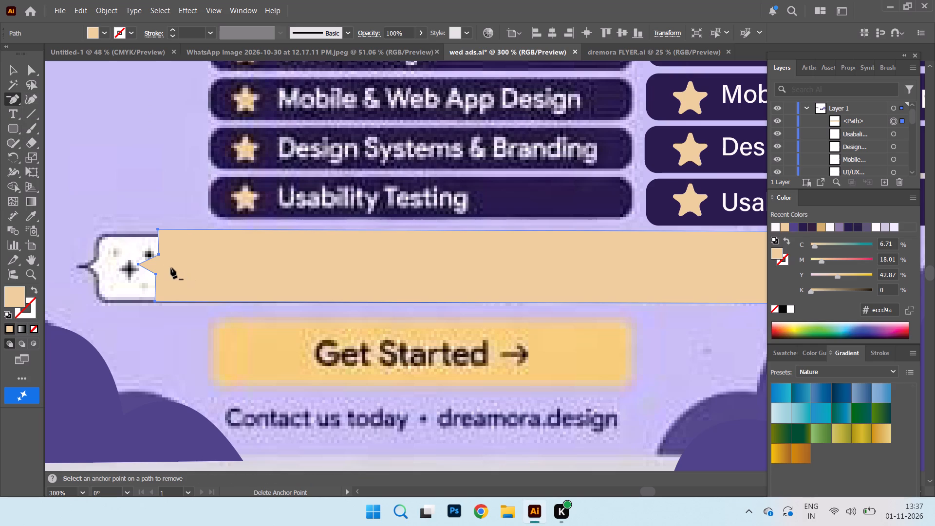
left_click(158, 255)
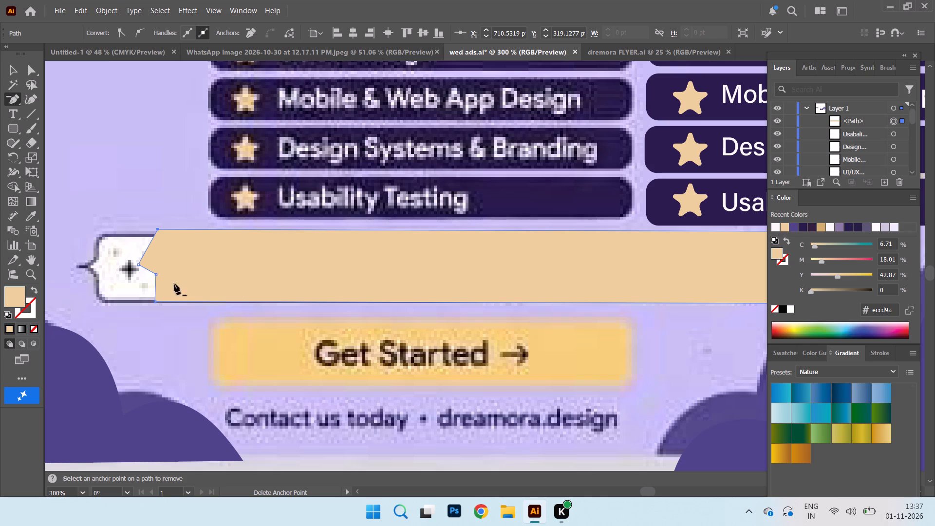
left_click(156, 274)
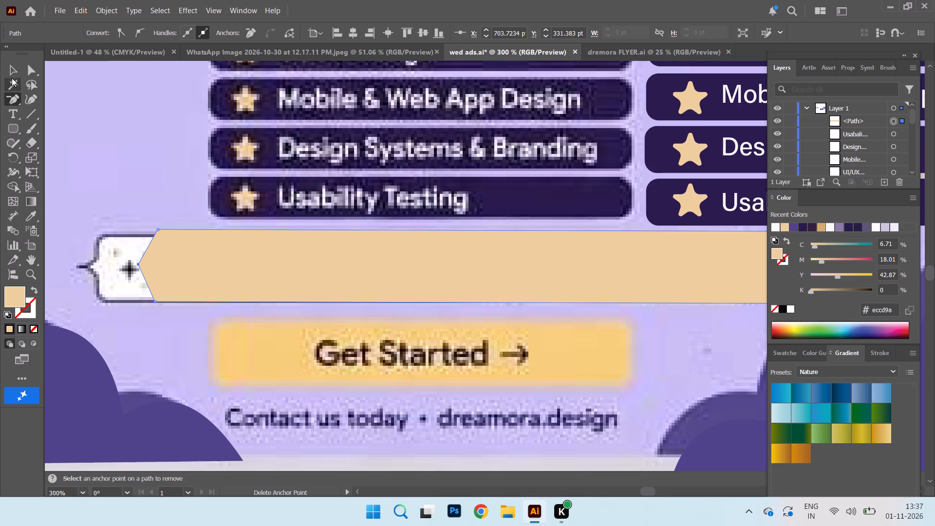
Bend the two straight edges at the banner's left end into inward curves meeting at the tip.
right_click(15, 96)
left_click(57, 138)
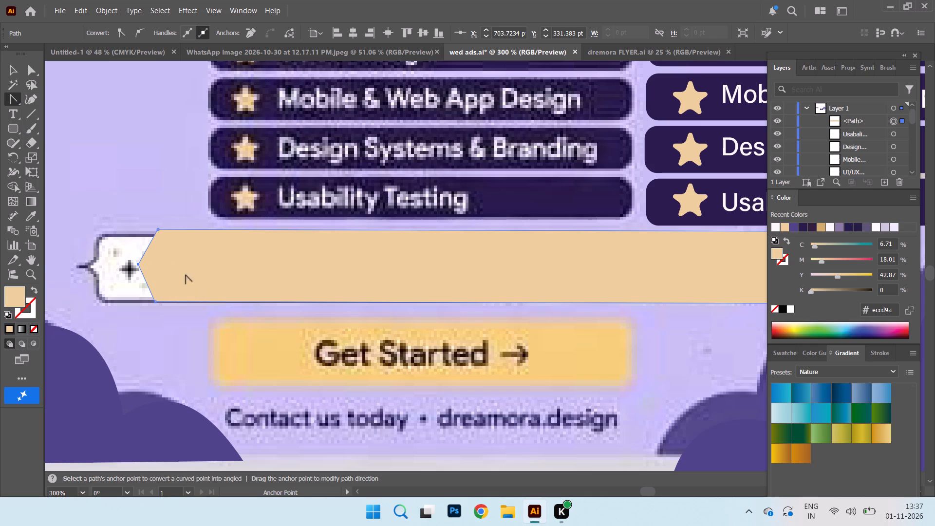
left_click_drag(149, 248, 154, 255)
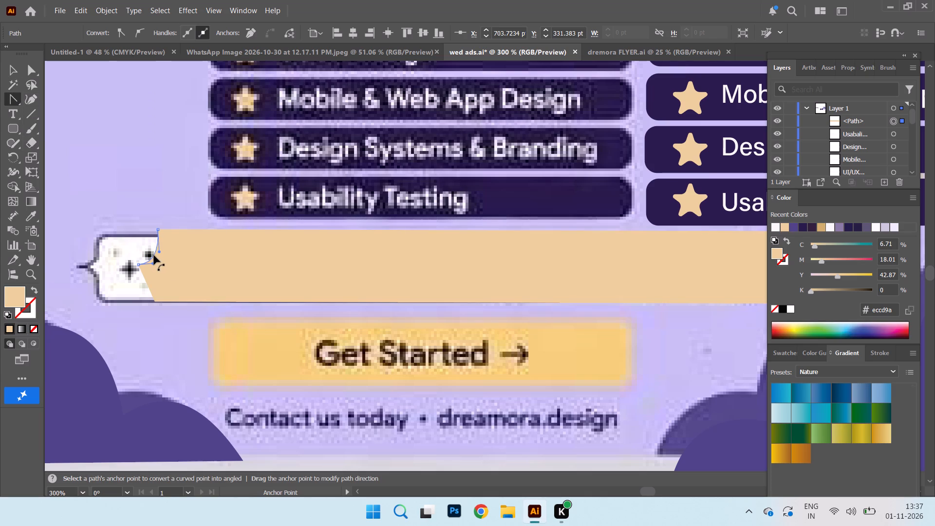
left_click_drag(154, 255, 158, 256)
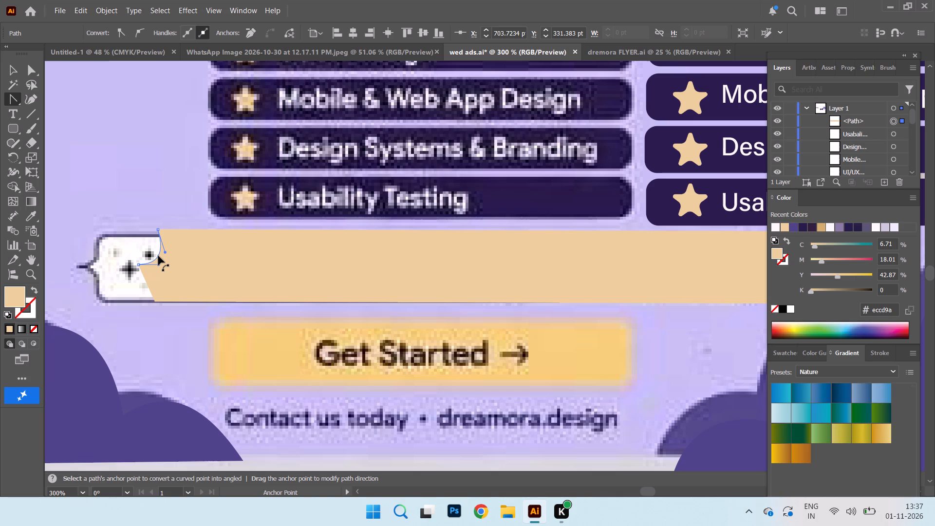
left_click_drag(158, 256, 159, 255)
left_click_drag(149, 288, 164, 282)
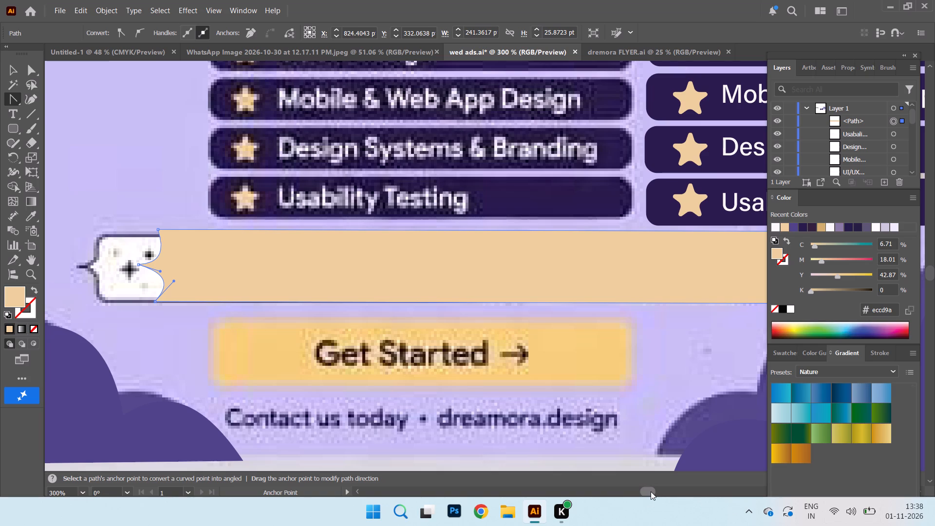
Delete the two inner anchor points beside the tip at the banner shape's right end.
left_click_drag(651, 491, 657, 490)
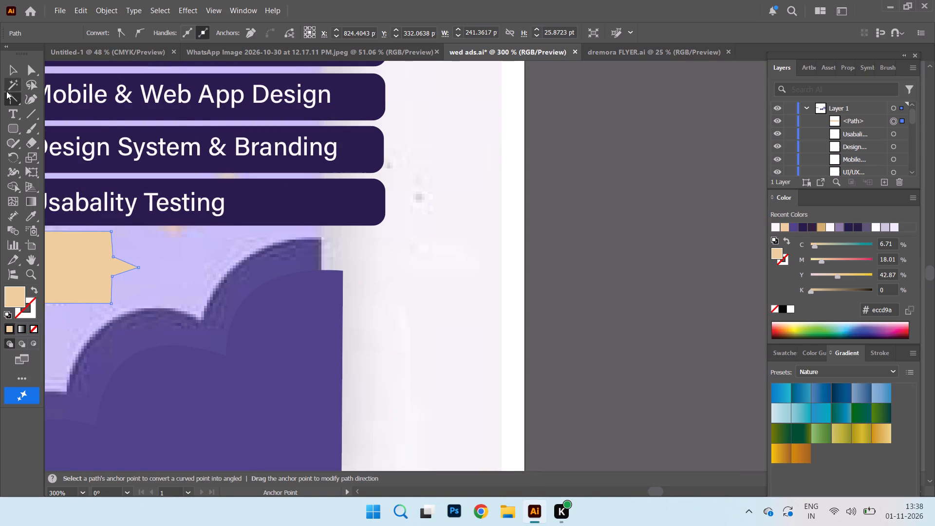
right_click(6, 96)
left_click(69, 130)
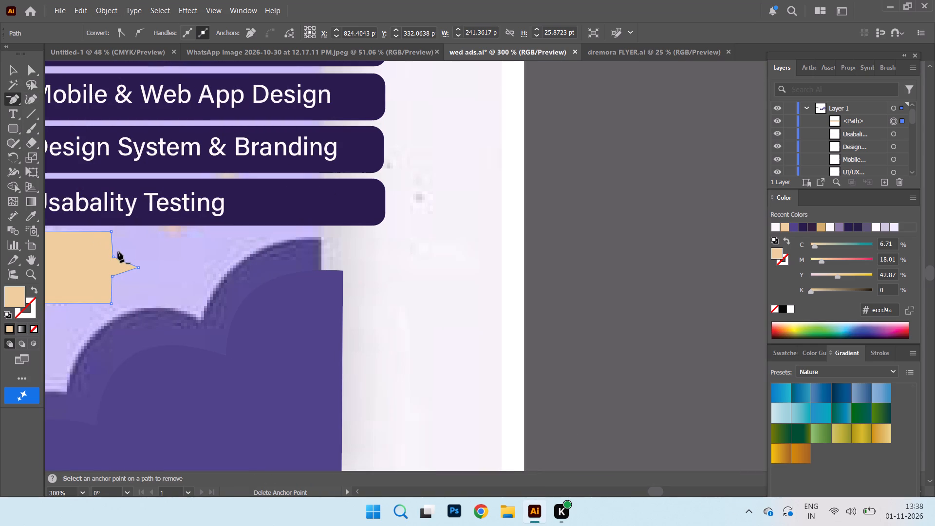
left_click(112, 256)
left_click(111, 277)
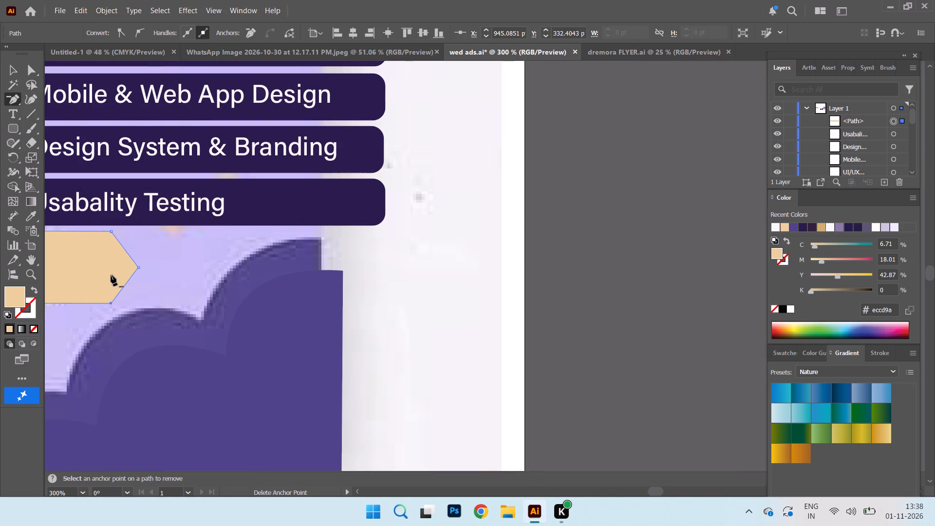
Bend the two straight edges at the banner's right end into inward curves meeting at the tip.
right_click(11, 105)
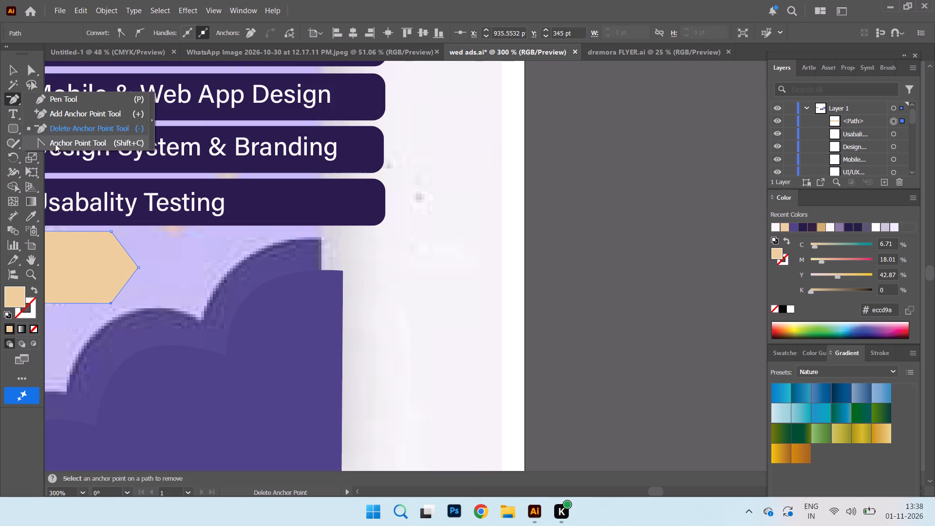
left_click(56, 146)
left_click_drag(124, 249, 117, 251)
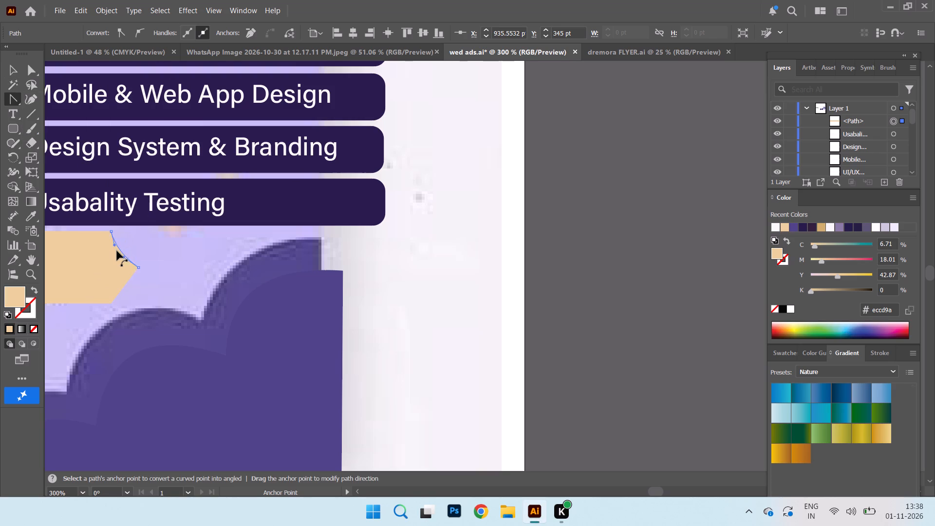
left_click_drag(117, 251, 113, 258)
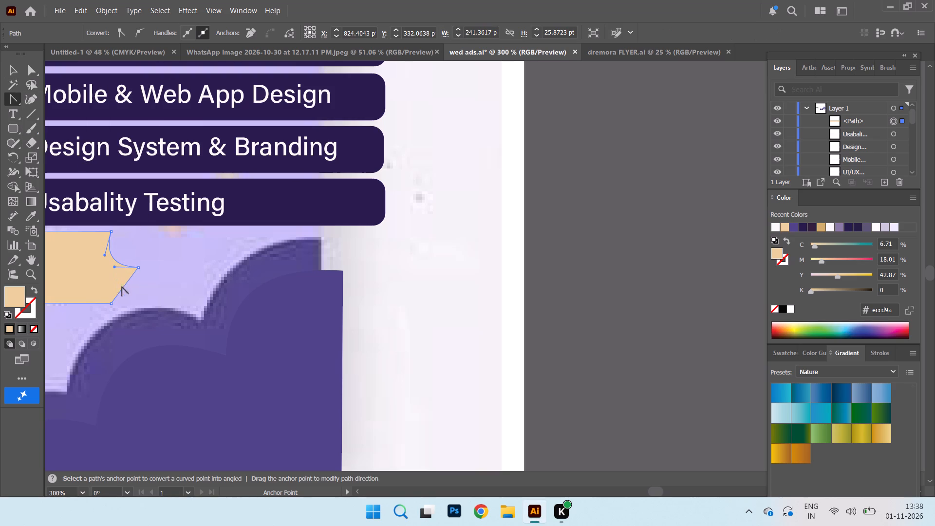
left_click_drag(123, 289, 111, 279)
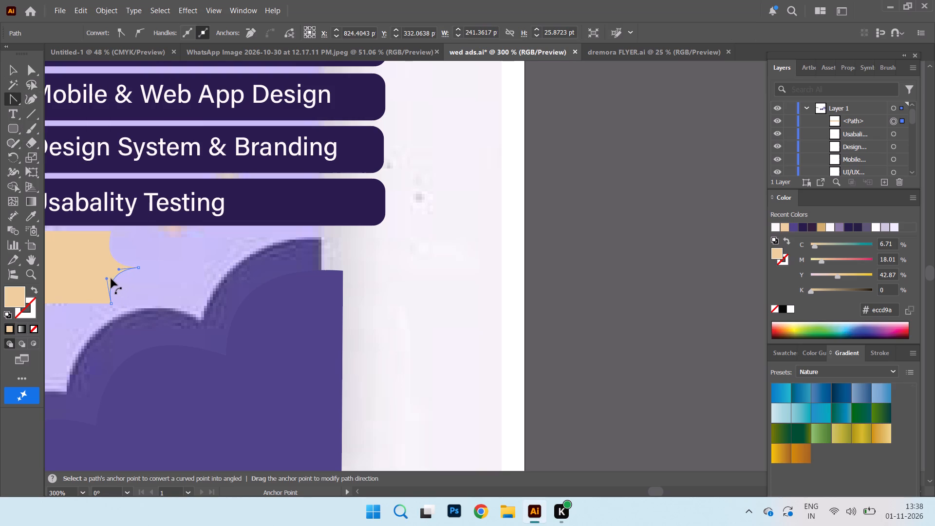
left_click_drag(111, 279, 112, 280)
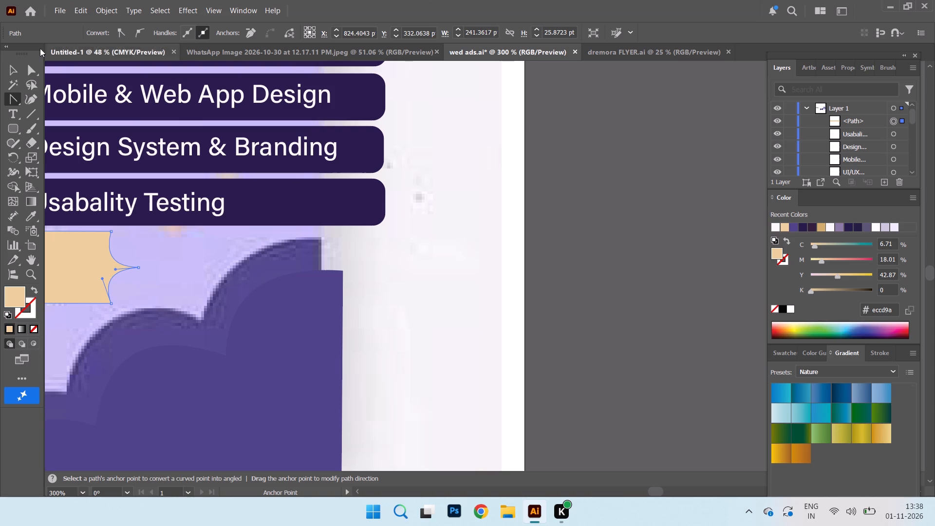
Move the banner shape right, completely clear of the reference "Let's Build Something Amazing" banner.
left_click(15, 69)
key("ctrl+minus")
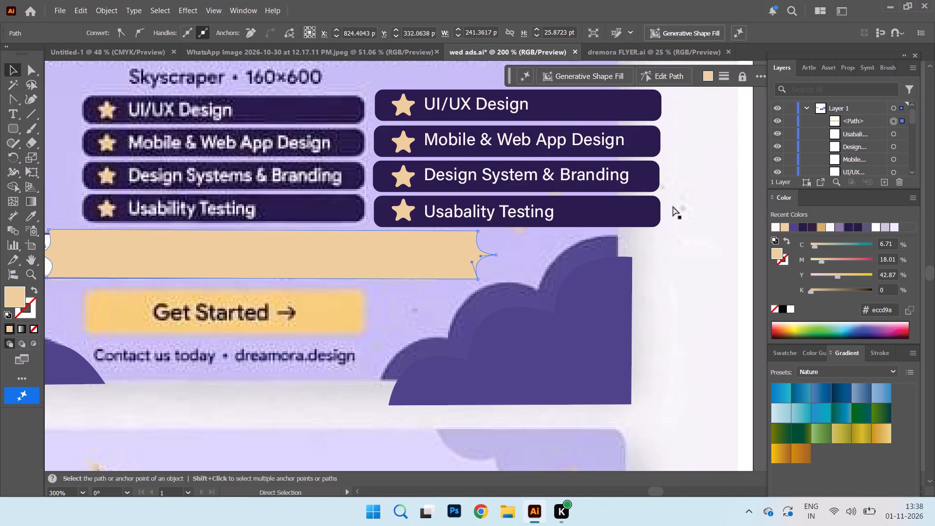
key("ctrl+minus")
key("ctrl+minus")
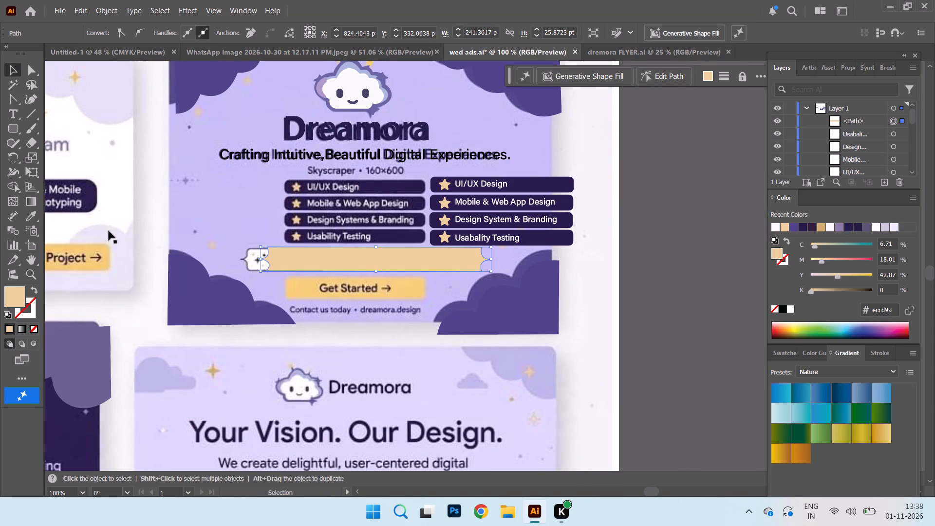
left_click_drag(285, 262, 300, 262)
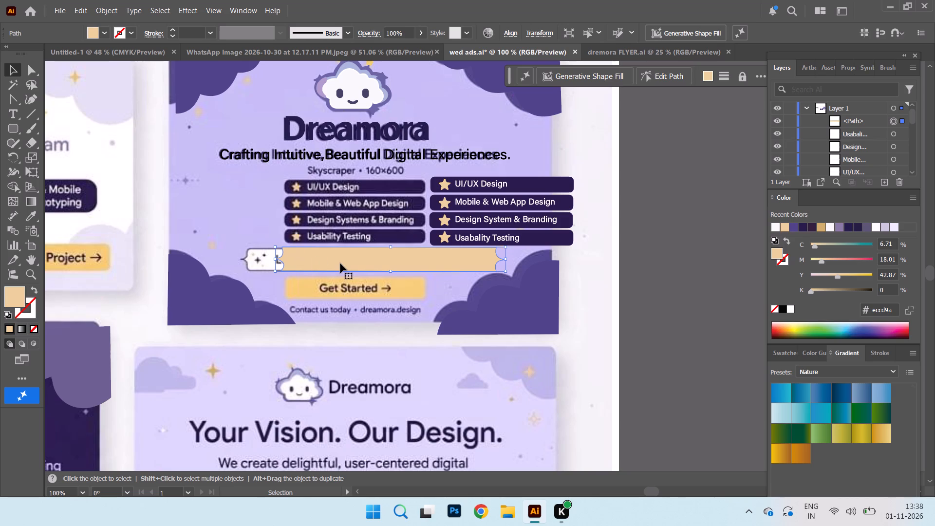
left_click_drag(326, 258, 552, 257)
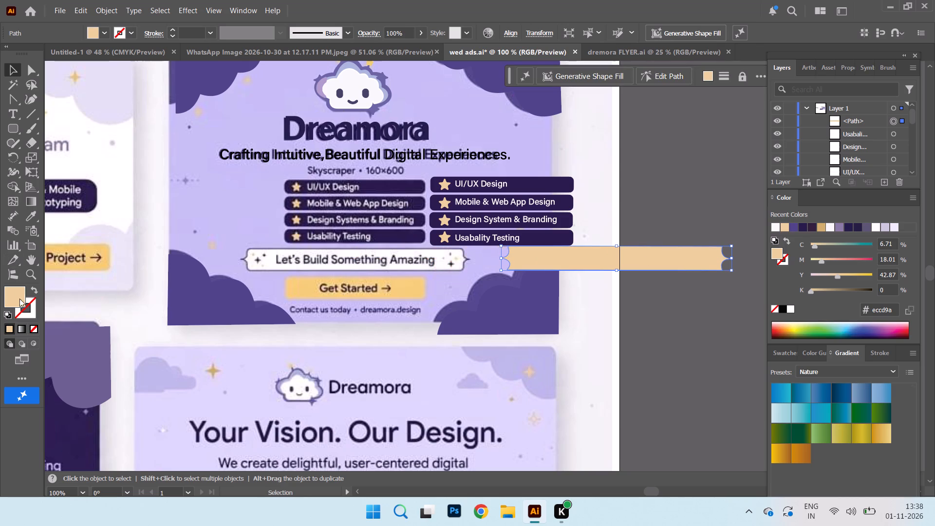
Give the banner shape a dark purple #2d1a4d outline, sampled from the reference UI/UX Design bar.
double_click(21, 314)
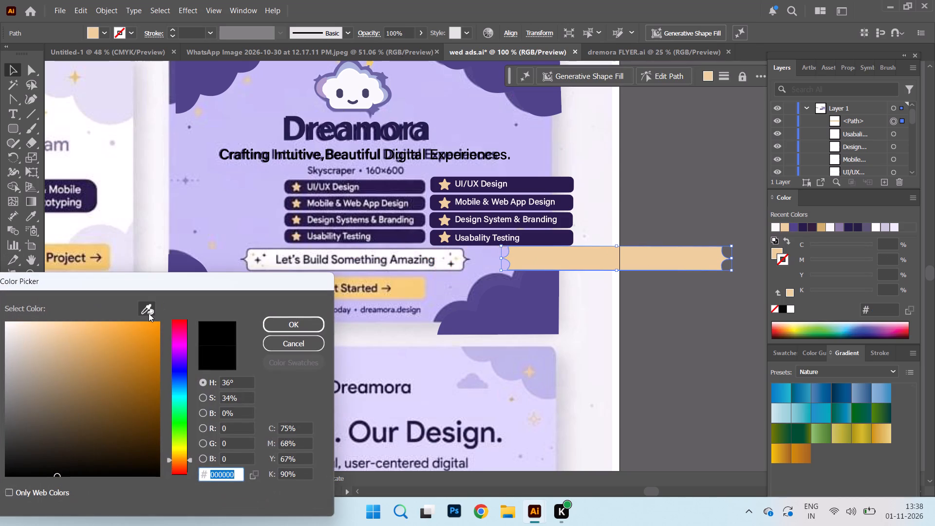
left_click(143, 306)
left_click(400, 186)
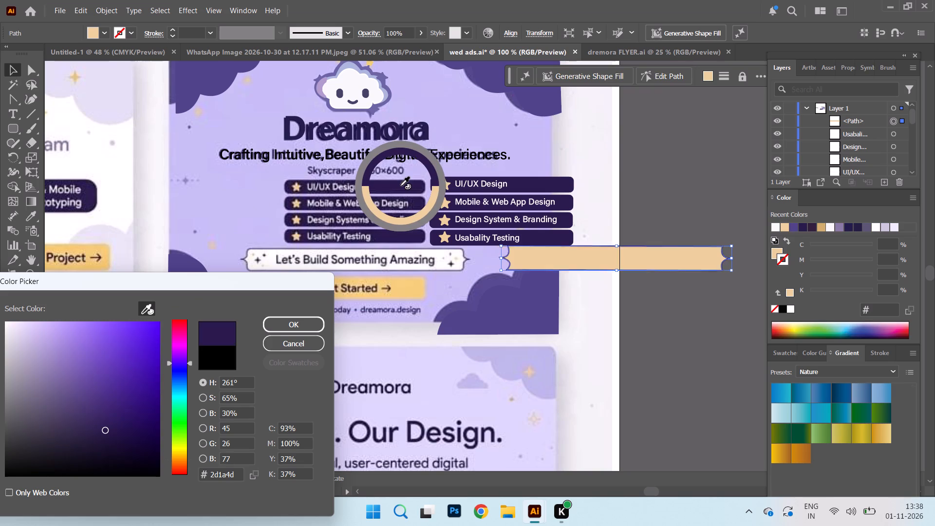
left_click(303, 328)
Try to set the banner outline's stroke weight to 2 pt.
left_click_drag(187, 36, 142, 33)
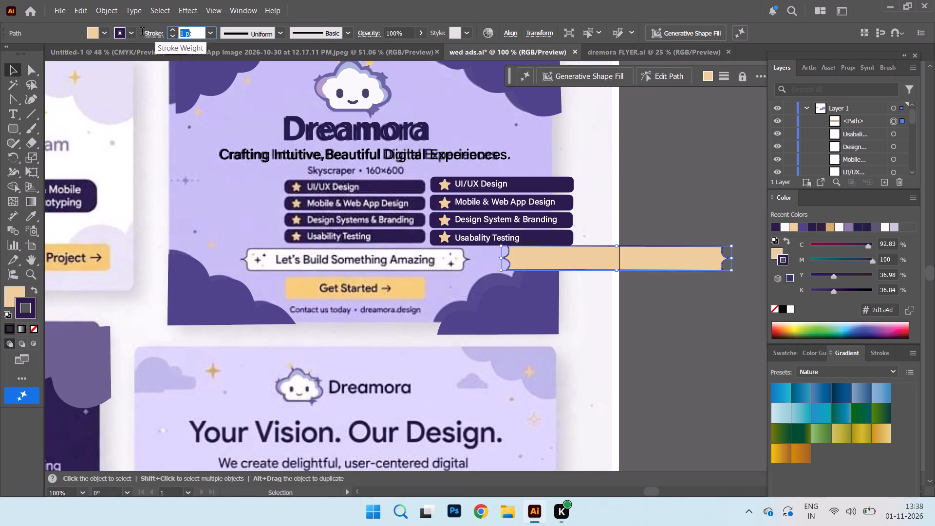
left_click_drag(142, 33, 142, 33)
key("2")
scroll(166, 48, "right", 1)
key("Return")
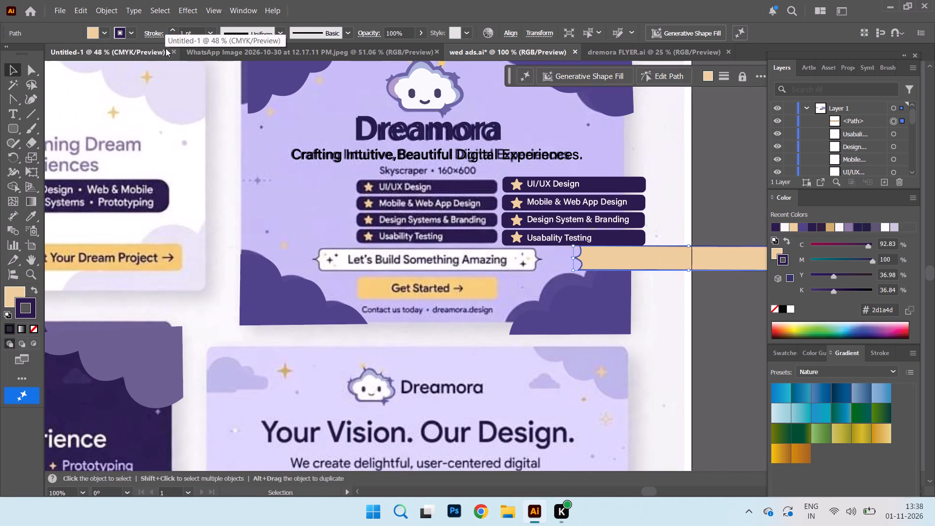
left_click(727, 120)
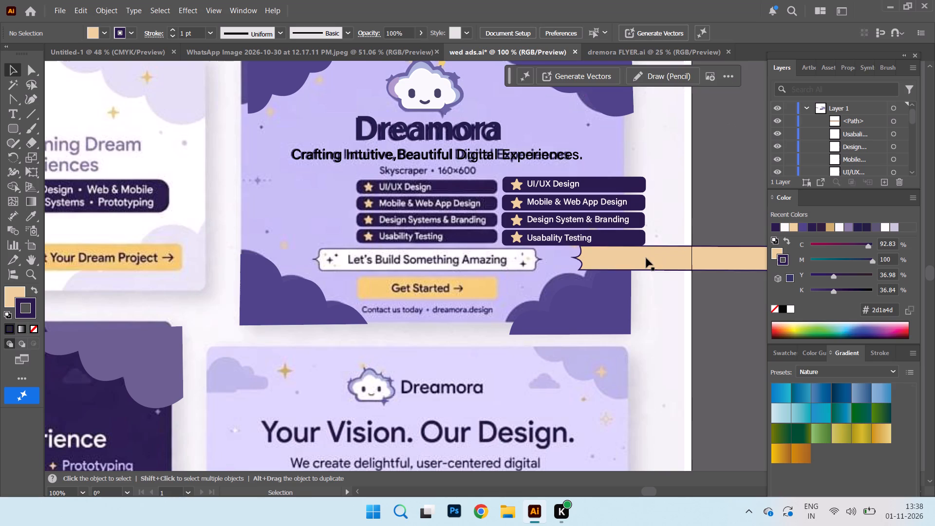
Move the banner shape back over the reference "Let's Build Something Amazing" banner in the Skyscraper ad.
left_click_drag(646, 258, 386, 257)
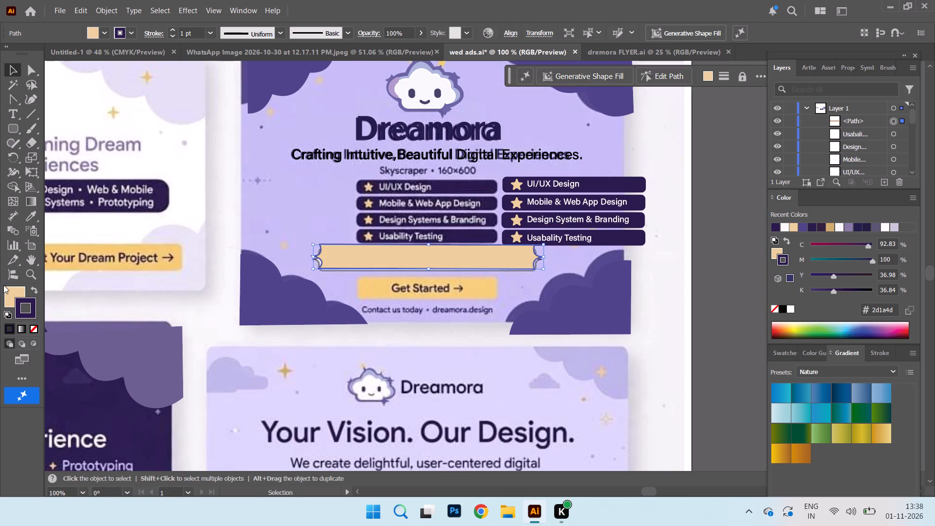
Fill the banner shape with near-white #f8f7f9.
double_click(5, 292)
left_click(144, 310)
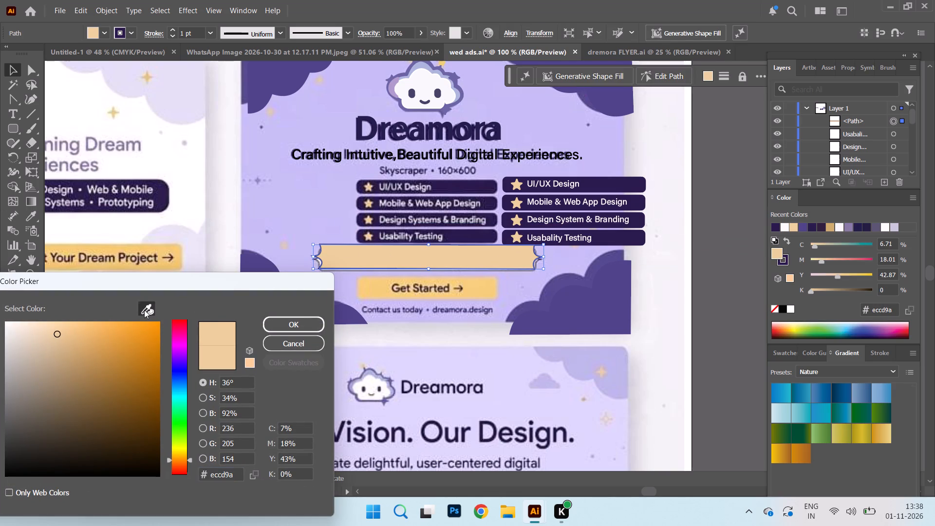
left_click(418, 203)
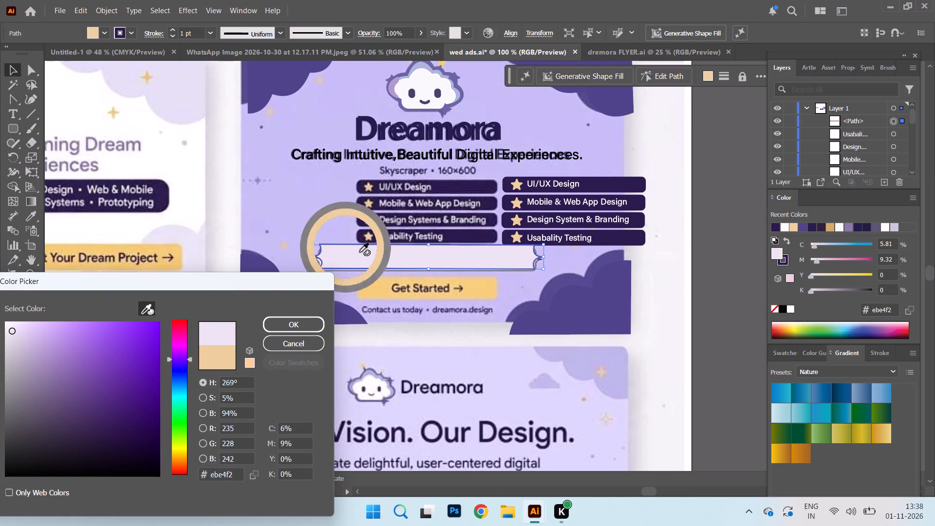
left_click(7, 323)
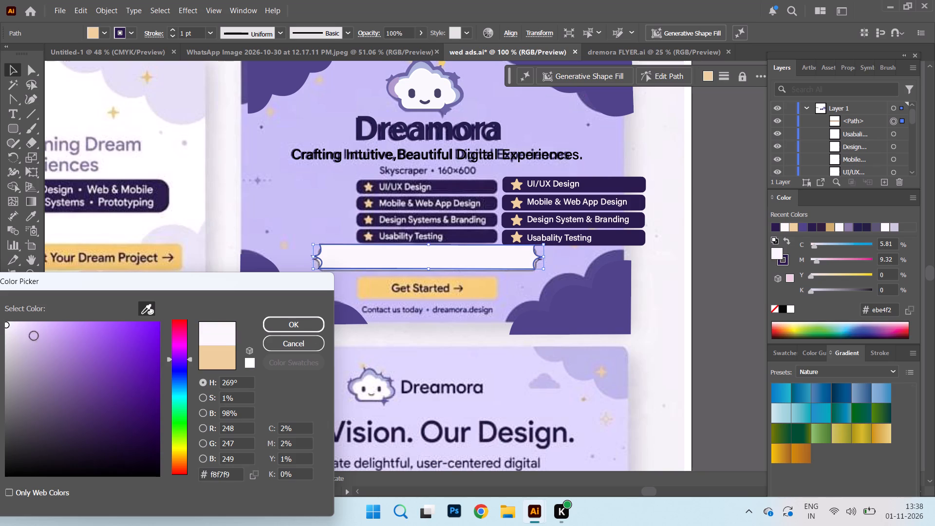
left_click(267, 321)
left_click(264, 164)
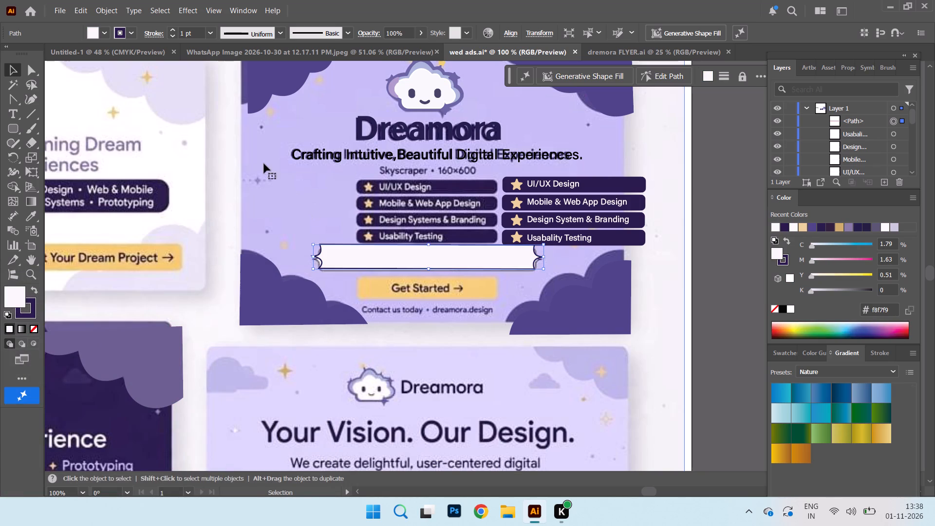
Nudge the banner shape slightly down and to the left to line up with the reference banner.
left_click(429, 258)
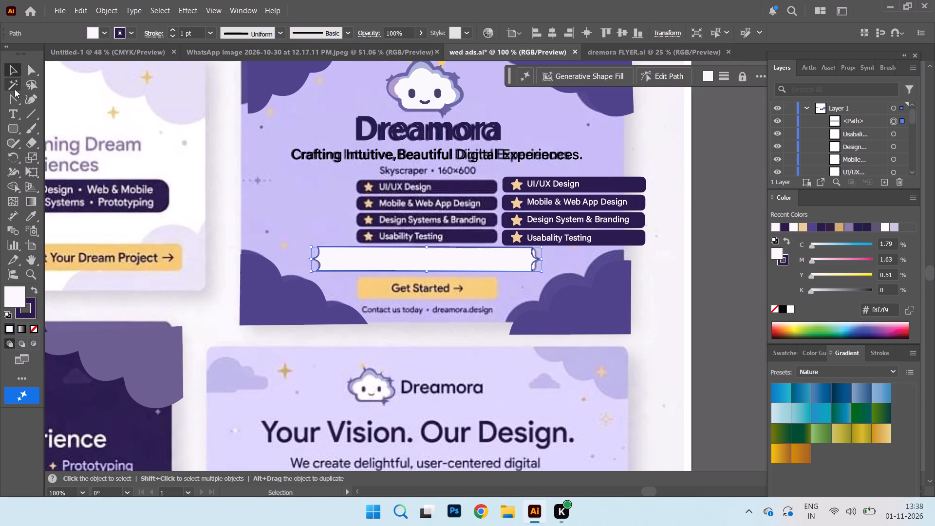
left_click(9, 126)
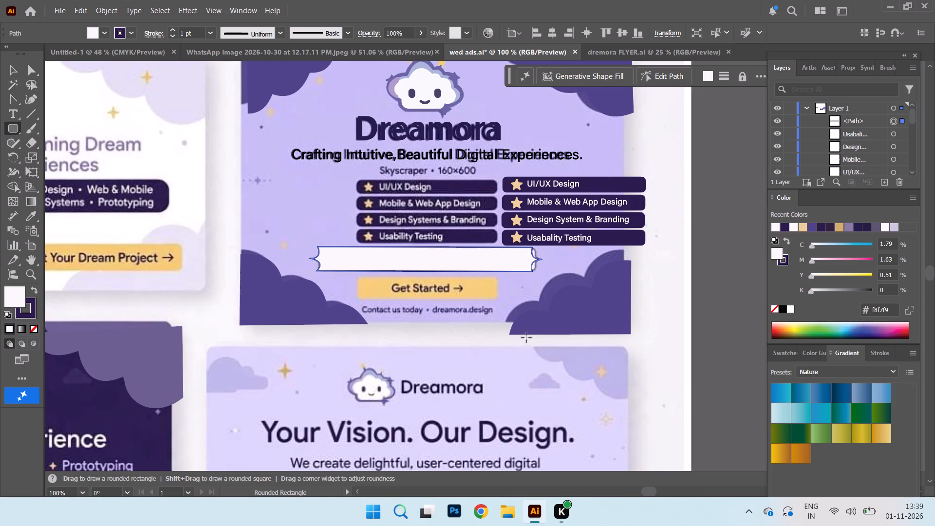
left_click(11, 67)
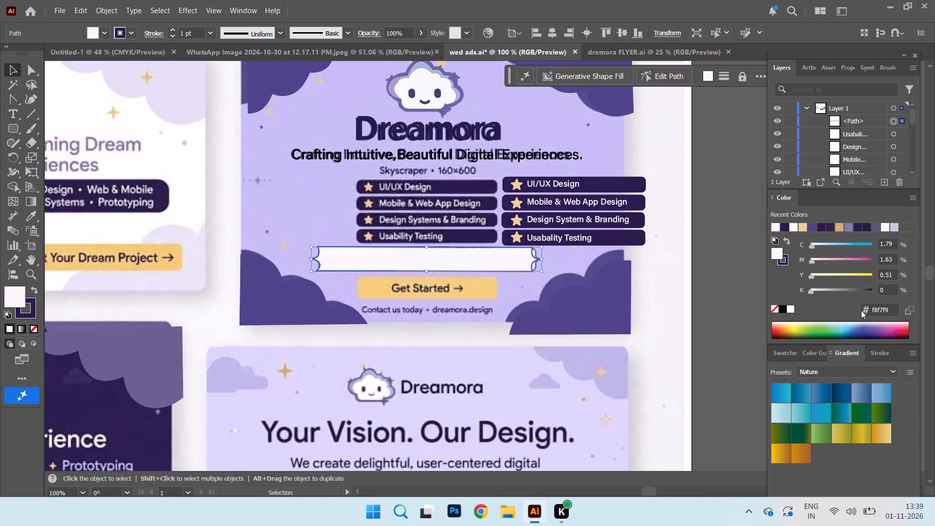
Recolour the "Start Your Dream Project" button in the off-artboard ad to #f4cd78, sampled from the reference Get Started button.
key("ctrl+minus")
key("ctrl+minus")
key("ctrl+minus")
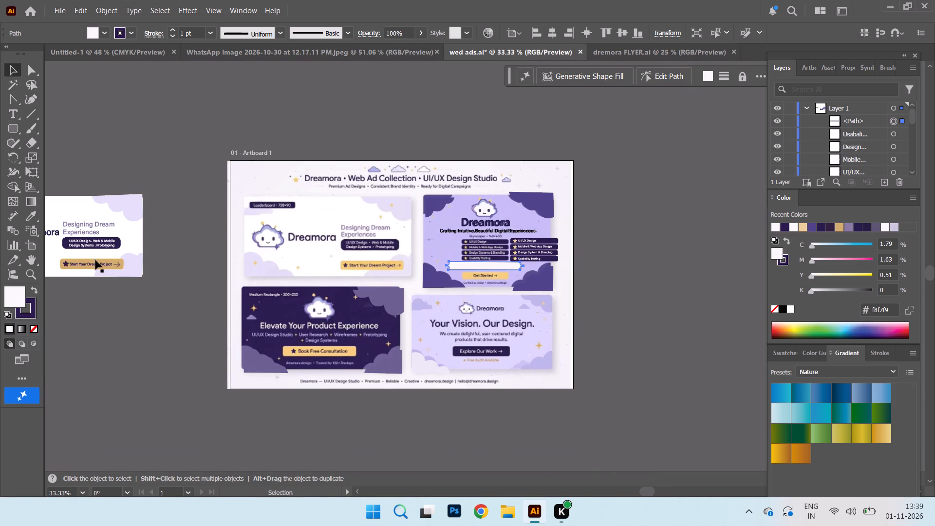
left_click(95, 260)
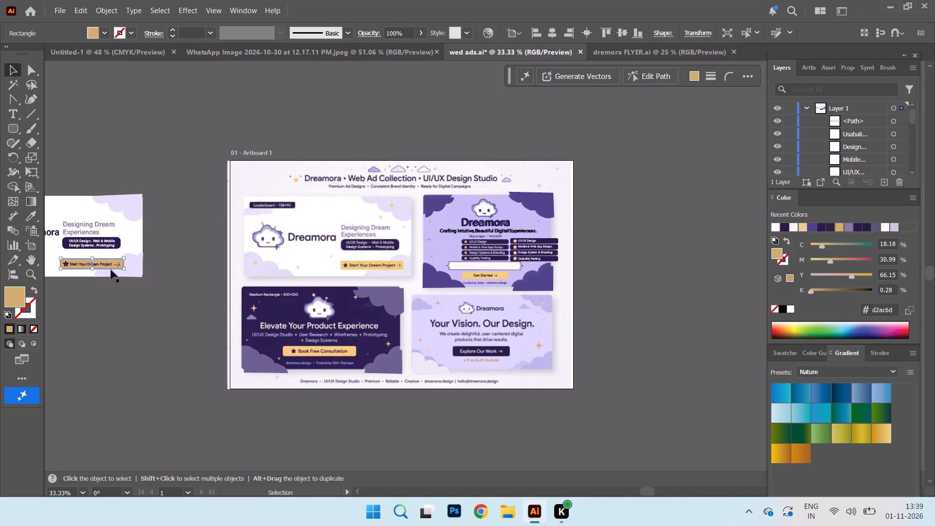
double_click(15, 292)
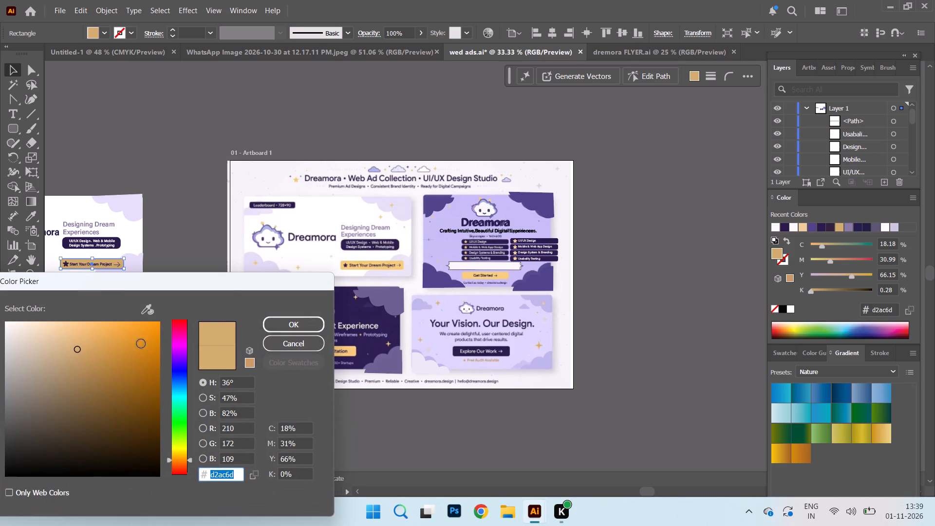
left_click(76, 340)
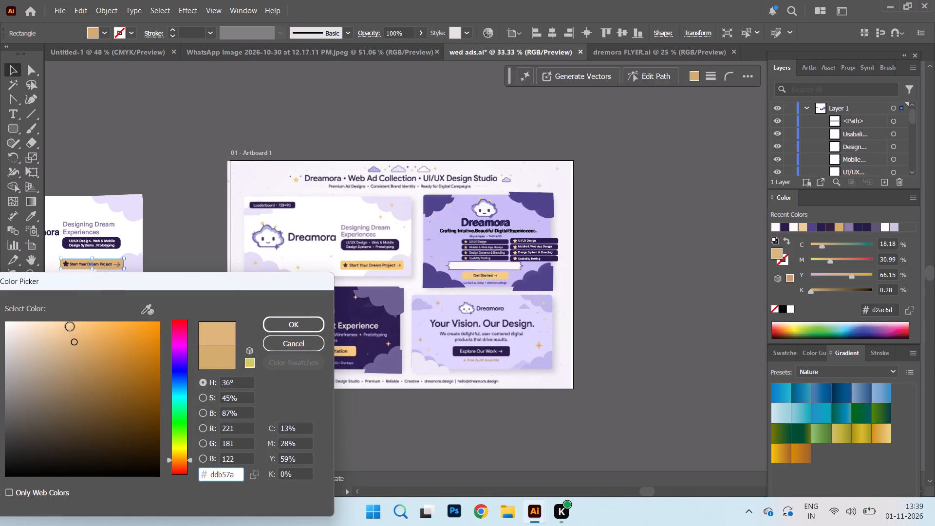
left_click(70, 327)
left_click(62, 347)
left_click(54, 334)
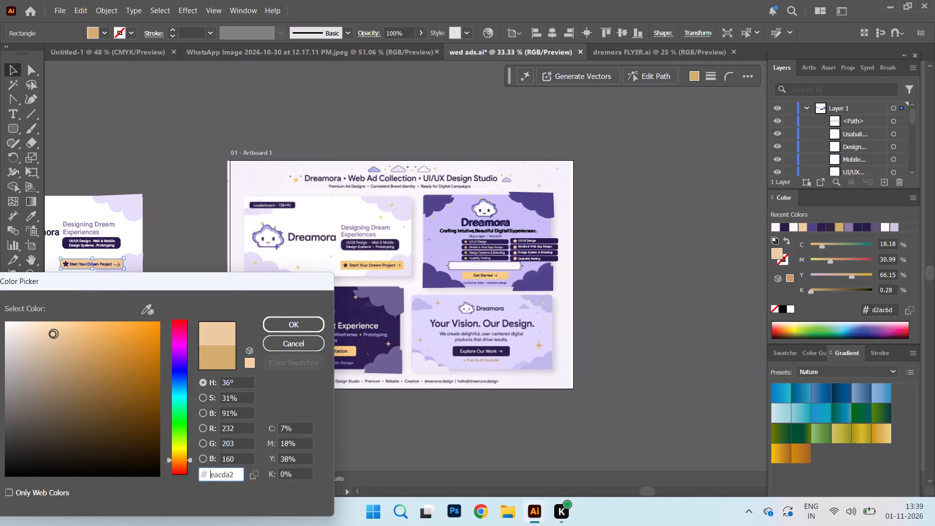
left_click(50, 343)
left_click(35, 326)
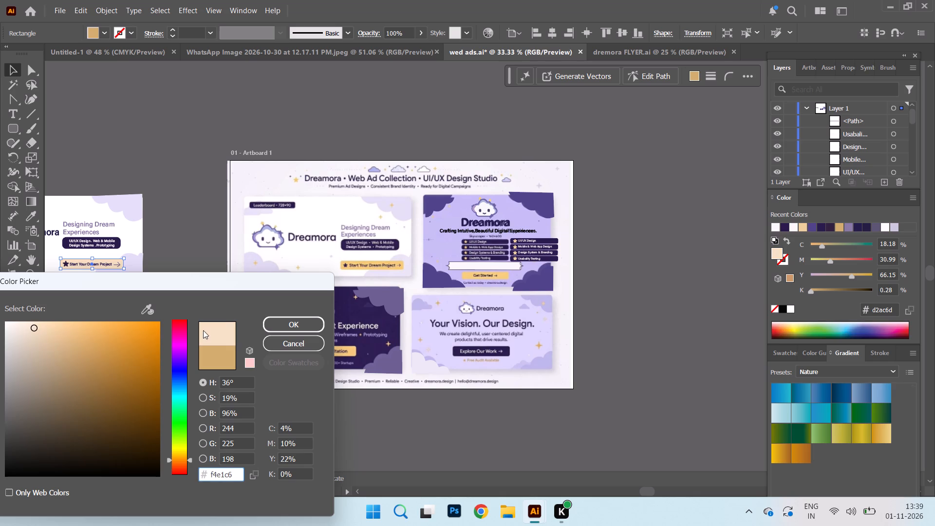
left_click(148, 307)
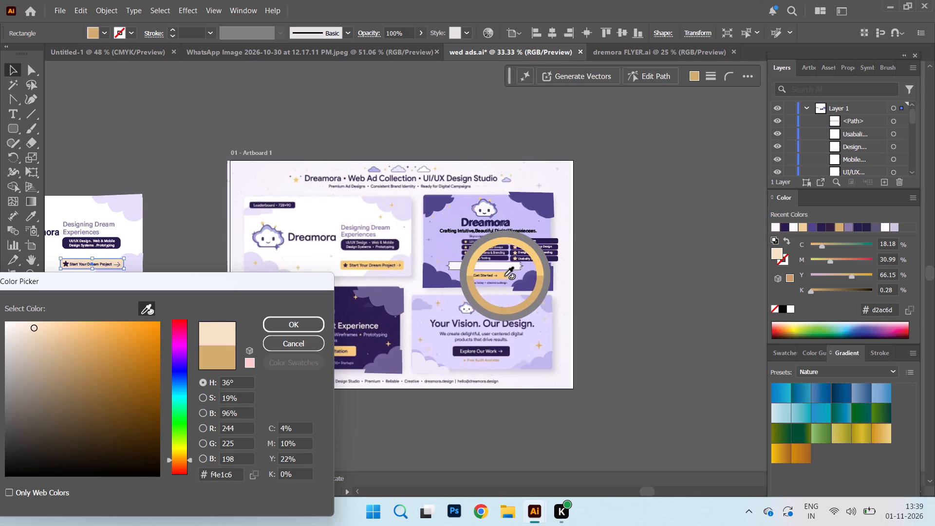
left_click(505, 276)
left_click(292, 323)
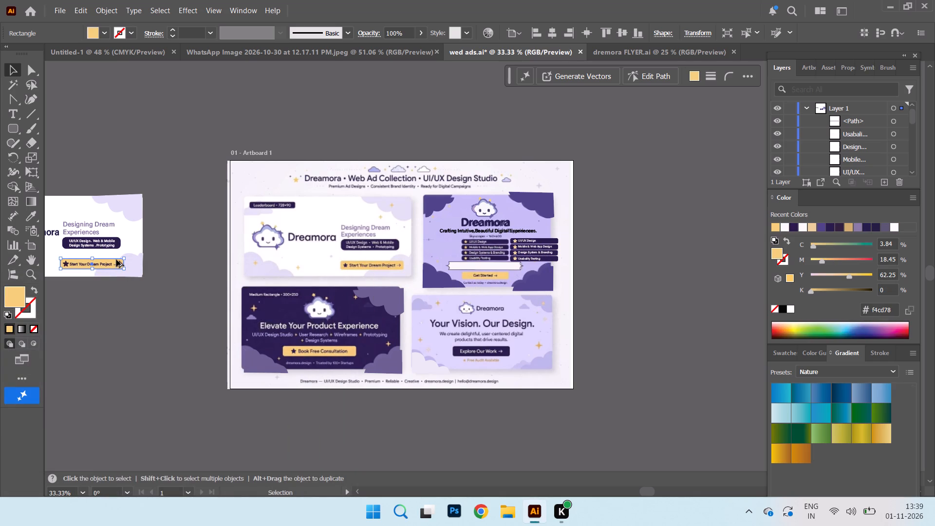
Duplicate the recoloured gold button rectangle onto the Skyscraper ad's reference Get Started button.
left_click_drag(116, 260, 512, 273, "alt")
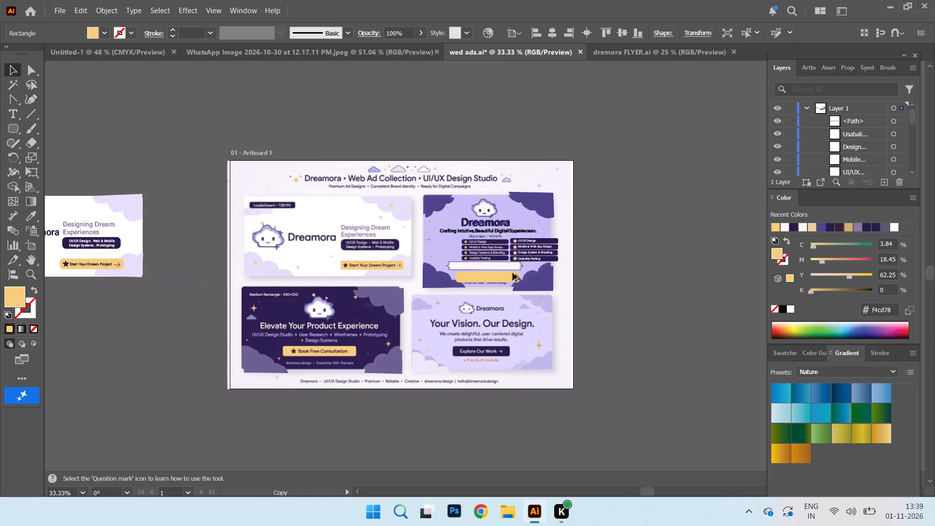
key("ctrl+equal")
key("ctrl+equal")
key("ctrl+equal")
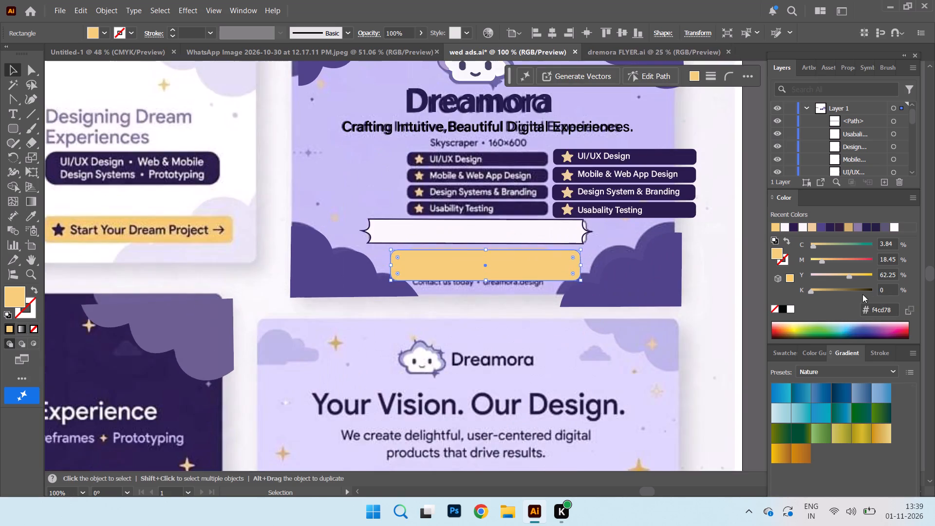
key("ctrl+equal")
left_click(708, 245)
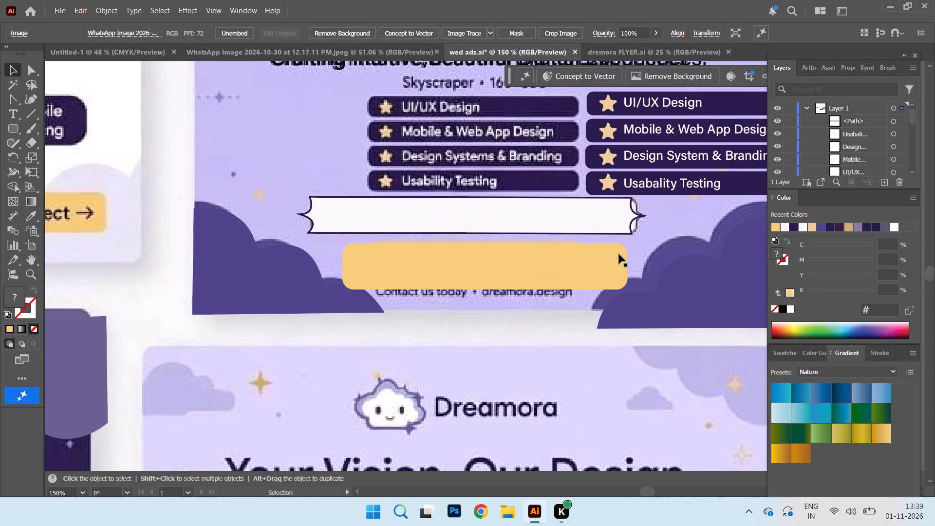
Resize the gold rectangle to about 149 × 22 pt and position it over the reference Get Started button.
left_click(619, 254)
left_click_drag(629, 243, 603, 257)
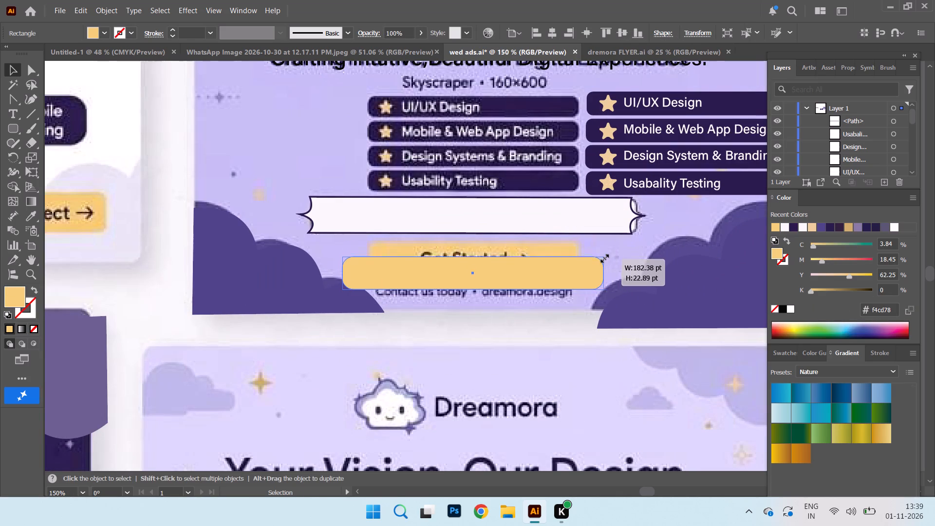
left_click_drag(603, 257, 568, 258)
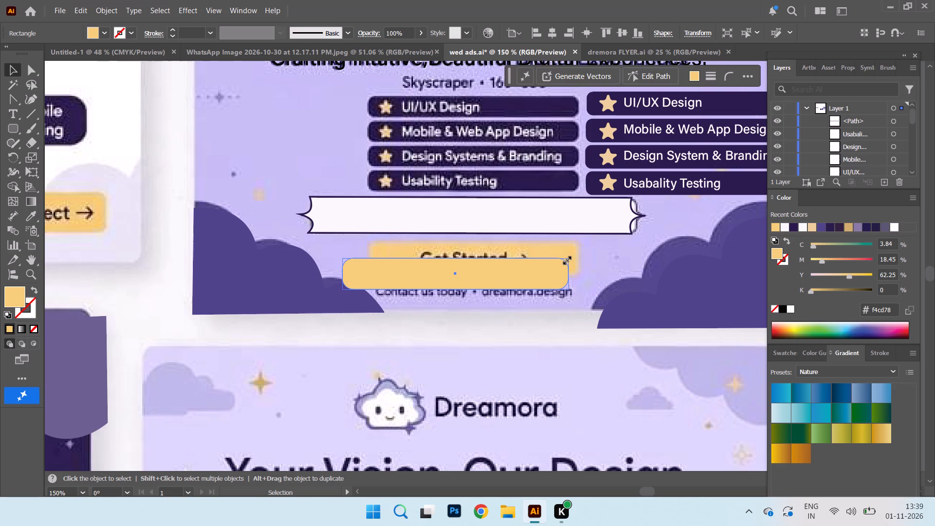
left_click_drag(536, 270, 568, 254)
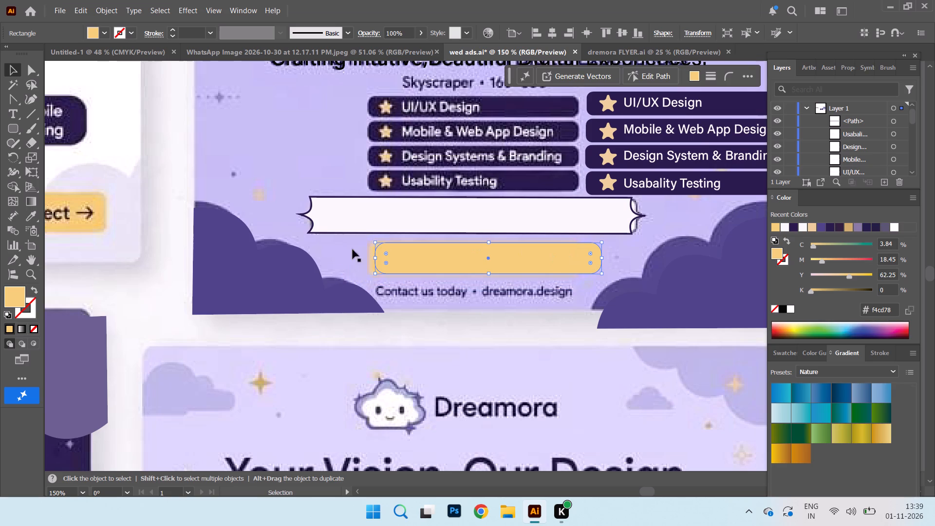
left_click(385, 264)
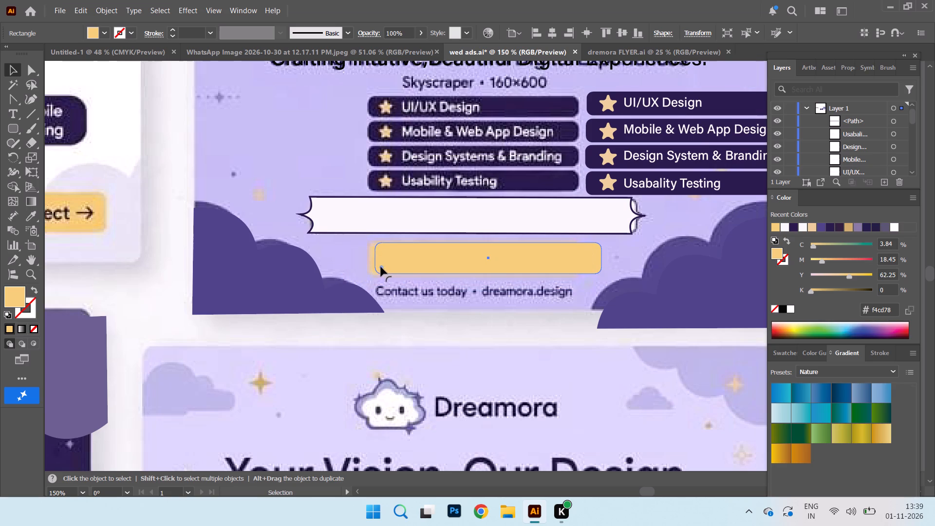
left_click_drag(445, 257, 439, 258)
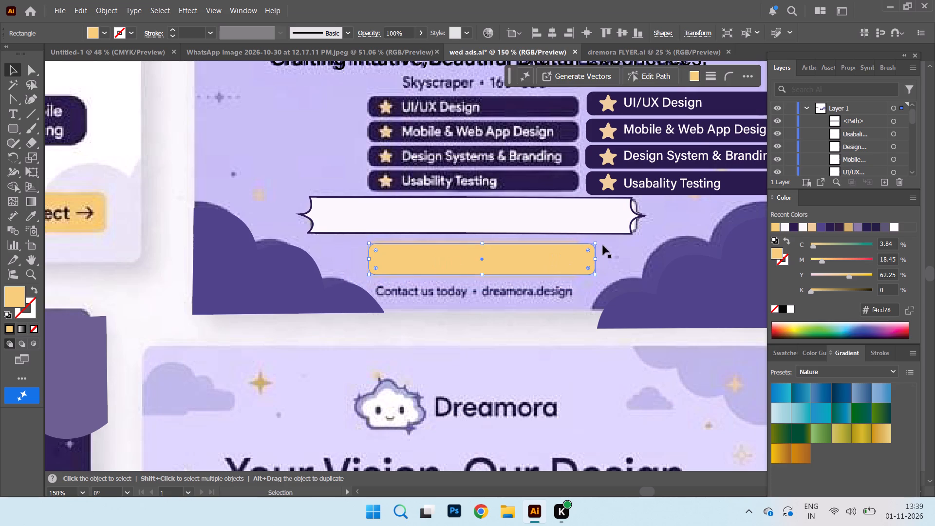
left_click(551, 263)
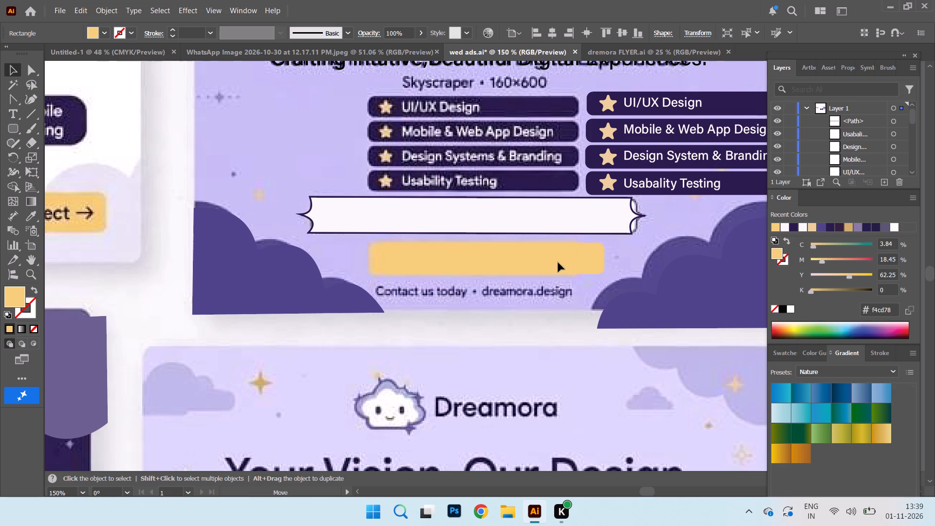
left_click(554, 263)
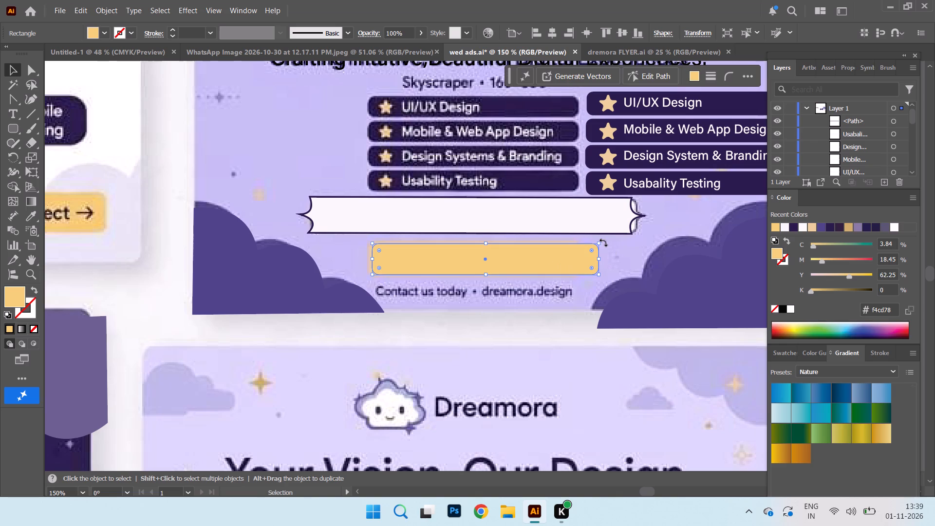
left_click_drag(600, 243, 585, 244)
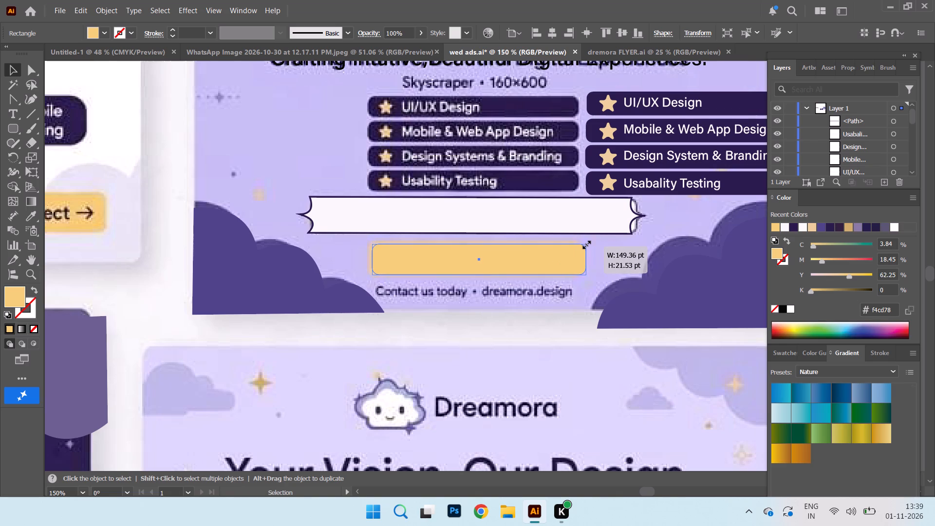
left_click_drag(585, 244, 586, 243)
left_click(635, 256)
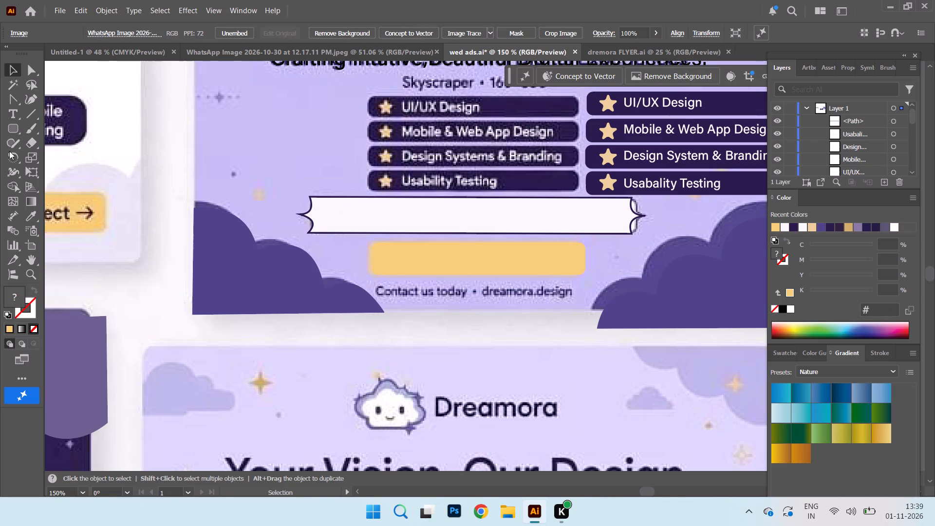
Add the contact line text "Contact us Today . Dreamora. Design" at the Skyscraper ad's reference contact line, below the gold button.
right_click(11, 107)
left_click(11, 107)
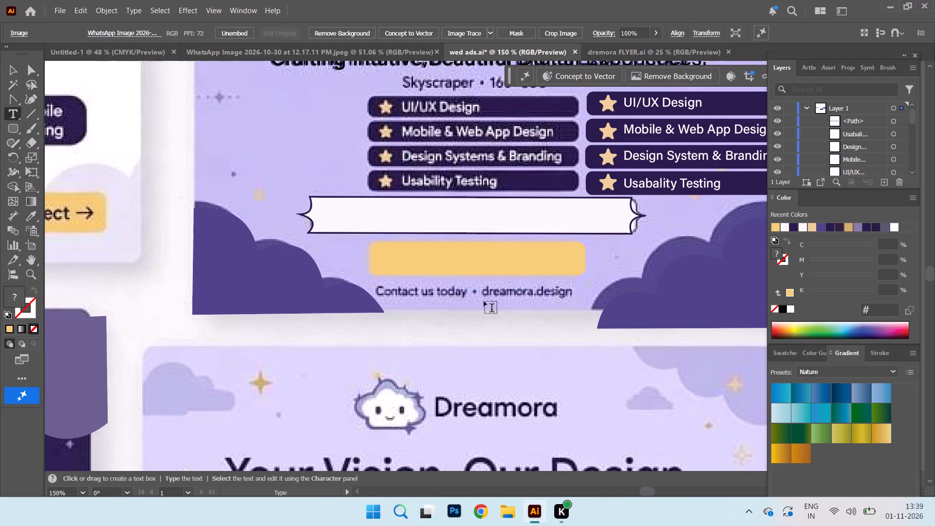
left_click(378, 290)
left_click(378, 290)
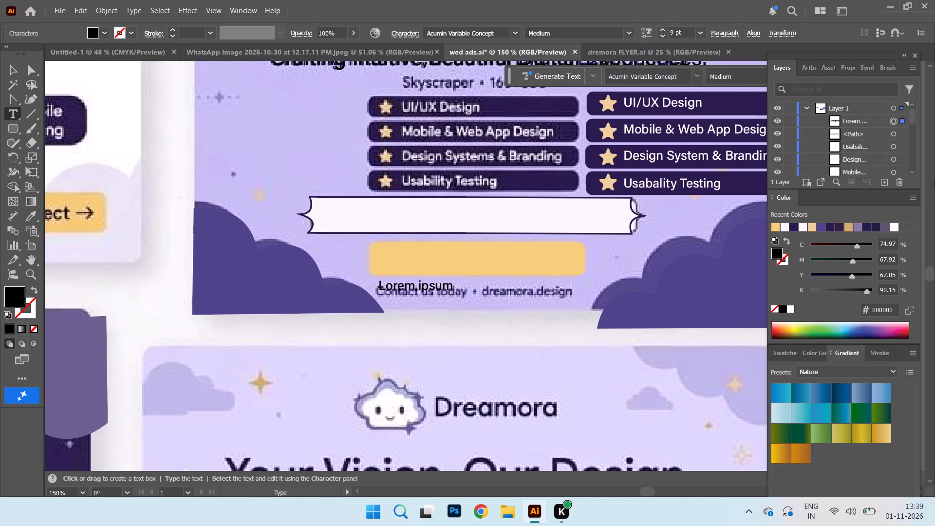
key("c")
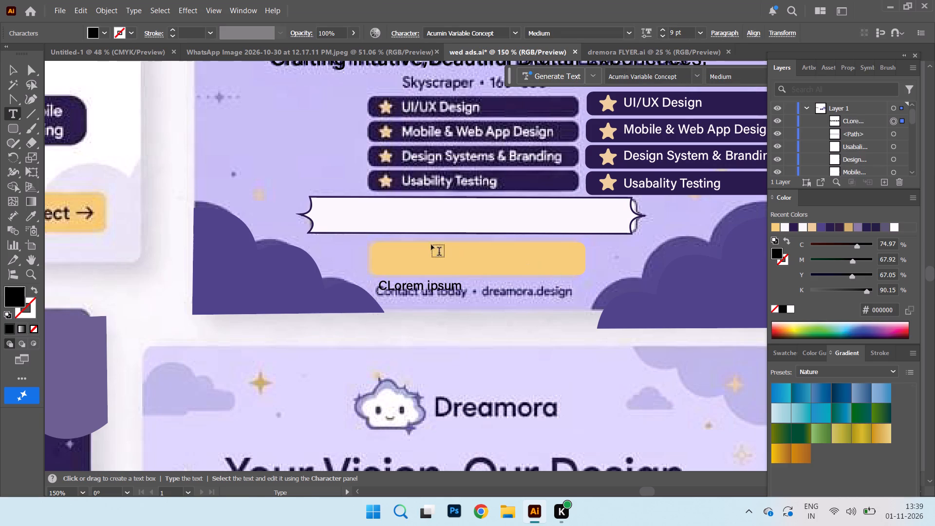
left_click_drag(462, 285, 393, 286)
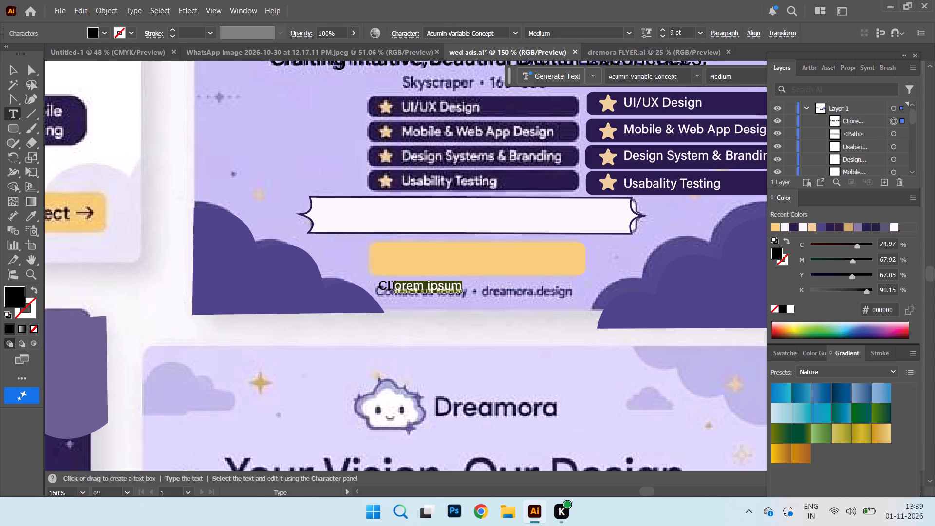
left_click_drag(393, 286, 390, 285)
key("BackSpace")
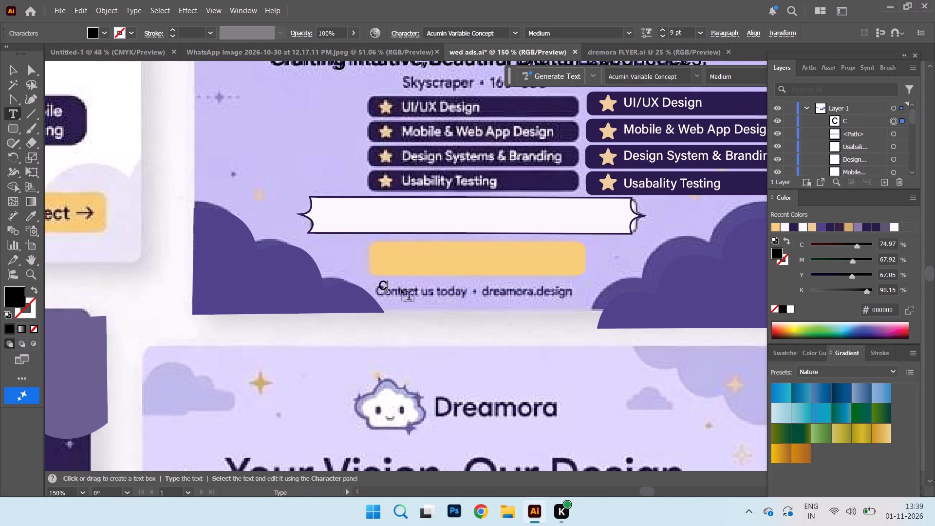
type("om")
key("BackSpace")
key("n")
key("r")
key("BackSpace")
type("tact us")
key("space")
type("oday")
key("space")
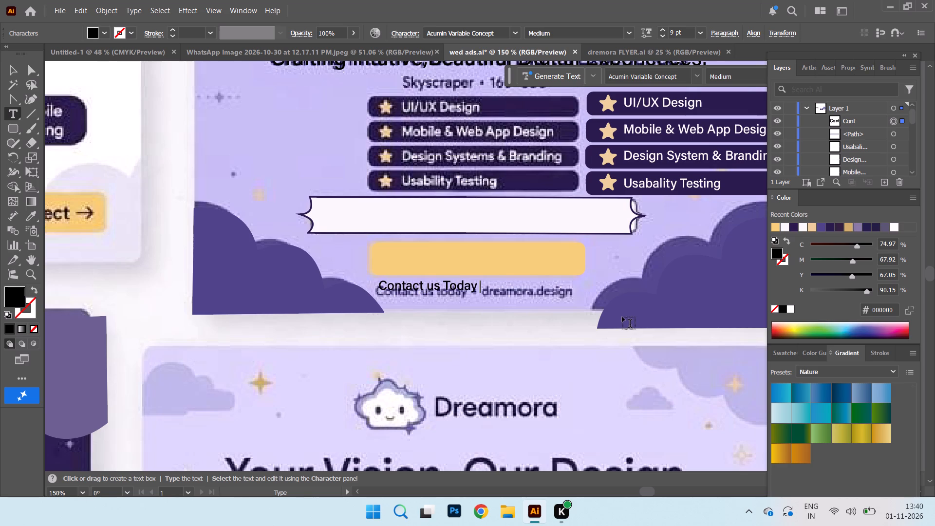
type(".")
key("space")
type("mora")
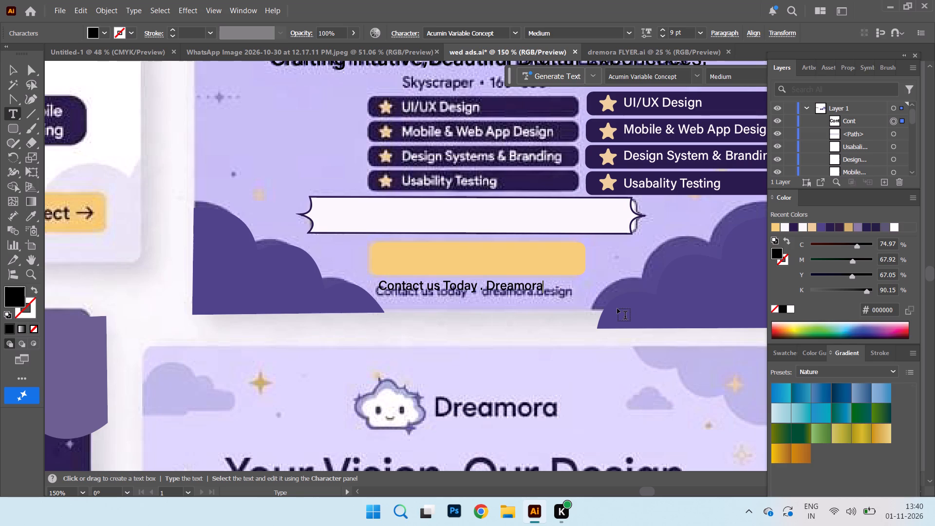
type(".")
key("space")
type("esign")
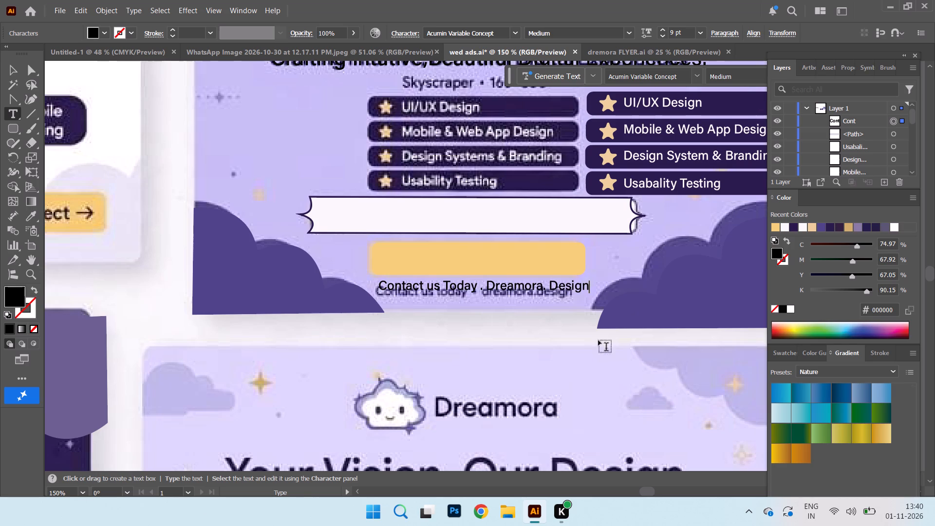
left_click(6, 68)
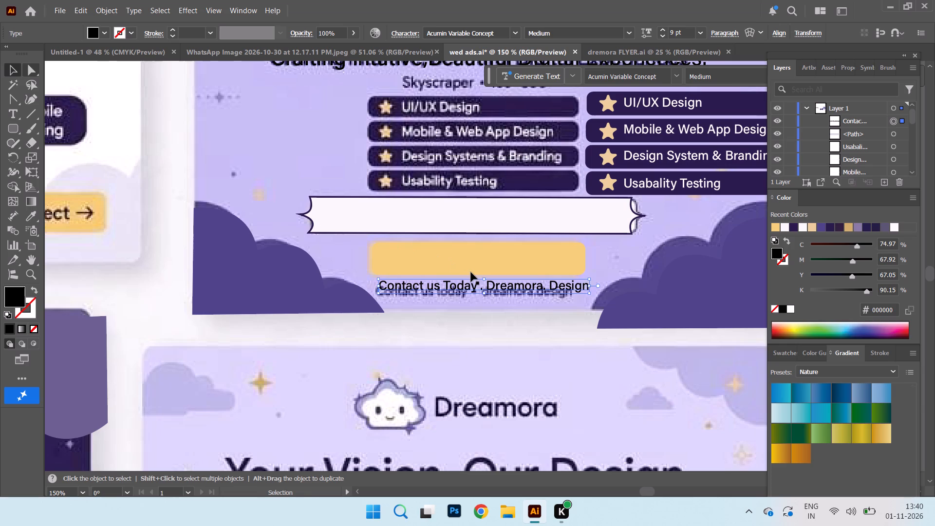
Move the new contact line text slightly down so it overlays the reference contact line.
left_click_drag(524, 287, 519, 294)
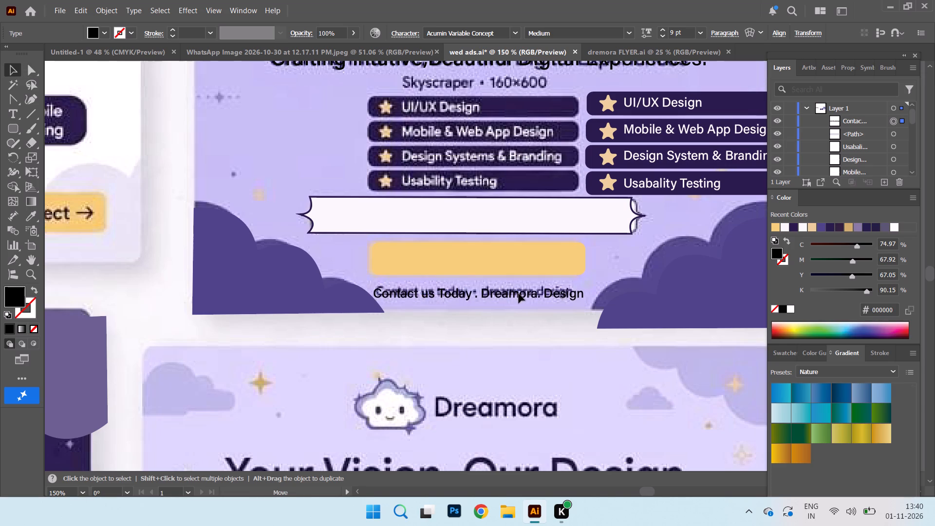
left_click_drag(519, 294, 519, 292)
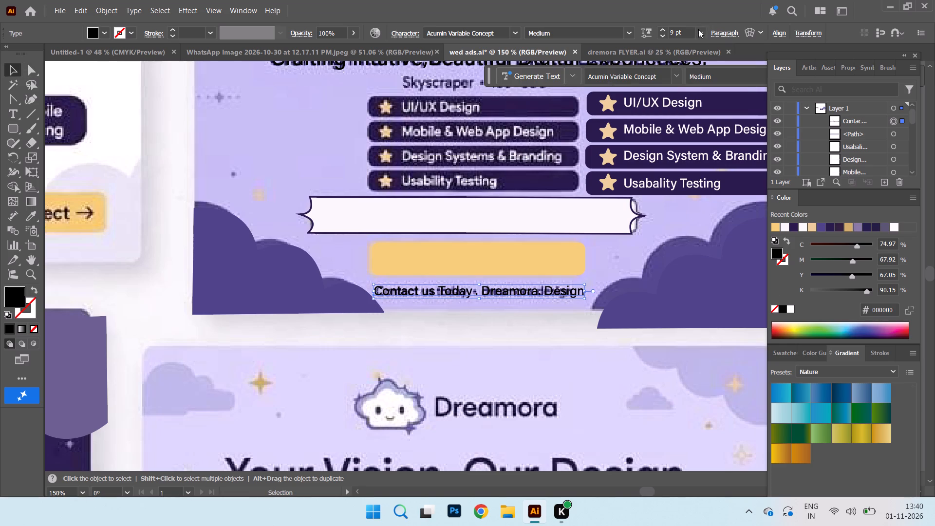
left_click_drag(555, 289, 560, 289)
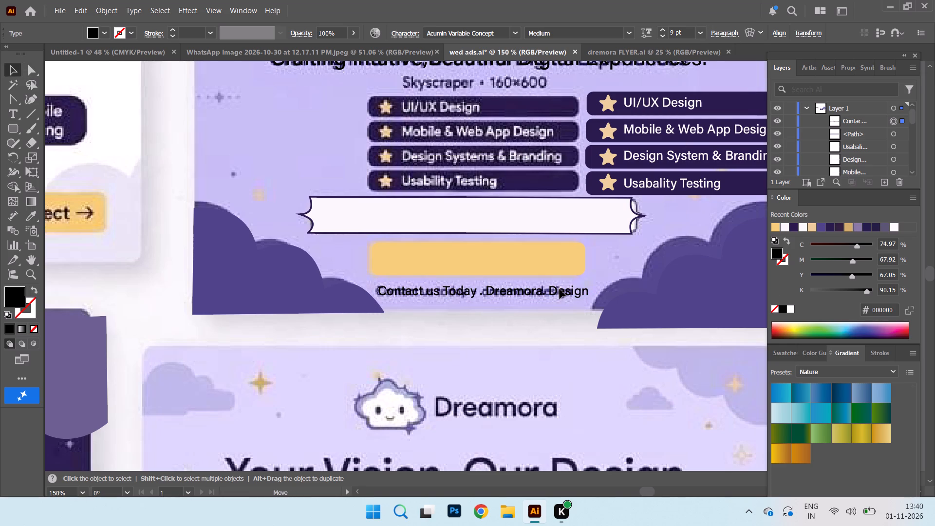
left_click_drag(560, 289, 560, 289)
Move the purple cloud in the Skyscraper ad's lower-right corner up to line up with the ad's bottom edge.
left_click_drag(709, 309, 705, 293)
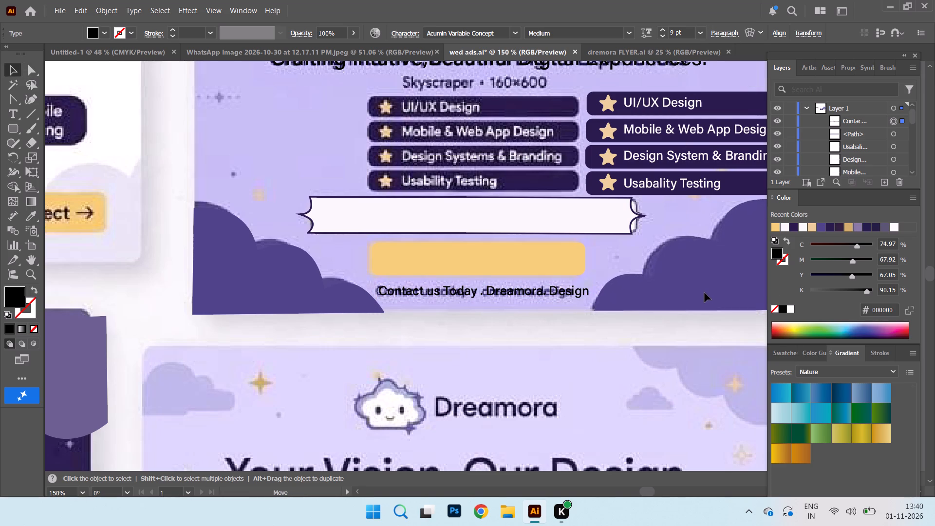
left_click_drag(705, 293, 704, 291)
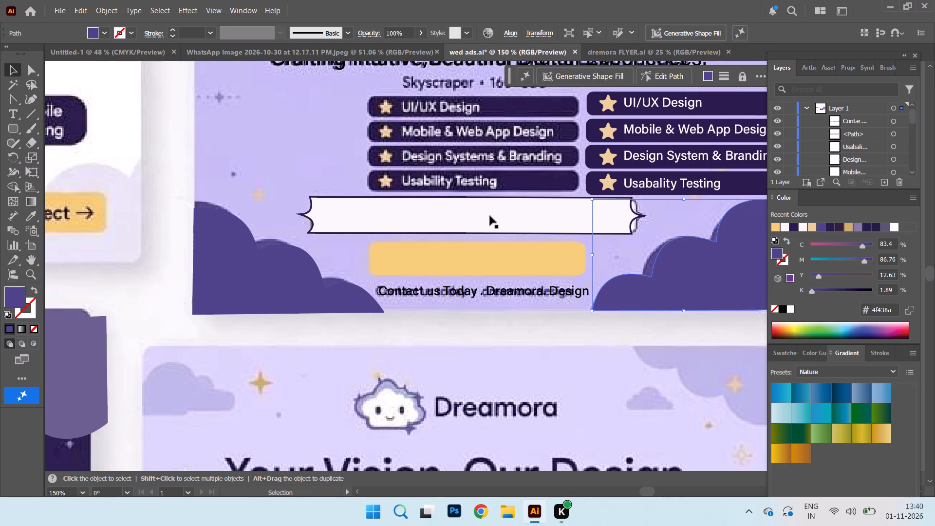
Move the white banner shape down over the gold button to uncover the reference banner's text.
left_click_drag(491, 214, 609, 219)
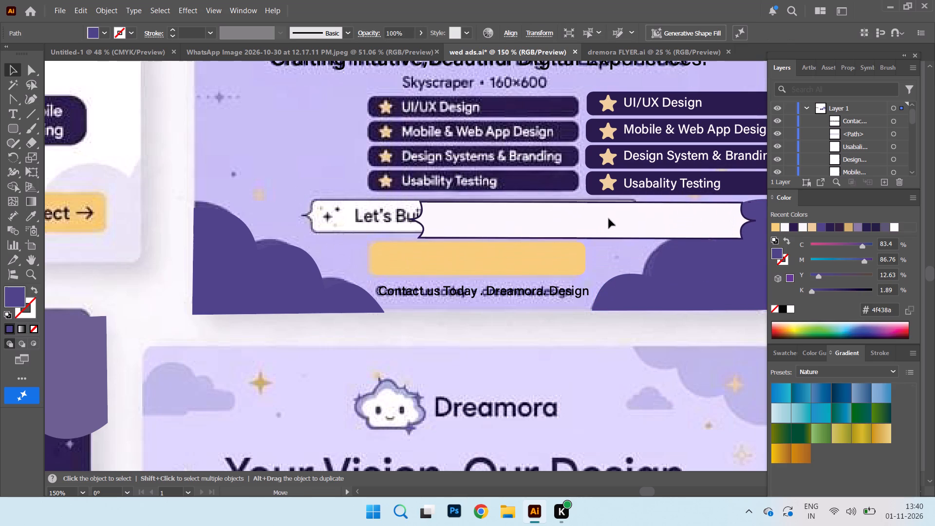
left_click_drag(609, 219, 603, 219)
left_click_drag(497, 221, 451, 228)
left_click_drag(439, 228, 390, 276)
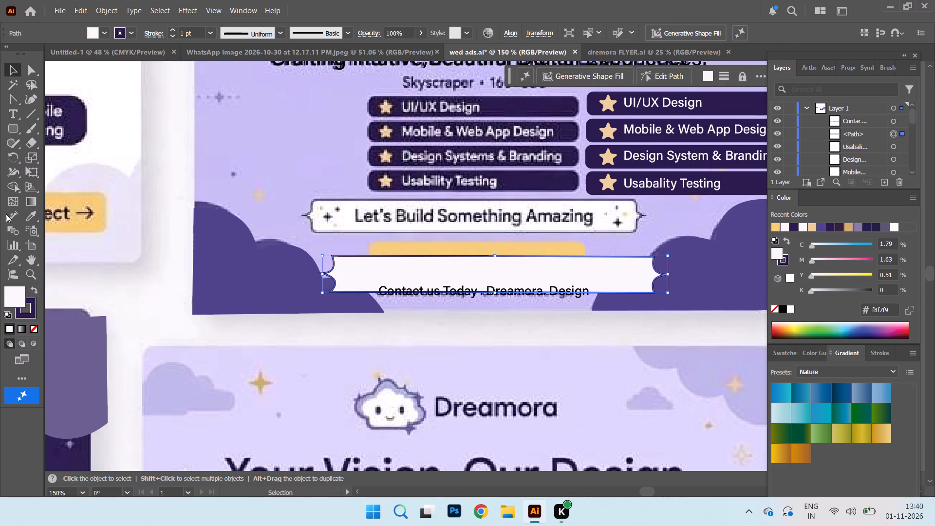
Add a text line reading "Let's Build Something Amazing" just above the start of the reference banner.
left_click(18, 111)
double_click(280, 206)
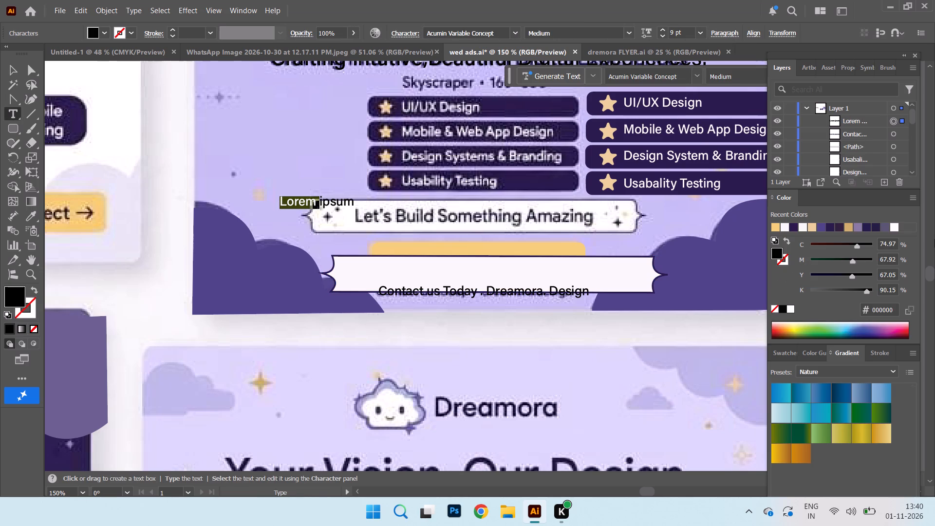
key("BackSpace")
key("Right")
key("Right")
key("Right")
key("Right")
key("Right")
key("Right")
key("Right")
key("Right")
key("Right")
key("Right")
key("Right")
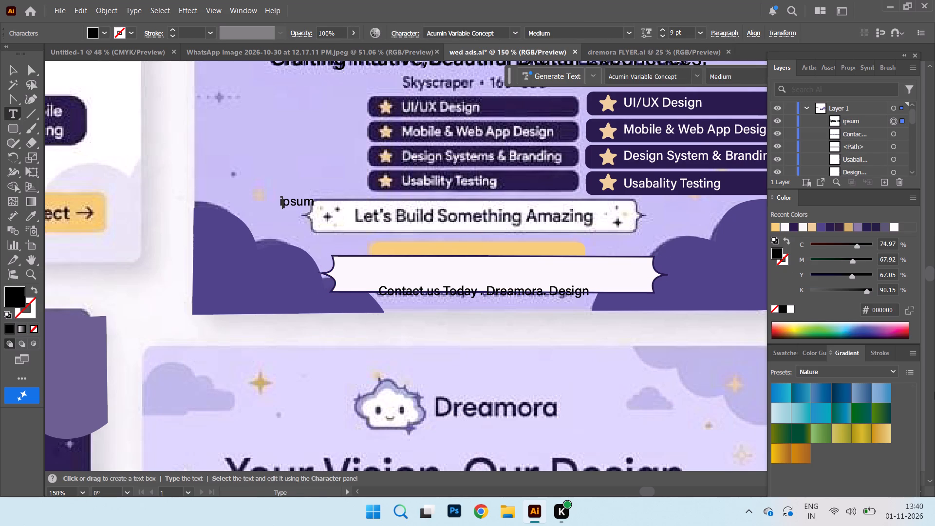
key("BackSpace")
key("BackSpace")
key("BackSpace")
key("BackSpace")
key("BackSpace")
key("l")
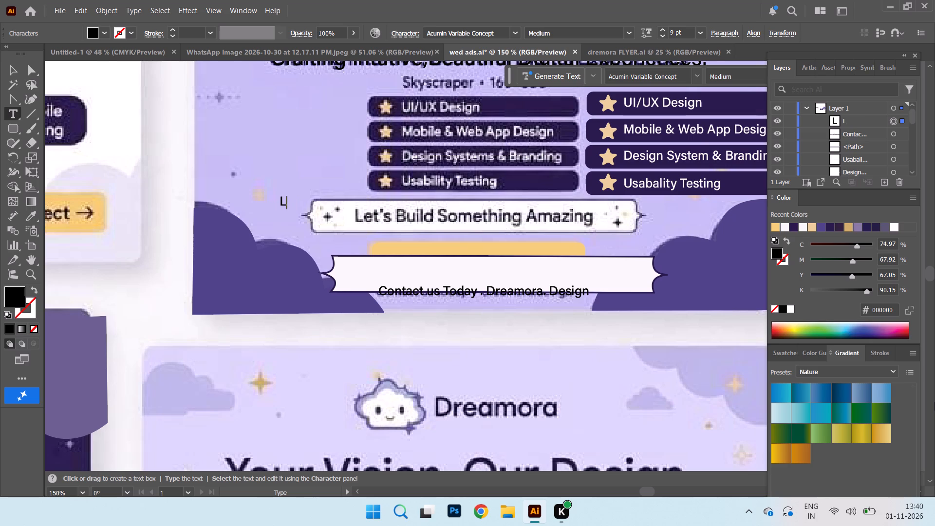
type("et")
key("comma")
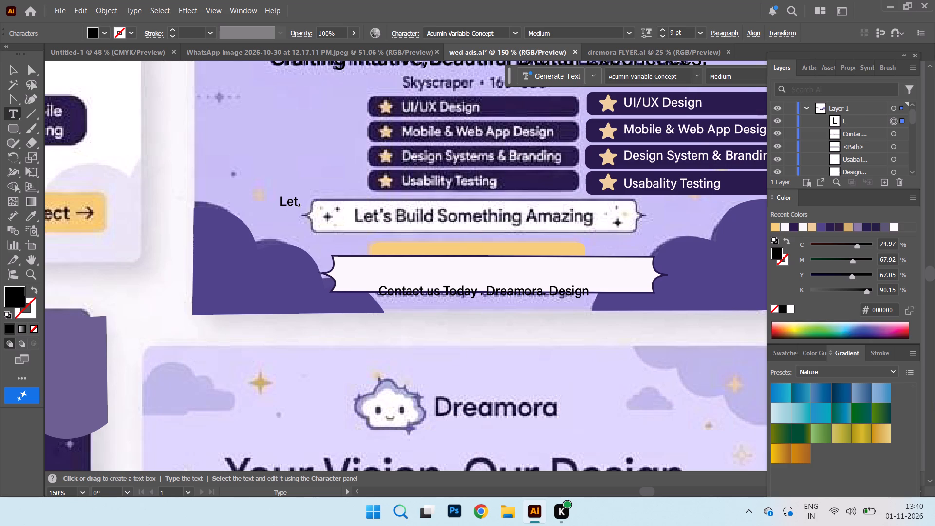
key("BackSpace")
key("apostrophe")
type("s")
key("space")
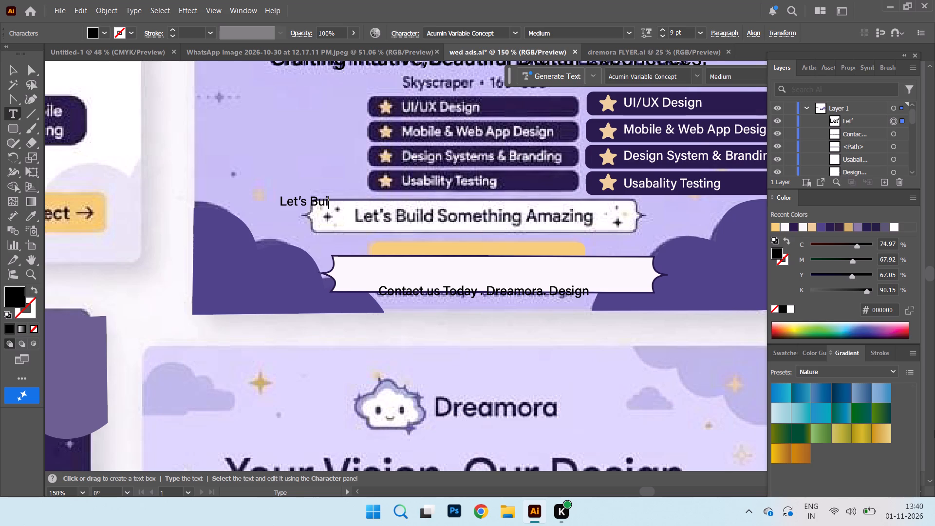
type("ld")
key("space")
key("s")
type("ome")
type("thim")
key("BackSpace")
type("ng")
key("space")
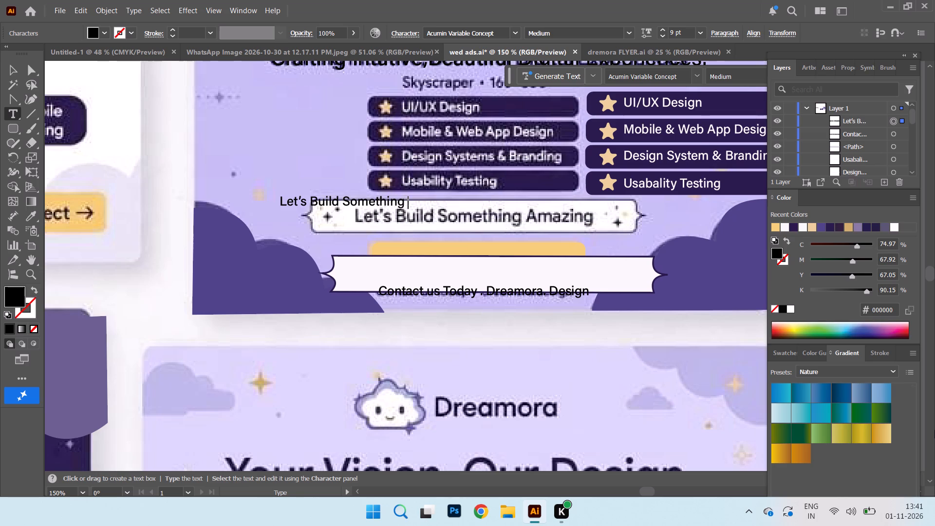
key("a")
type("zing")
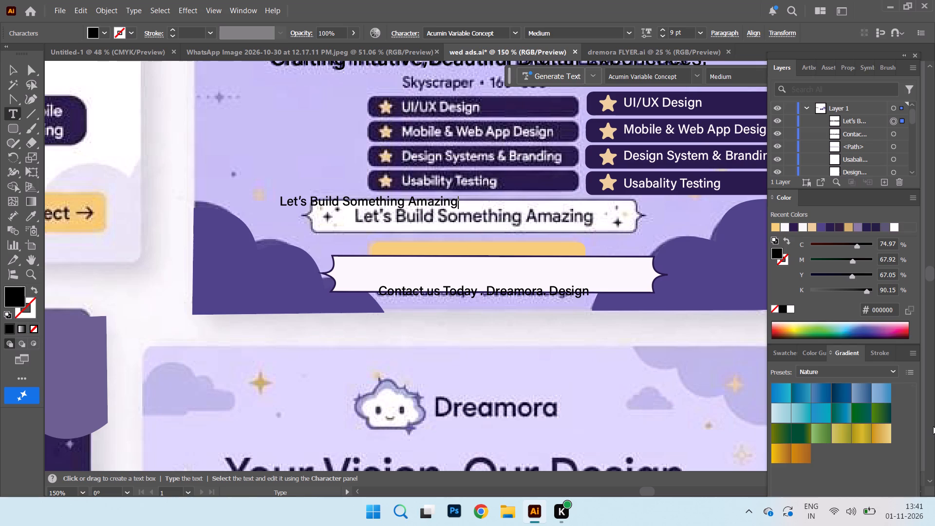
left_click(4, 75)
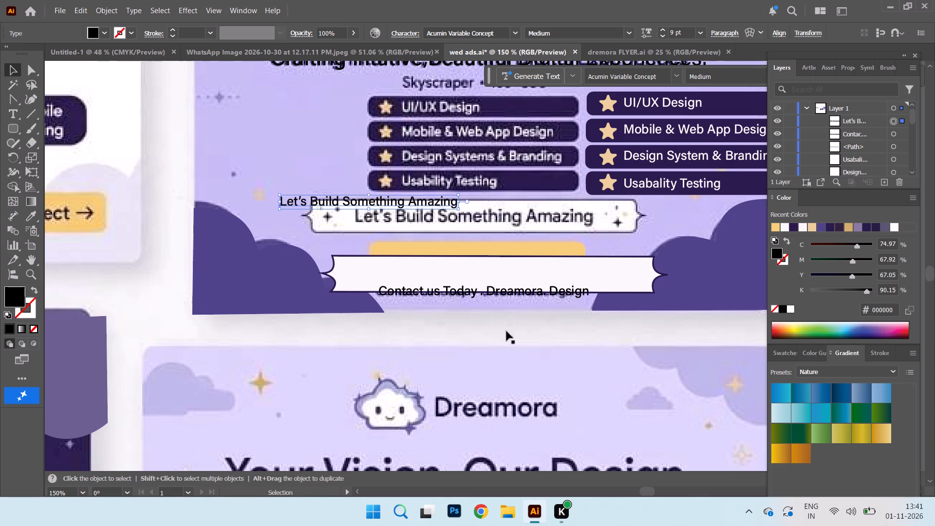
Recolour the new "Let's Build Something Amazing" line dark grey #37363d, sampled from the reference banner's lettering.
double_click(16, 303)
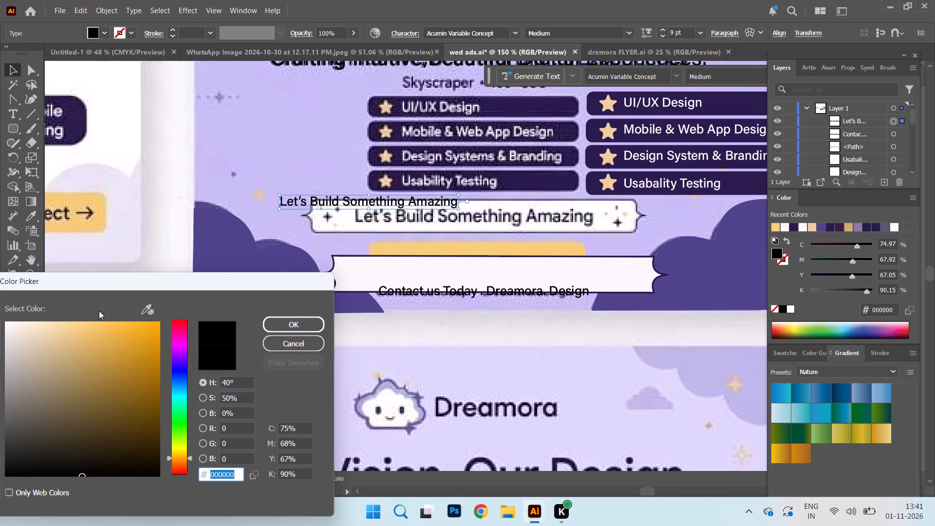
left_click(142, 317)
left_click(147, 308)
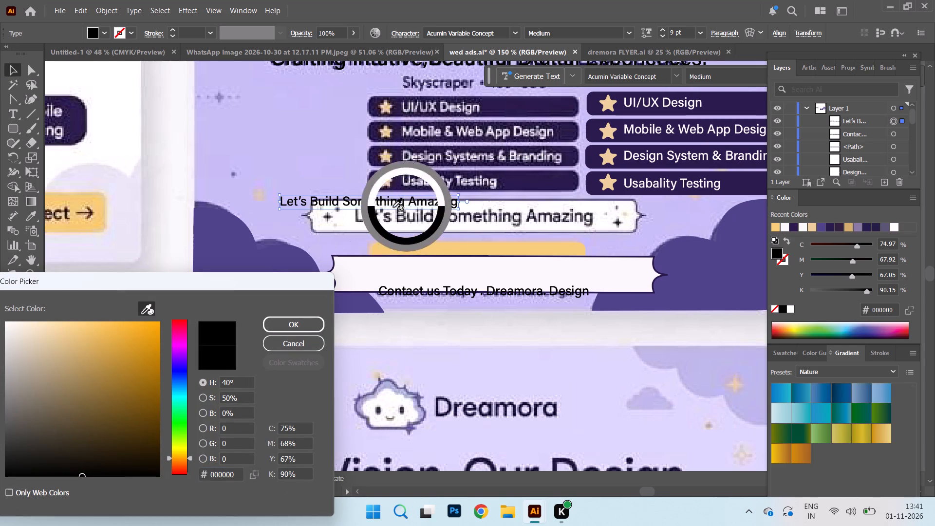
left_click(358, 221)
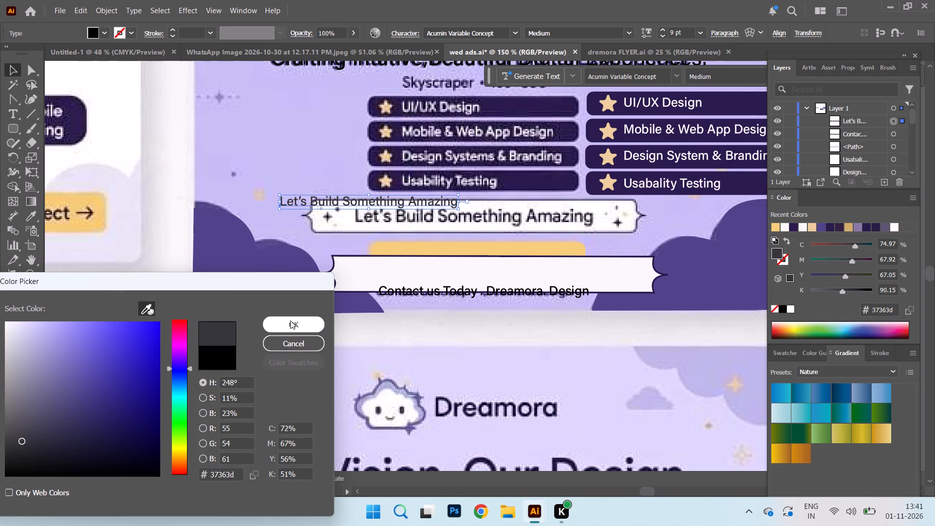
left_click(290, 320)
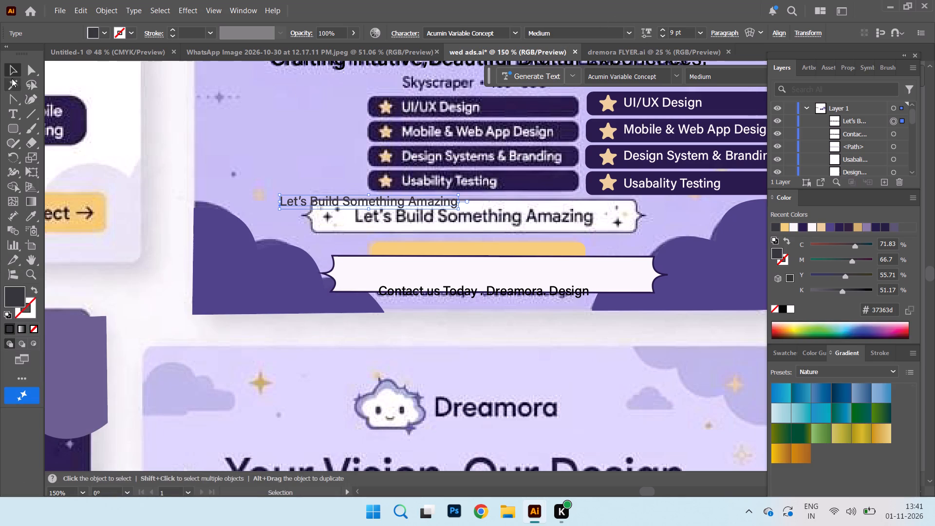
Enlarge the "Let's Build Something Amazing" line to 12 pt and place it over the reference banner's text.
left_click(11, 73)
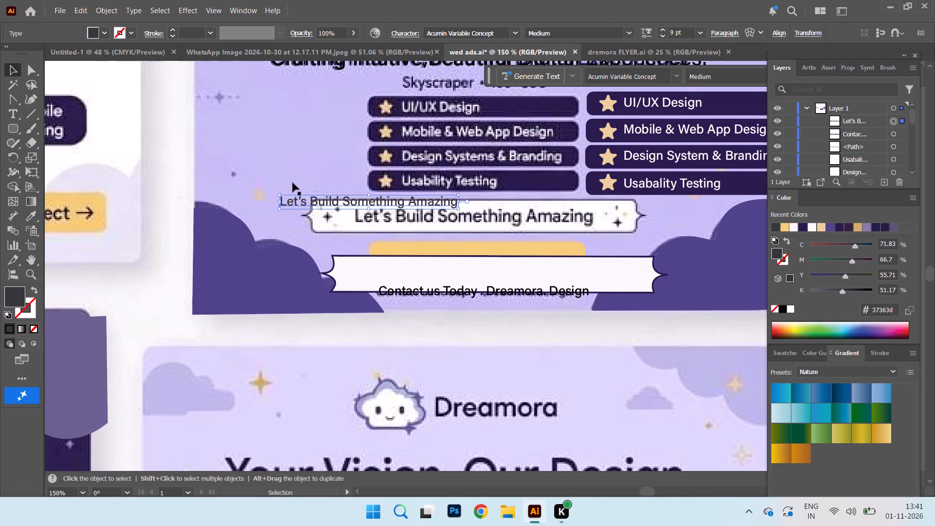
left_click(291, 177)
left_click_drag(377, 198, 474, 213)
left_click(695, 30)
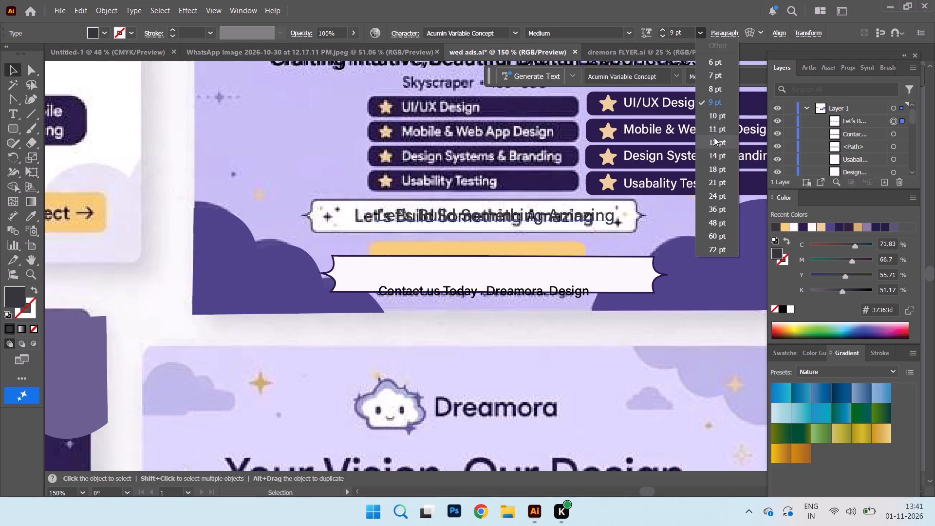
left_click(714, 137)
left_click_drag(471, 213, 451, 215)
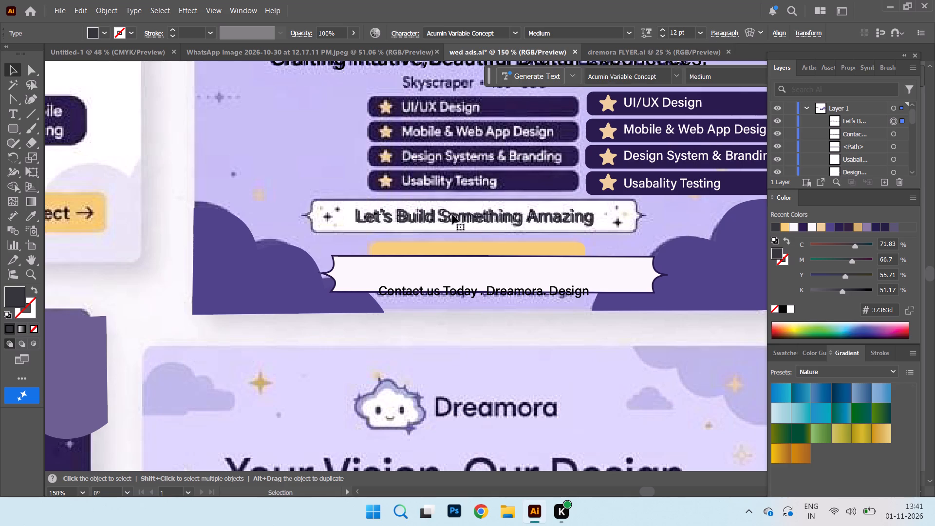
Move the white banner shape back up over the reference banner and centre the "Let's Build Something Amazing" text on it.
left_click(518, 206)
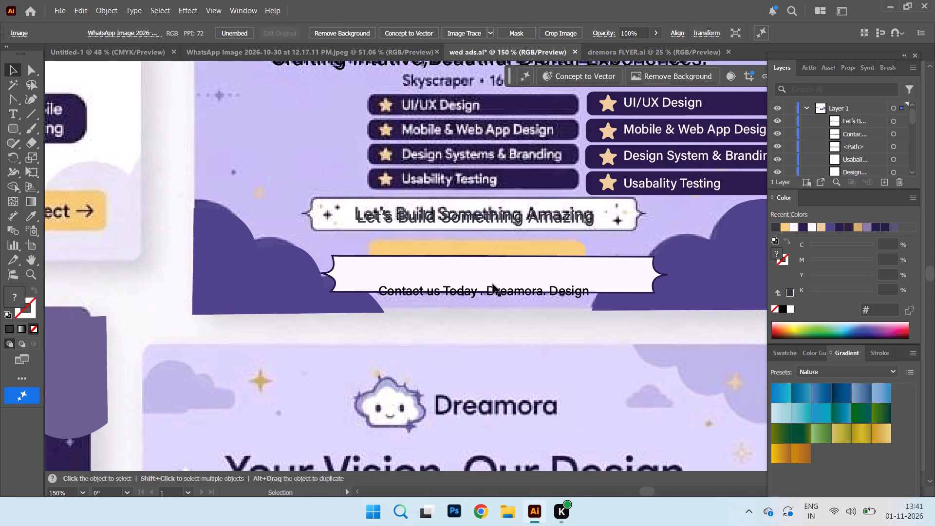
left_click_drag(496, 276, 480, 217)
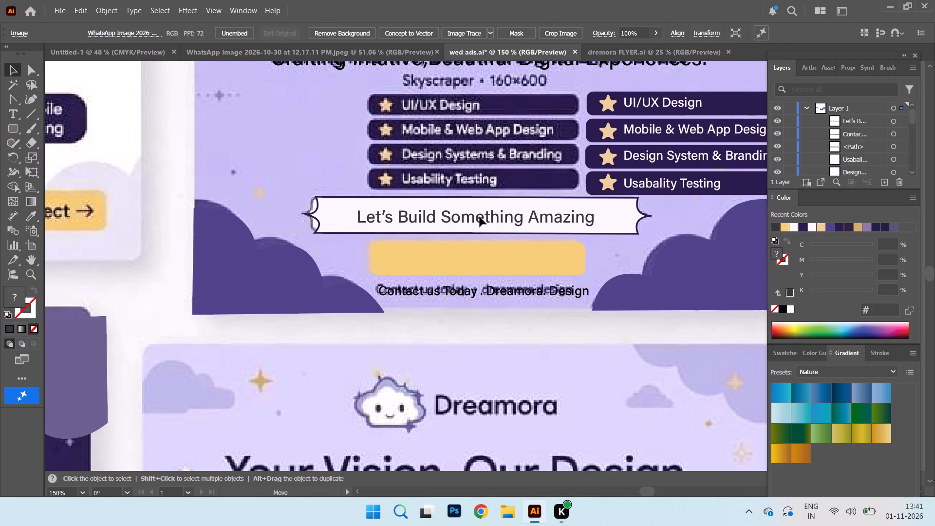
left_click_drag(480, 217, 564, 216)
left_click_drag(508, 215, 483, 215)
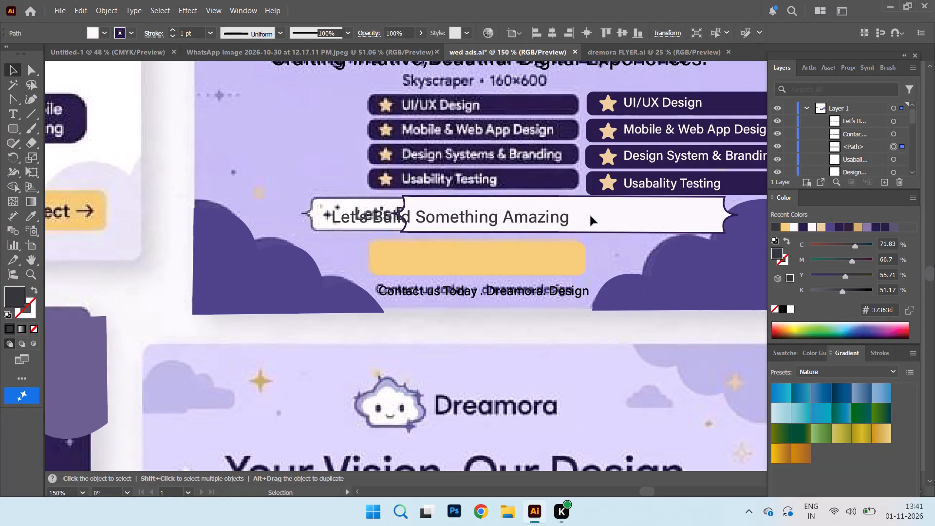
left_click_drag(591, 215, 500, 212)
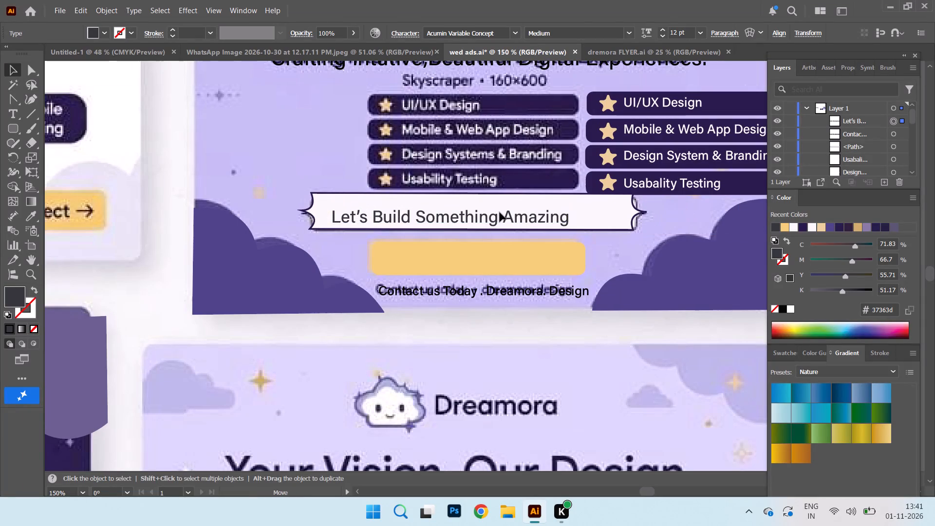
left_click_drag(500, 212, 501, 212)
left_click_drag(571, 211, 572, 218)
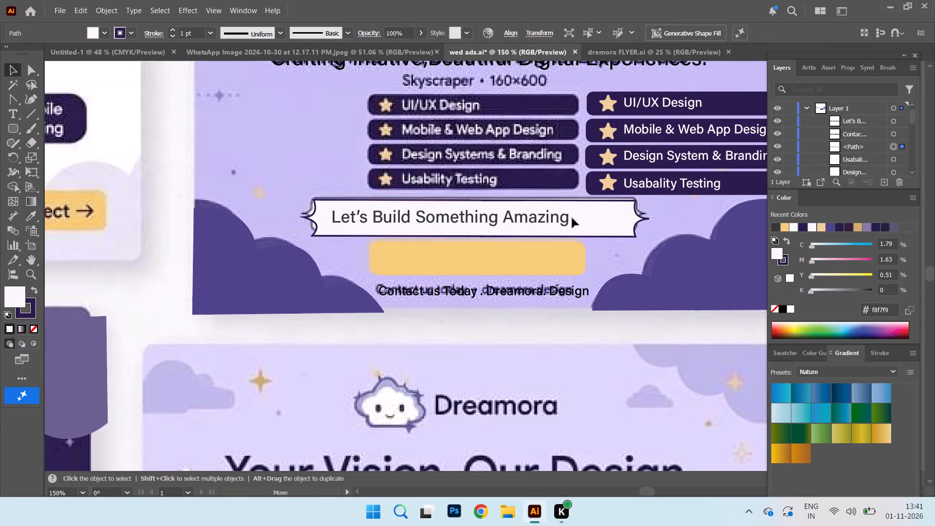
left_click_drag(572, 218, 572, 219)
left_click_drag(502, 218, 510, 211)
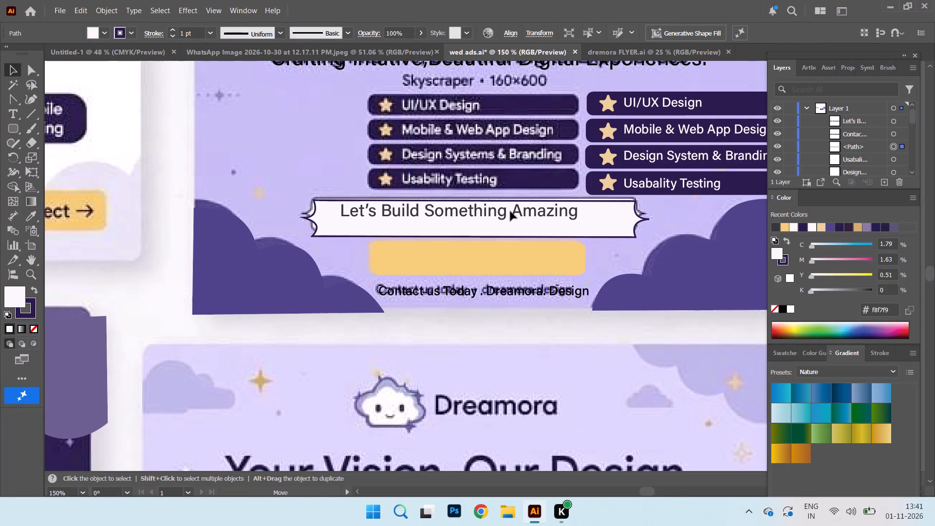
left_click_drag(510, 211, 531, 218)
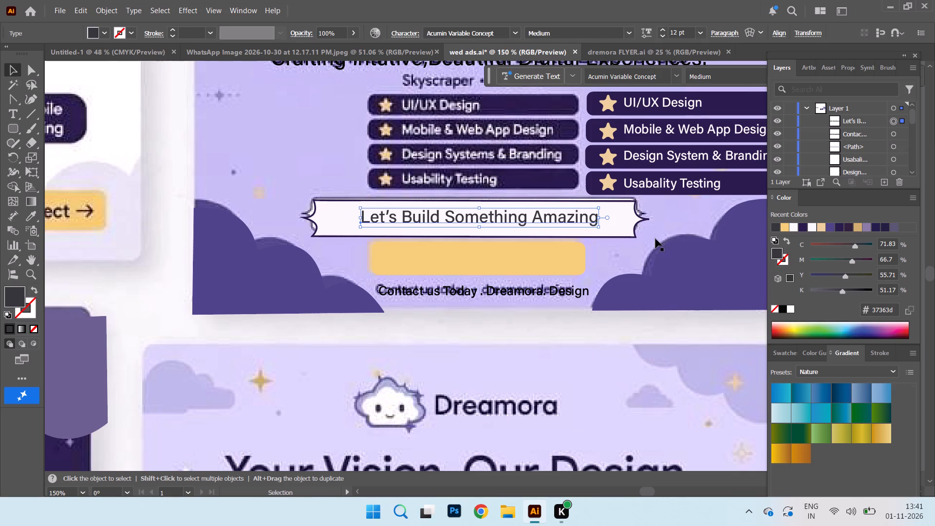
left_click(626, 226)
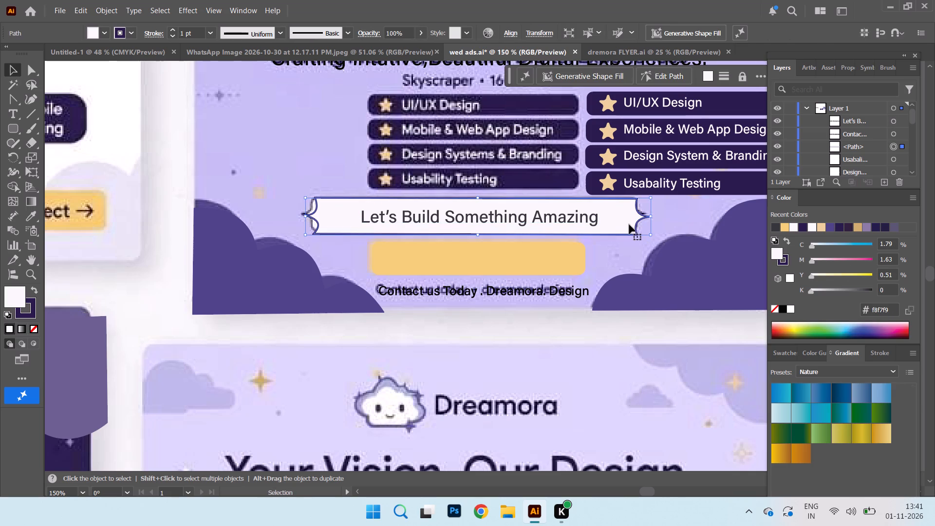
Reposition the contact line below the gold button so it starts level with the reference contact line.
left_click_drag(506, 290, 505, 259)
left_click_drag(505, 259, 505, 285)
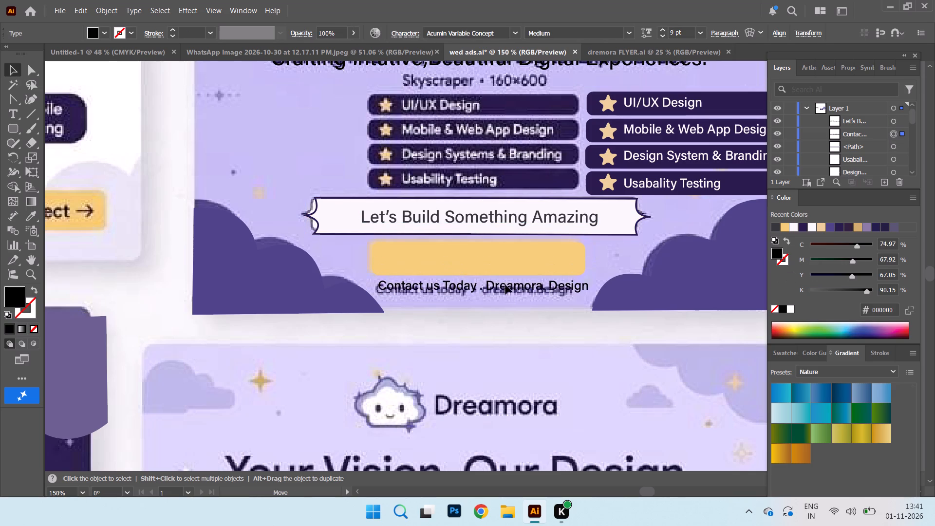
left_click_drag(505, 285, 503, 288)
Move the gold button shape sideways to uncover the reference button's label.
left_click_drag(514, 254, 651, 253)
left_click_drag(608, 259, 664, 251)
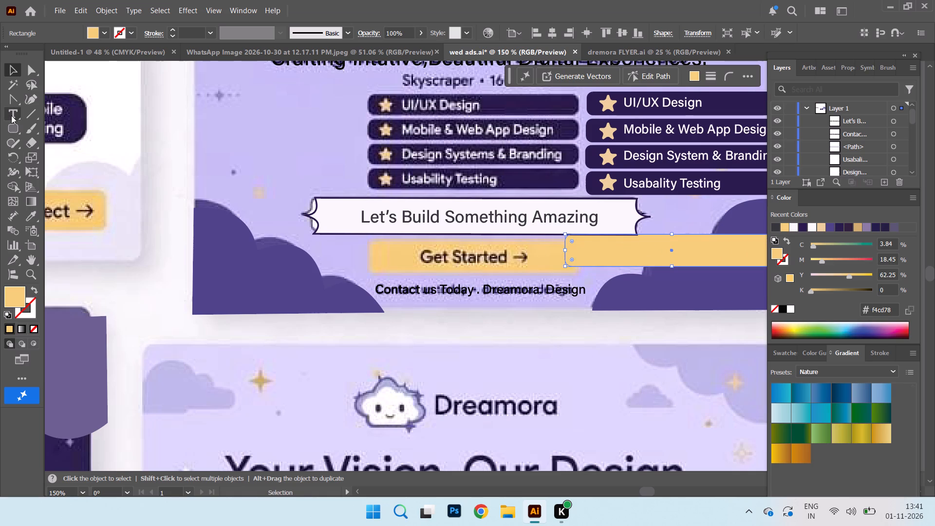
Add a text line reading "Get Started" at the start of the reference gold button.
left_click(11, 115)
left_click(361, 253)
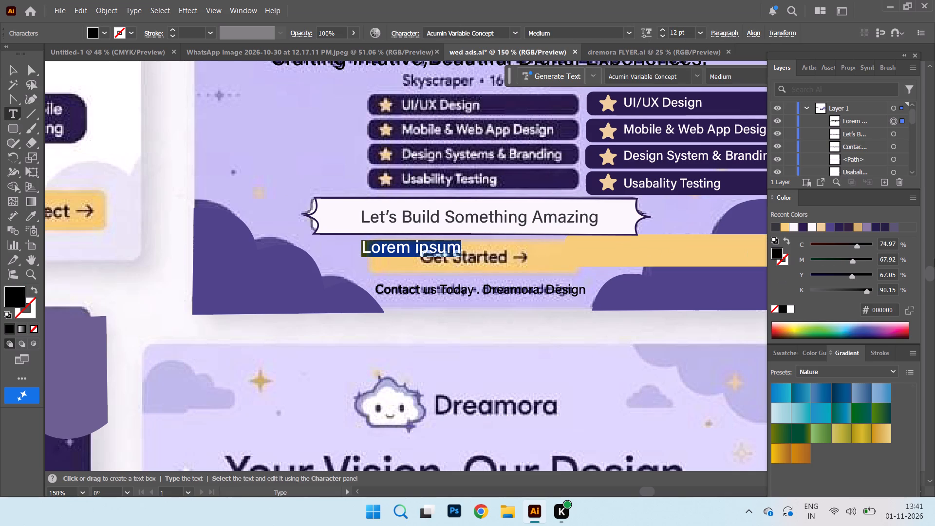
key("g")
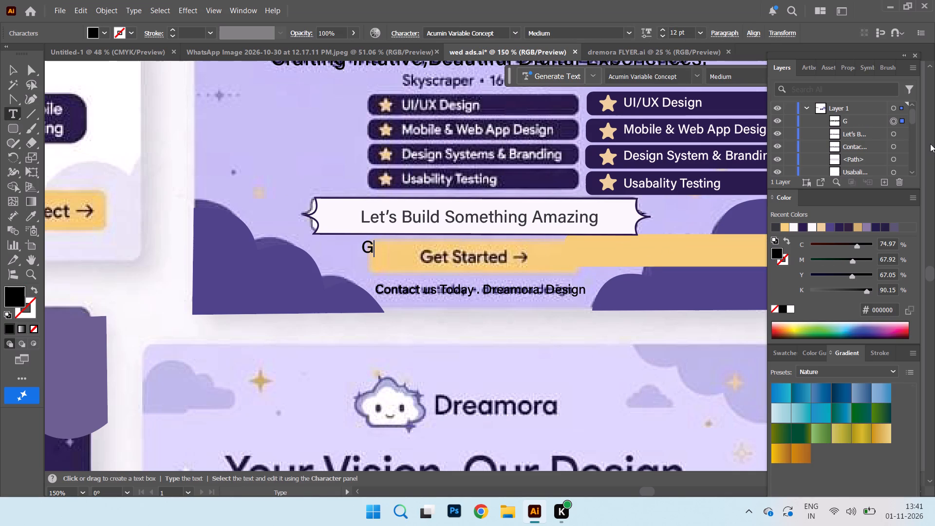
key("e")
type("t")
key("space")
type("ta")
type("rted")
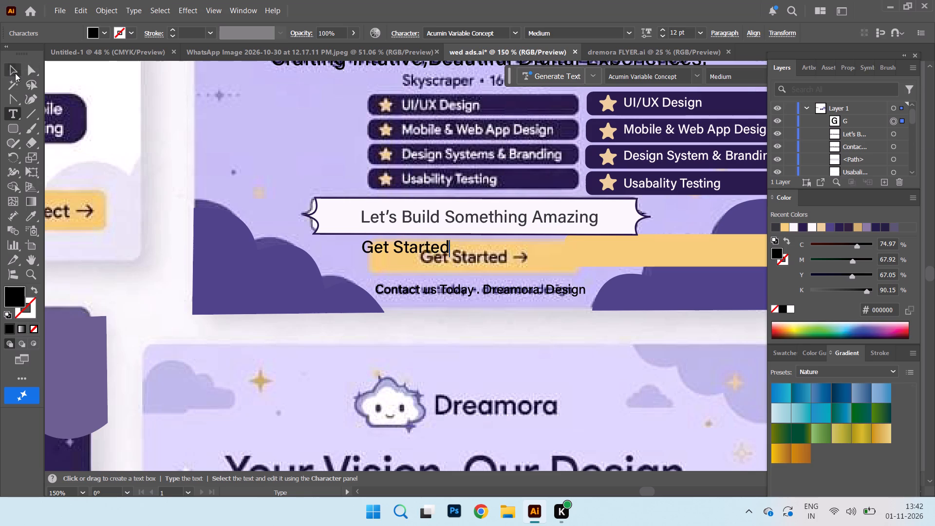
left_click(15, 73)
Move the gold shape back over the reference button and centre the "Get Started" text on it.
left_click_drag(600, 256, 394, 255)
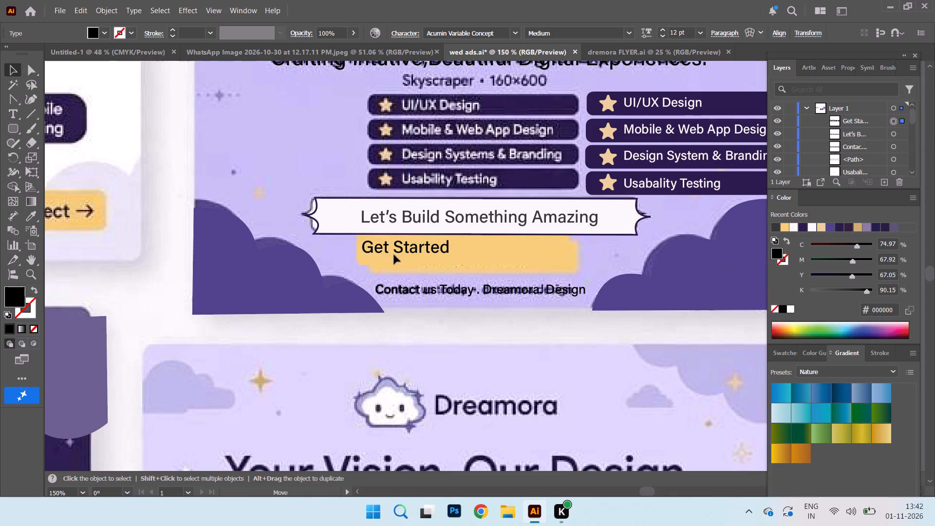
left_click_drag(394, 255, 404, 261)
left_click_drag(415, 246, 453, 257)
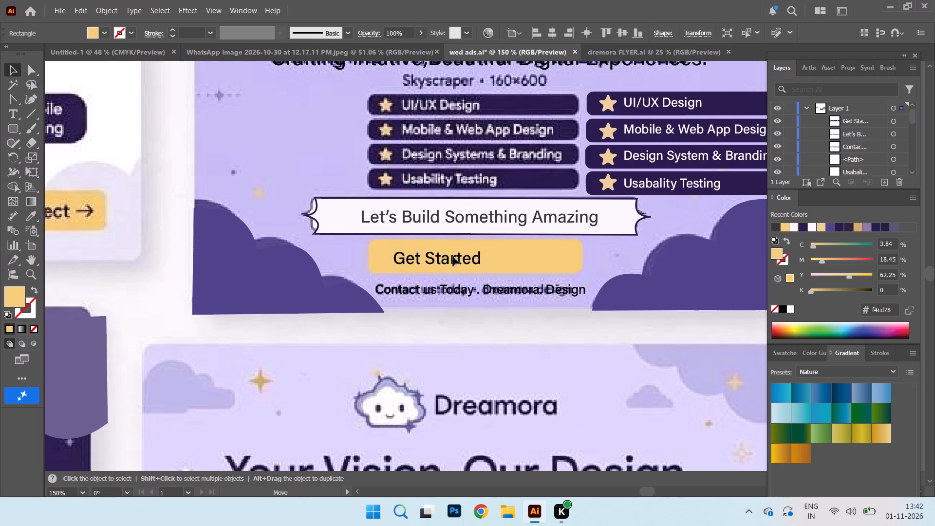
left_click_drag(453, 257, 486, 254)
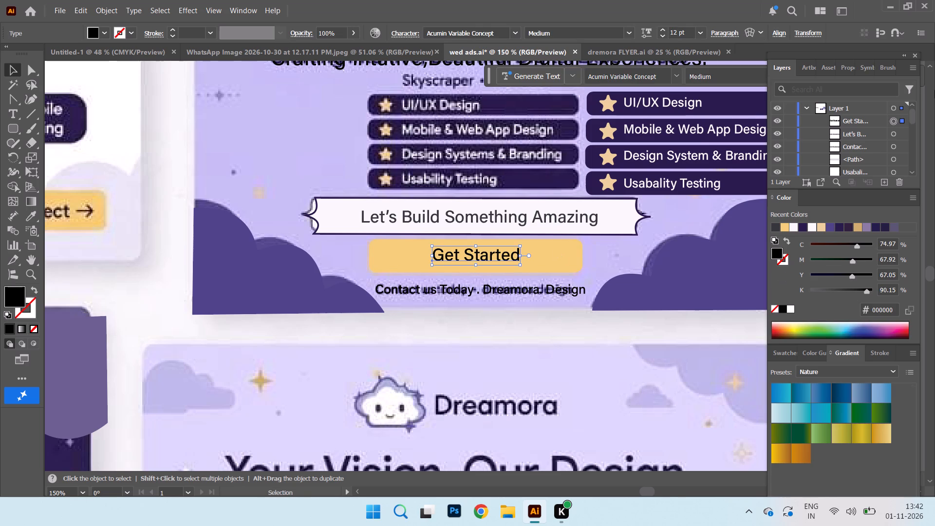
Move the reference image away to the left, clear of the rebuilt Skyscraper ad artwork.
key("ctrl+minus")
key("ctrl+minus")
key("ctrl+minus")
left_click_drag(536, 323, 0, 273)
left_click_drag(374, 199, 205, 175)
left_click_drag(278, 191, 55, 179)
Move the four service rows with their stars and labels into the centre of the Skyscraper ad, between tagline and banner.
left_click_drag(510, 206, 512, 218)
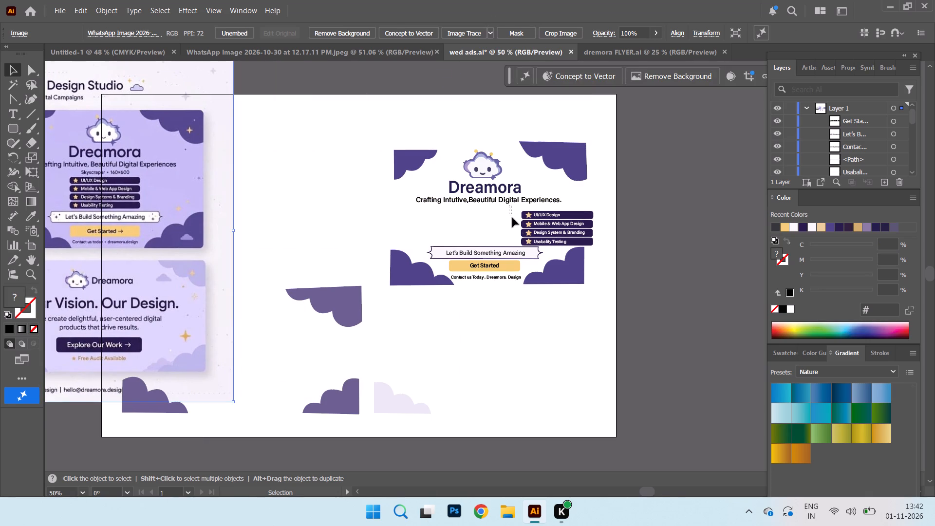
left_click_drag(512, 218, 601, 246)
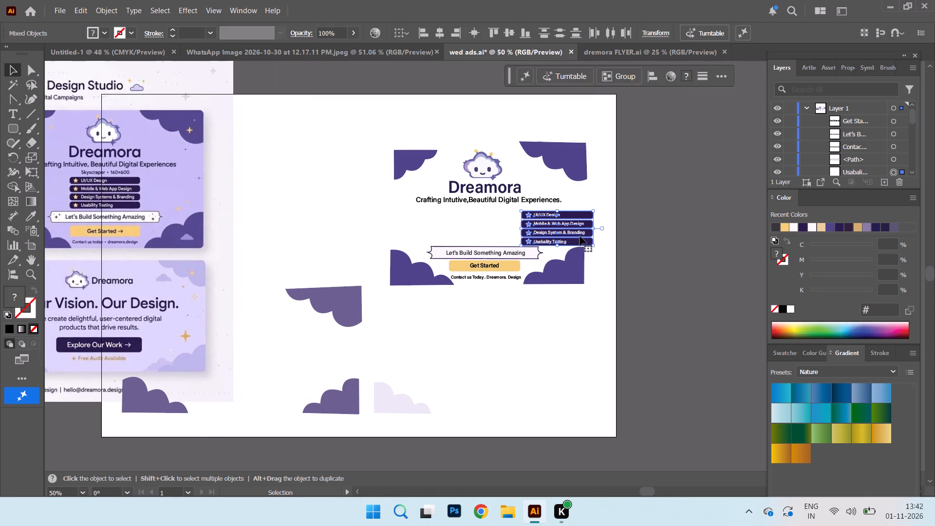
left_click_drag(573, 235, 501, 230)
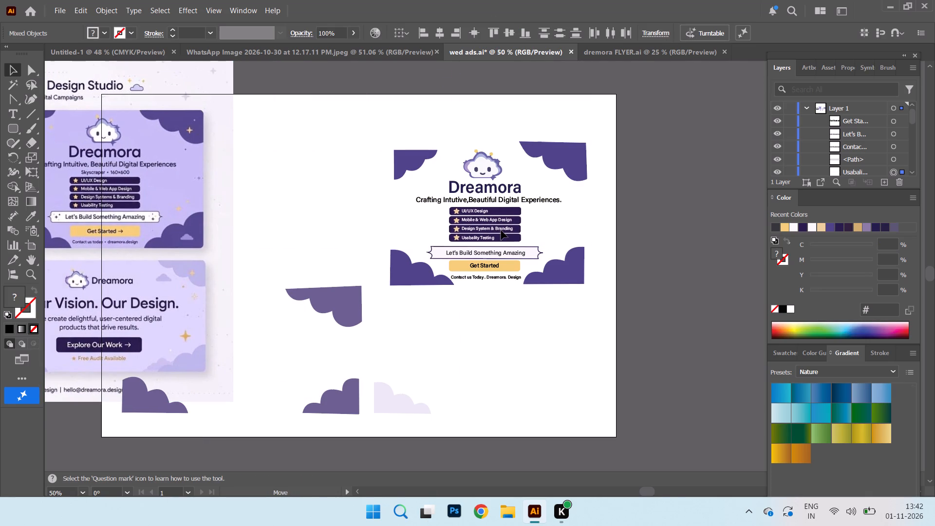
left_click_drag(501, 230, 502, 231)
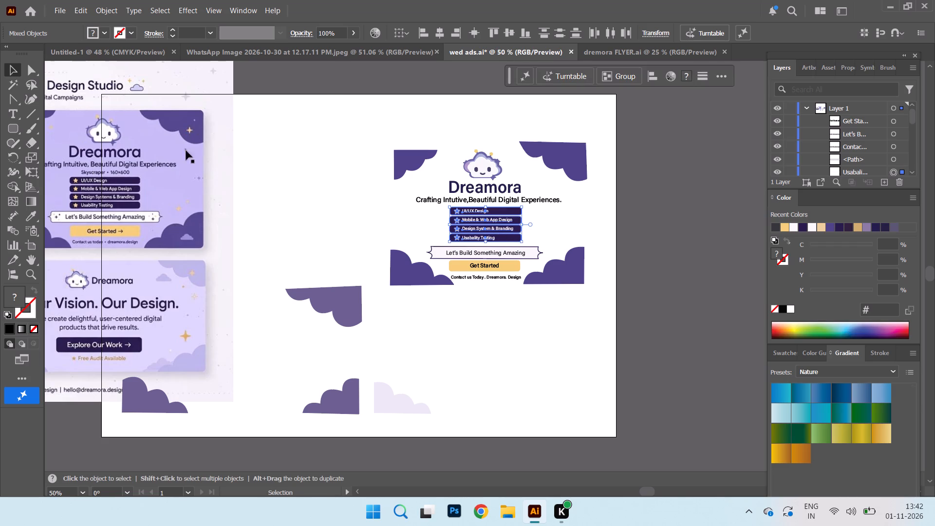
Move the reference image down and right, below the rebuilt Skyscraper ad.
left_click(215, 75)
left_click_drag(194, 74, 307, 96)
left_click(724, 192)
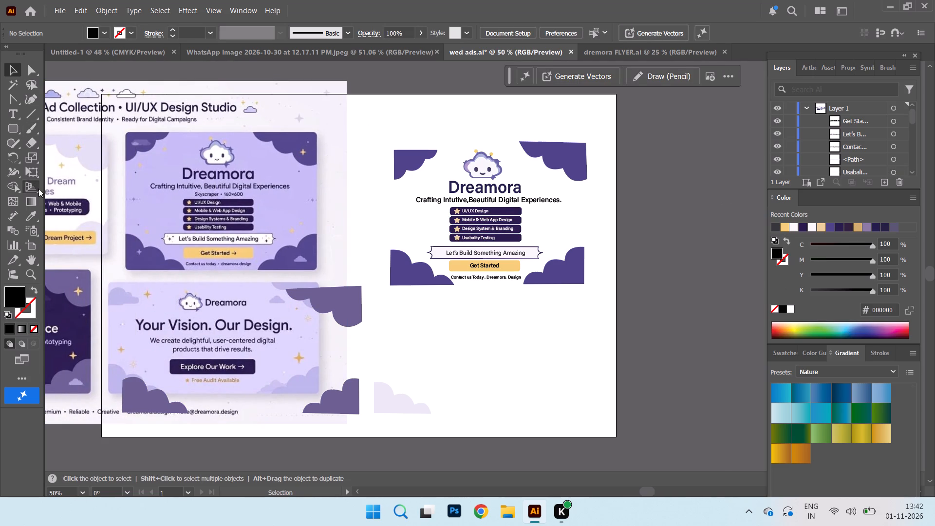
left_click_drag(309, 112, 678, 343)
Duplicate the finished Leaderboard ad's white background rectangle and place the copy in the empty space below that ad.
key("ctrl+minus")
key("ctrl+minus")
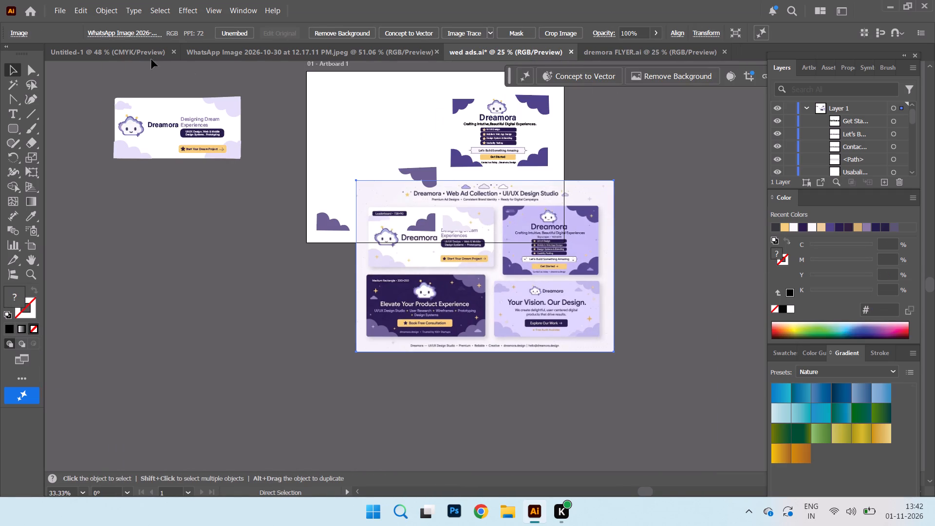
left_click(159, 107)
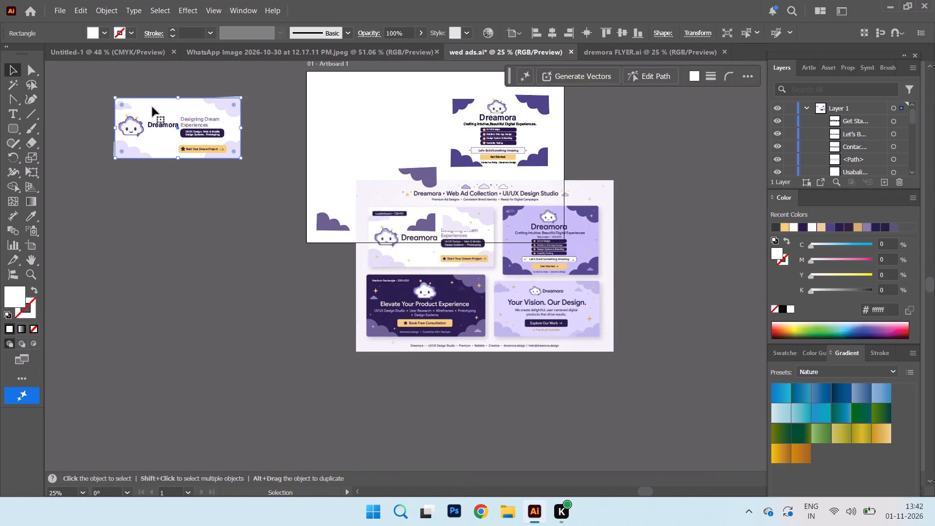
left_click_drag(152, 107, 538, 216, "alt")
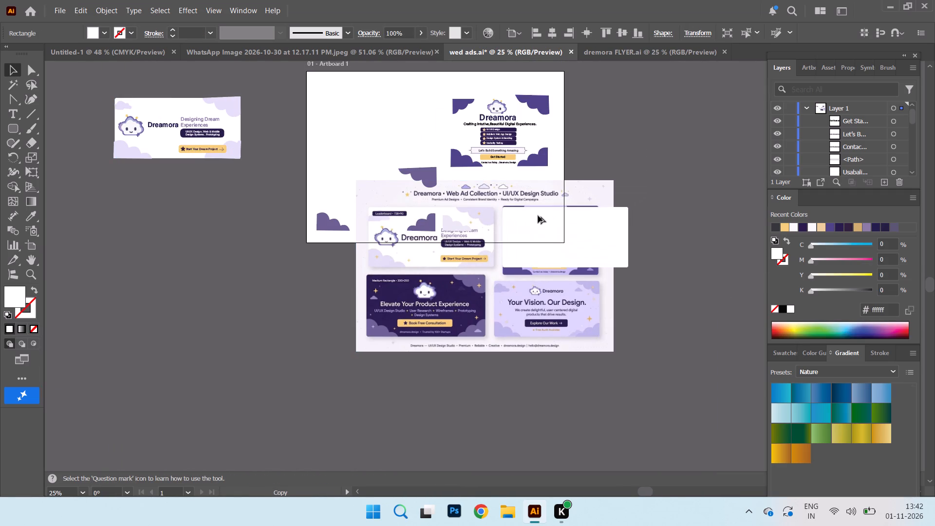
left_click_drag(538, 216, 402, 216, "alt")
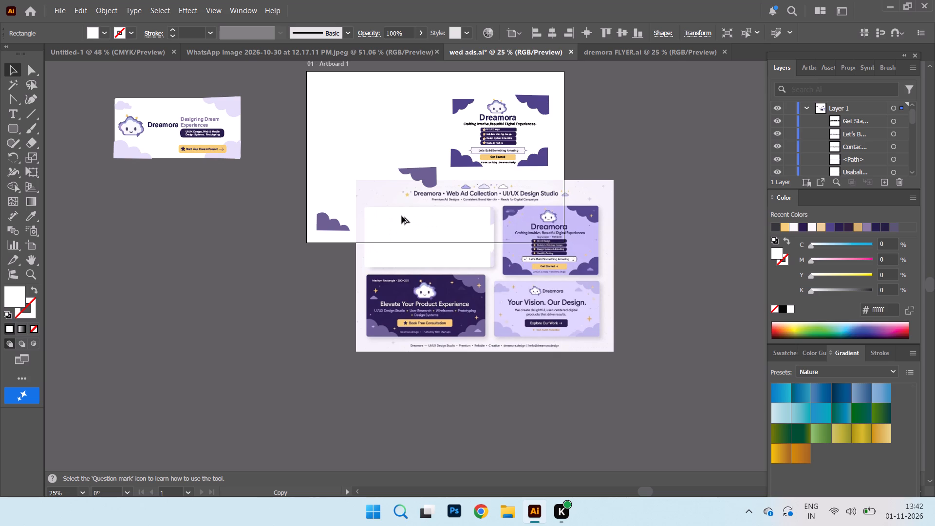
left_click_drag(402, 216, 172, 211, "alt")
left_click(172, 211, "alt")
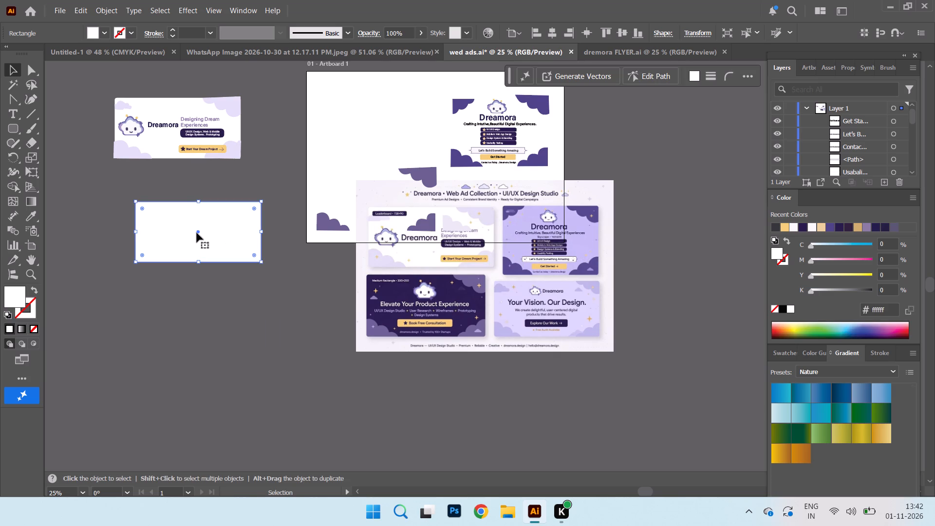
Move the white rectangle copy onto the reference's Skyscraper ad and resize it to that ad's width and height.
left_click_drag(210, 234, 574, 235)
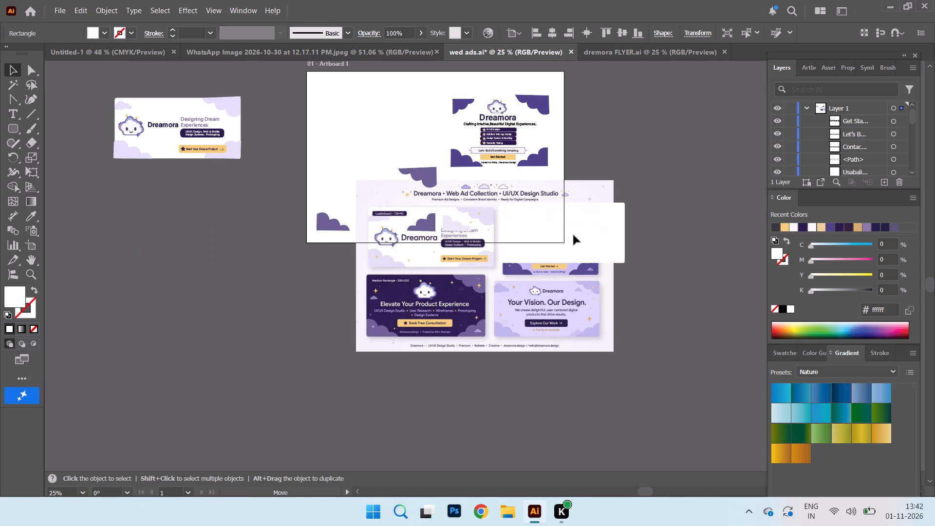
left_click_drag(574, 235, 575, 238)
left_click_drag(626, 236, 609, 238)
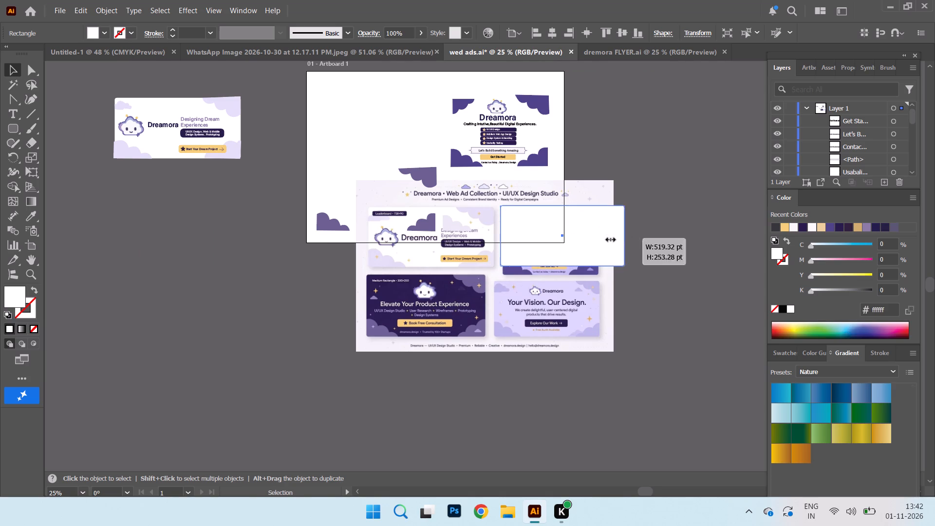
left_click_drag(609, 238, 598, 244)
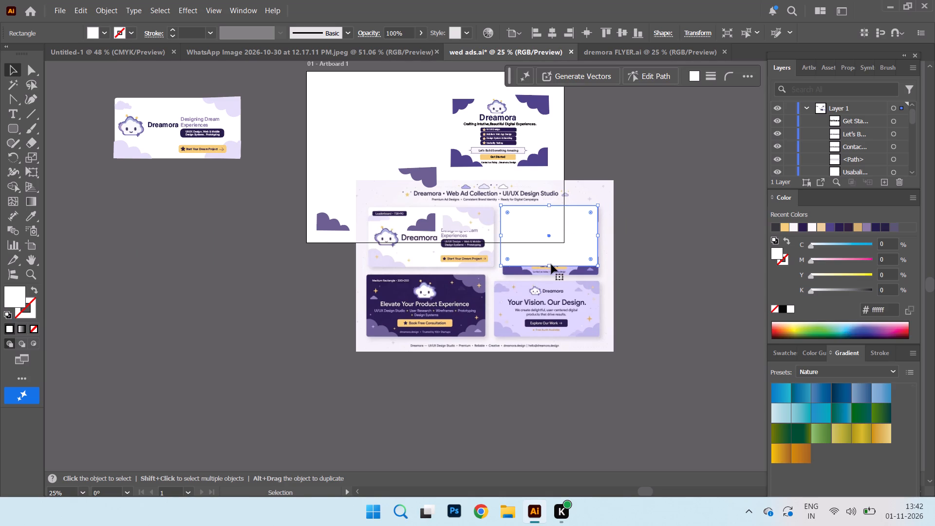
left_click_drag(547, 266, 547, 275)
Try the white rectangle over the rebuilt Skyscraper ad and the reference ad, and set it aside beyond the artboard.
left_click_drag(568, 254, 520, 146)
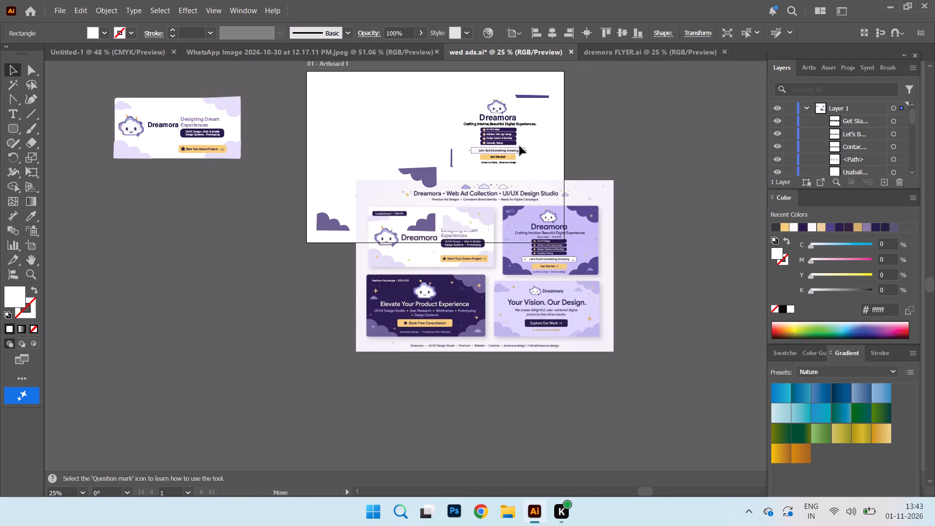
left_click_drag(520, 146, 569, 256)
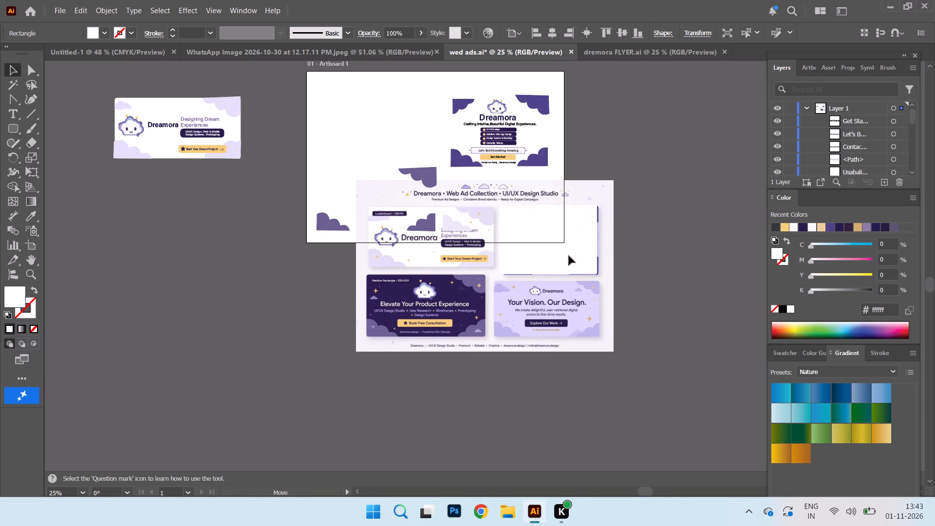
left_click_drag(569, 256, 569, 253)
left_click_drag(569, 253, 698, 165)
Move the reference image back onto the artboard, beneath the rebuilt Skyscraper ad artwork.
left_click_drag(567, 270, 524, 160)
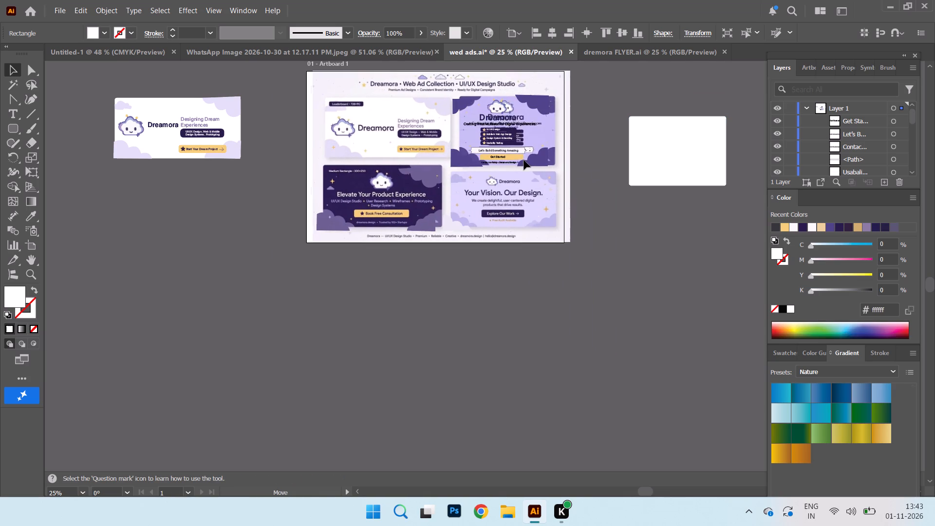
left_click_drag(524, 160, 520, 162)
Place the white rectangle over the rebuilt Skyscraper ad and extend its top and left edges to cover the ad area.
left_click_drag(701, 165, 561, 154)
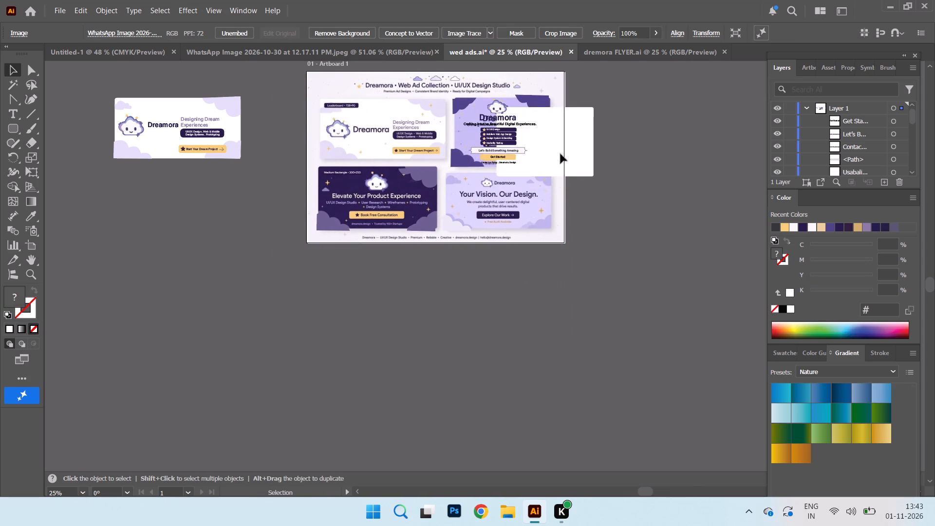
left_click_drag(561, 154, 525, 149)
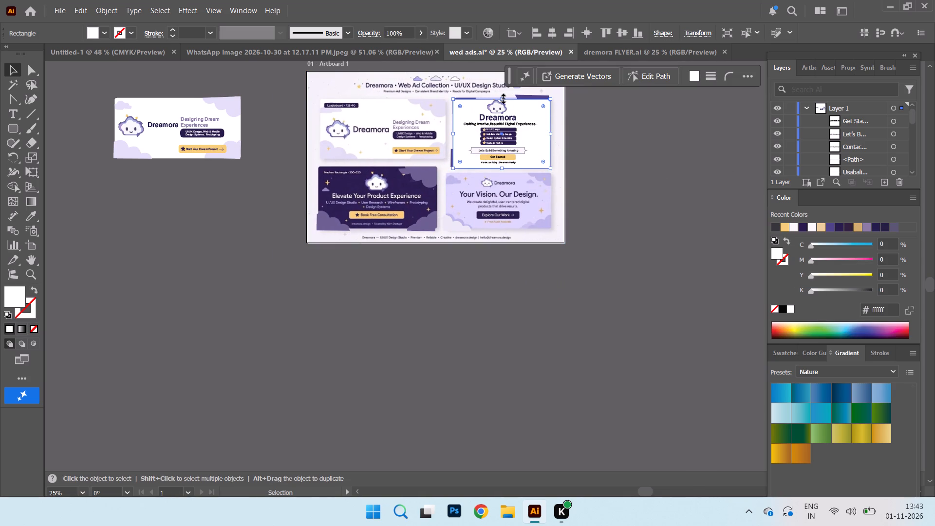
left_click(502, 97)
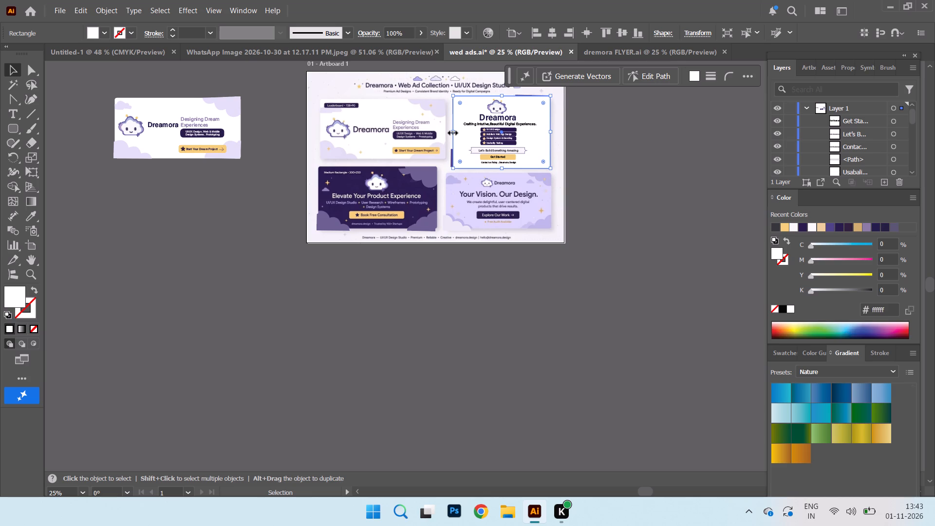
left_click(451, 131)
Set the rectangle beside the artboard and fill it with the lavender #c7bef6 sampled from the reference Skyscraper ad's background.
left_click_drag(535, 132, 665, 197)
left_click(9, 300)
left_click(31, 214)
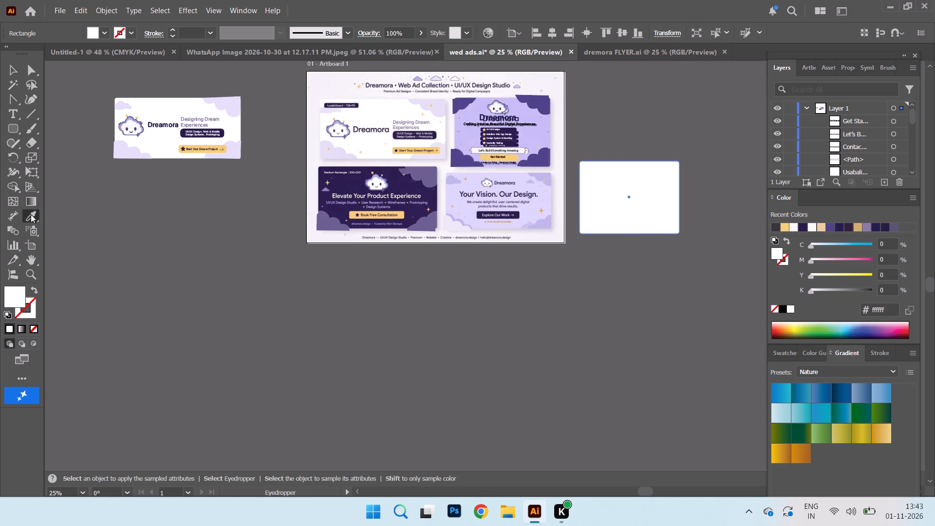
left_click(525, 140)
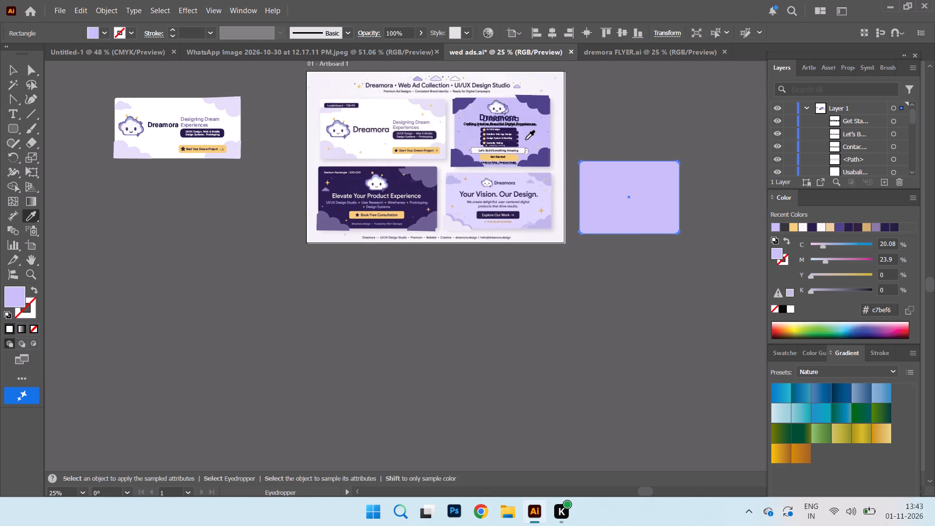
left_click(13, 74)
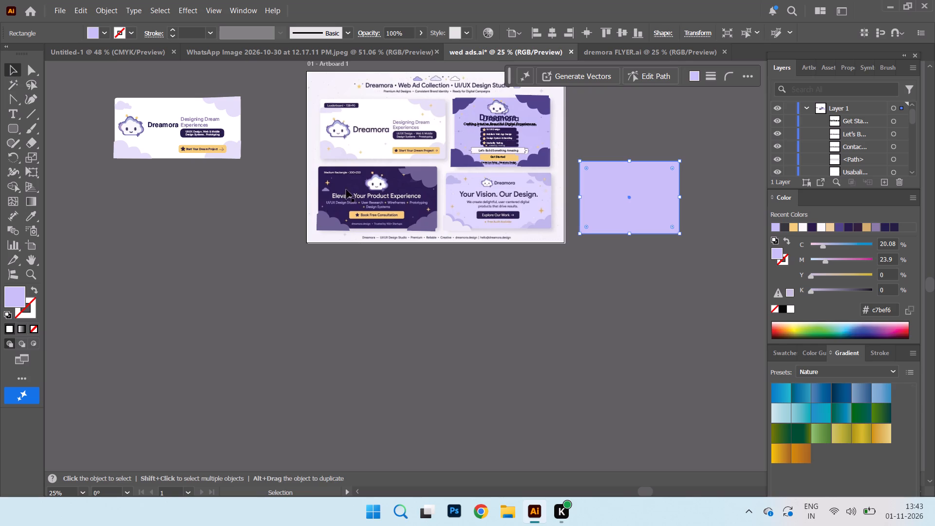
Move the reference image off the artboard, down to the empty space below the finished Leaderboard ad.
left_click_drag(397, 190, 60, 369)
Move the lavender rectangle over the rebuilt Skyscraper ad so that it covers the ad's area.
left_click_drag(627, 189, 501, 122)
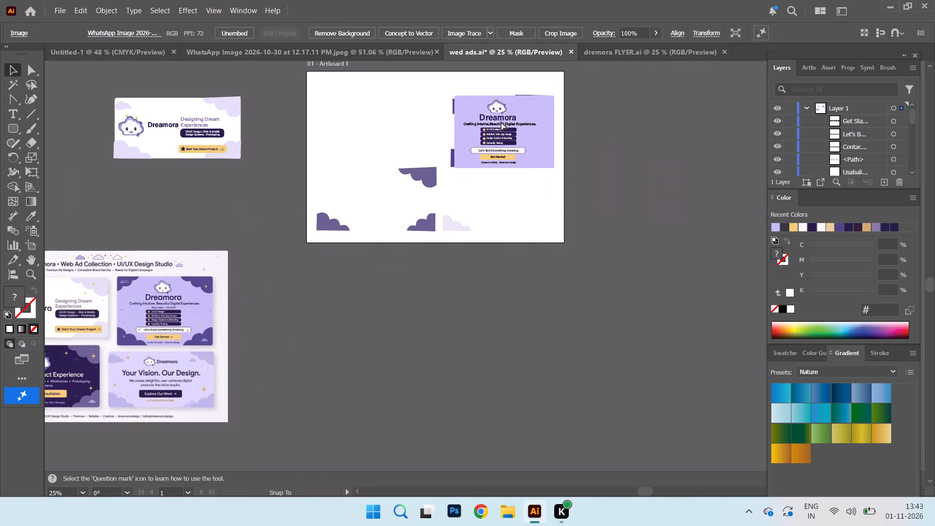
left_click_drag(501, 122, 497, 123)
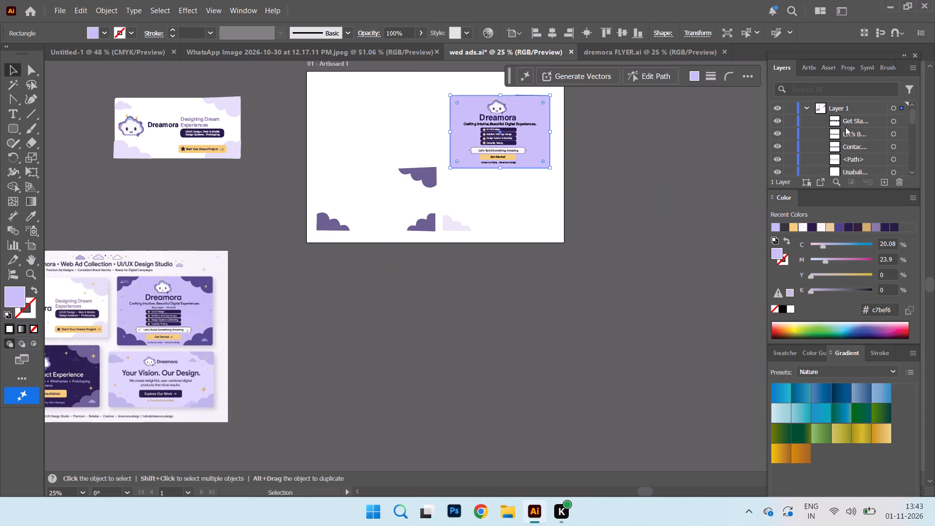
Reorder the lavender rectangle in the layer stack to sit behind all the cloud paths, just above the reference image.
scroll(885, 123, "down", 4)
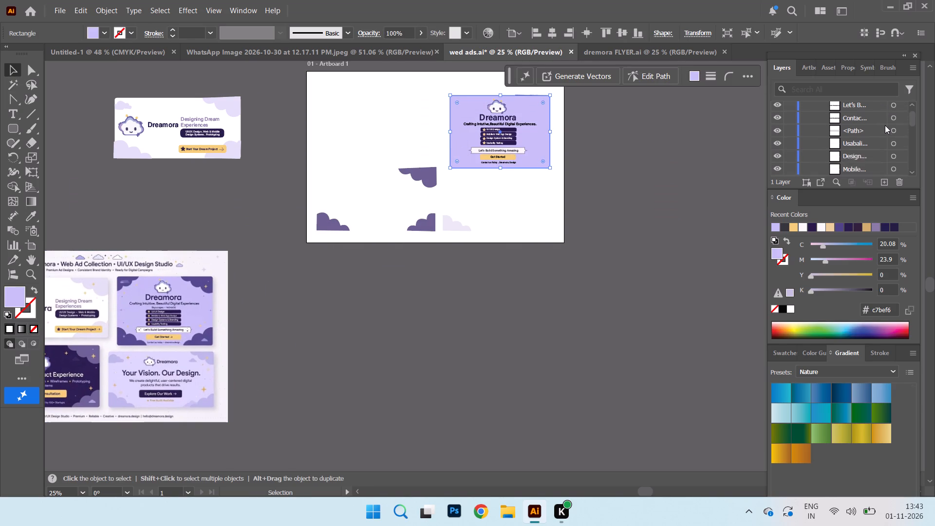
scroll(885, 125, "down", 12)
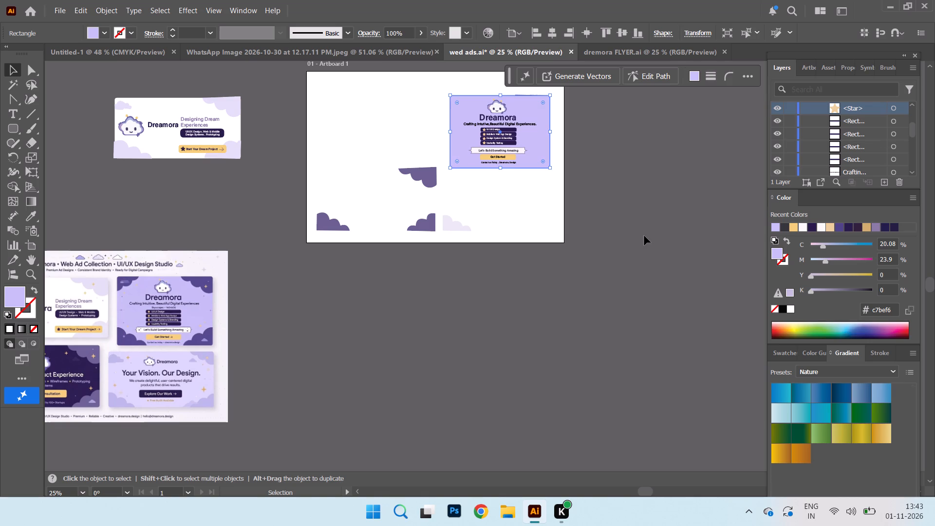
left_click(644, 237)
left_click(545, 151)
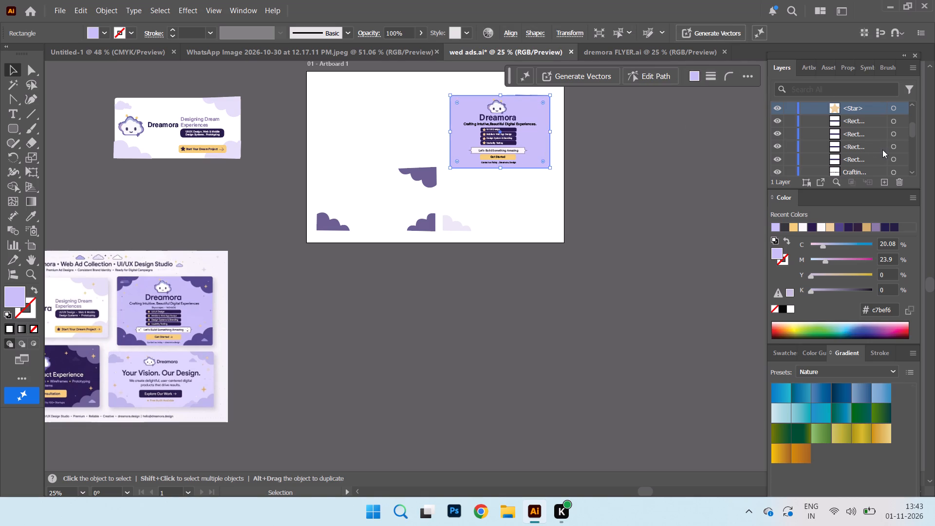
scroll(879, 154, "down", 20)
scroll(879, 154, "down", 3)
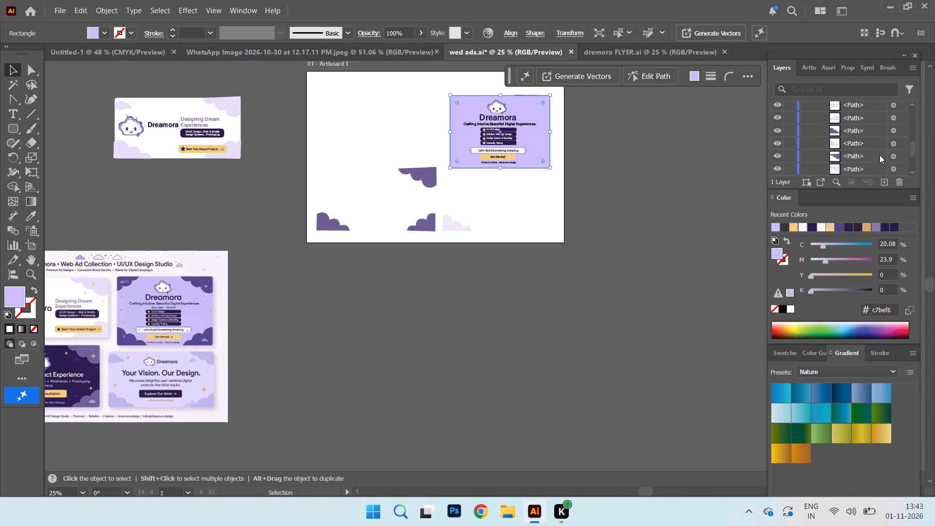
scroll(879, 155, "down", 6)
left_click_drag(856, 150, 861, 174)
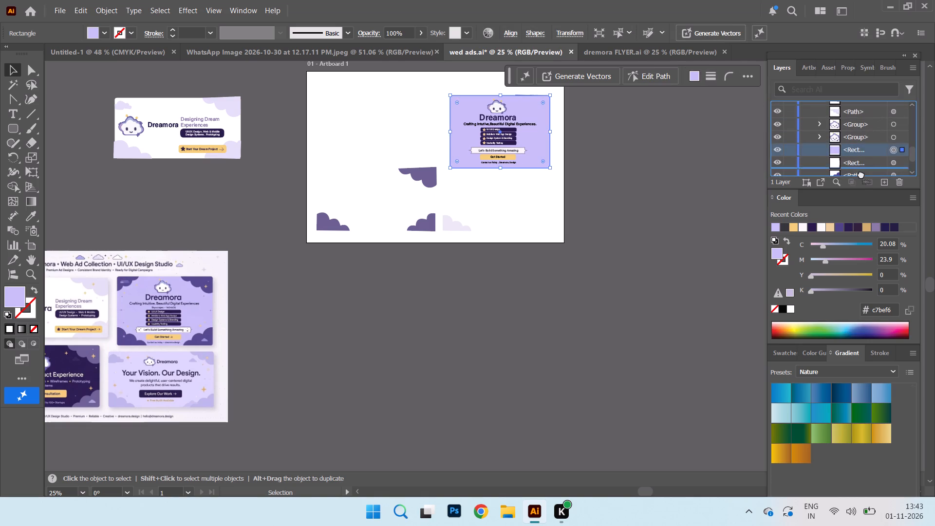
left_click_drag(861, 174, 863, 179)
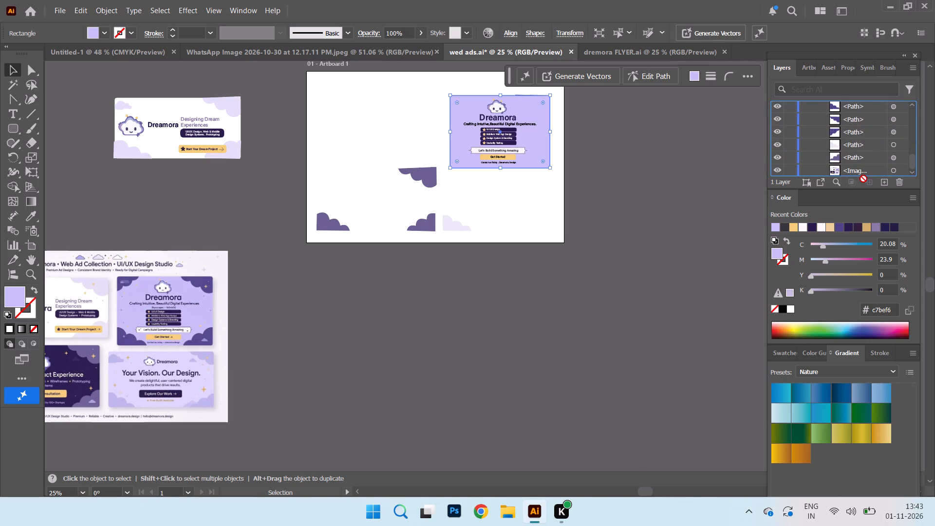
left_click_drag(863, 179, 864, 167)
left_click(576, 338)
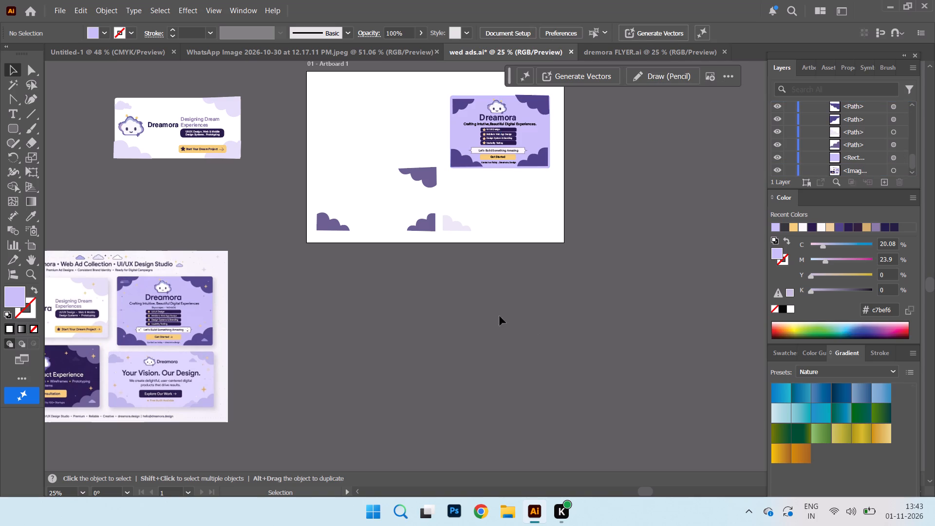
Move the top-left, bottom-left and bottom-right dark purple clouds outward into the corners of the lavender background.
key("ctrl+equal")
scroll(520, 219, "up", 7)
key("ctrl+equal")
key("ctrl+equal")
scroll(548, 244, "up", 3)
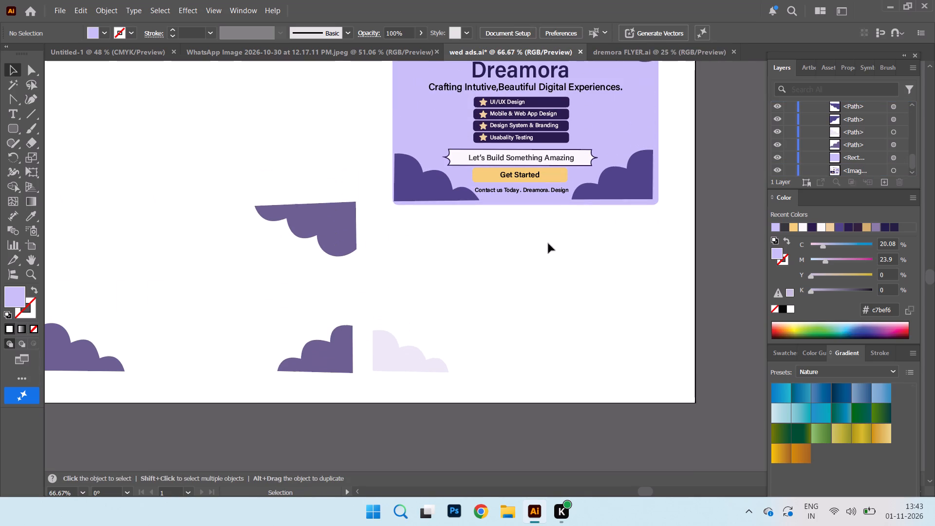
scroll(548, 244, "up", 10)
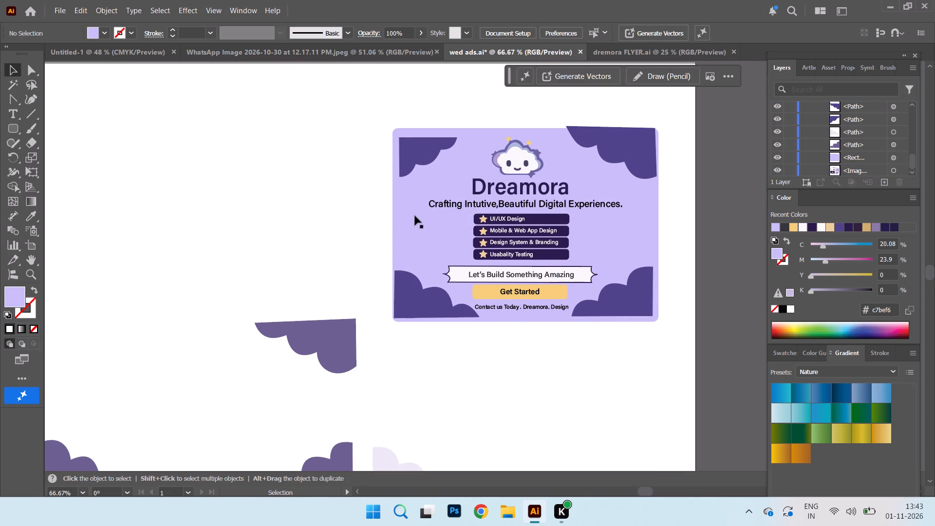
left_click(415, 216)
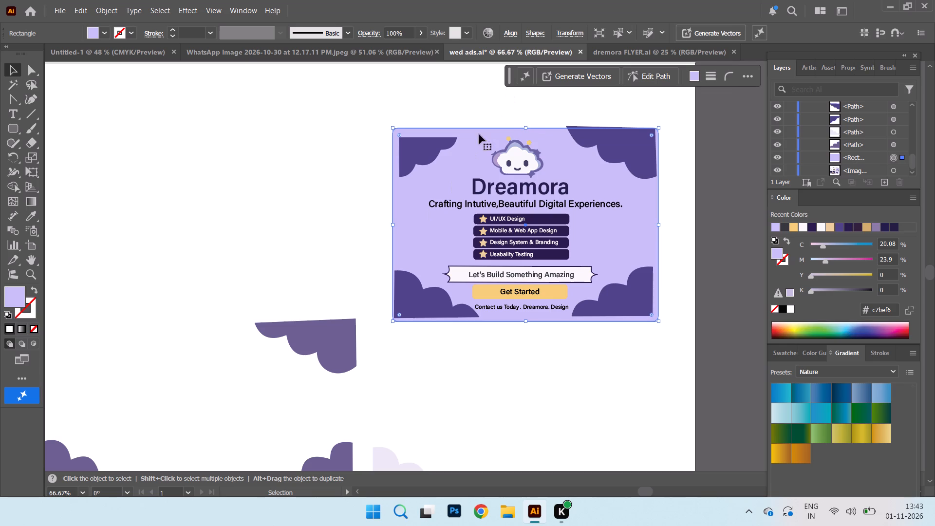
left_click_drag(421, 151, 414, 142)
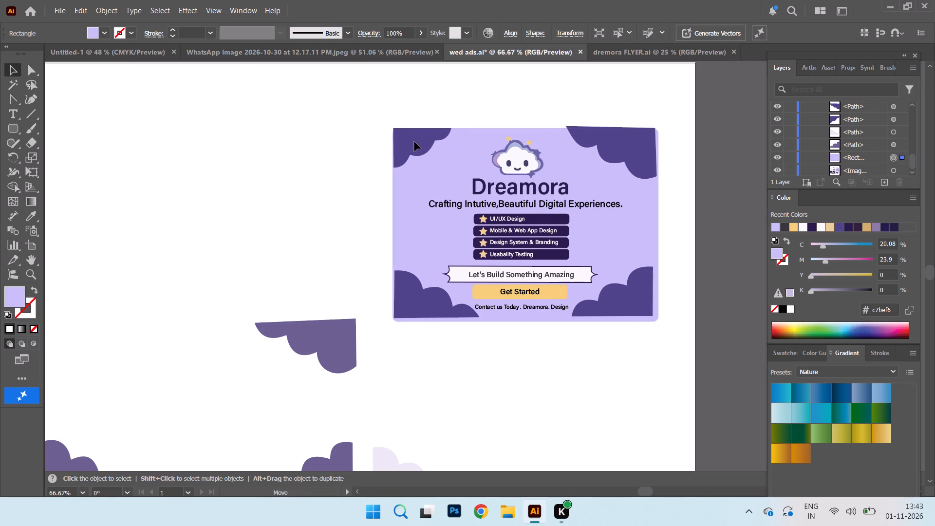
left_click_drag(414, 142, 414, 142)
left_click_drag(411, 294, 410, 300)
left_click_drag(650, 299, 655, 309)
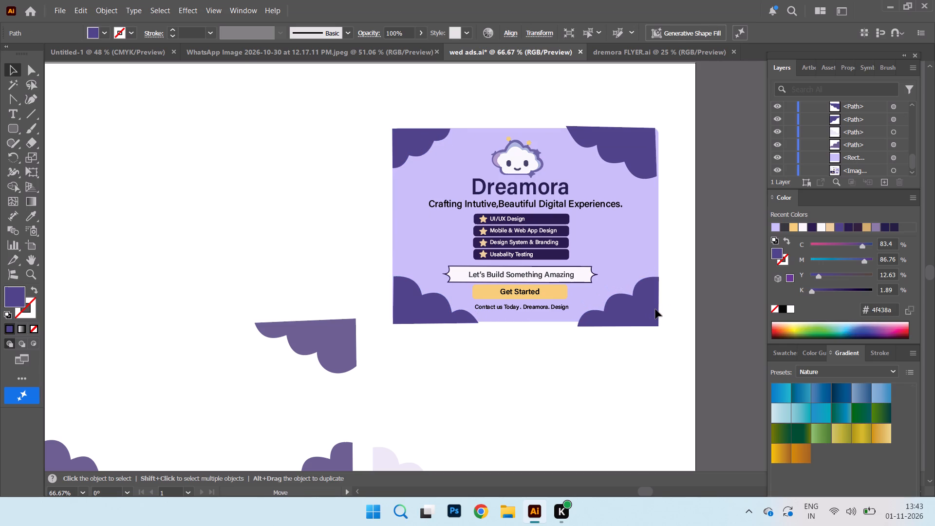
left_click_drag(655, 309, 654, 305)
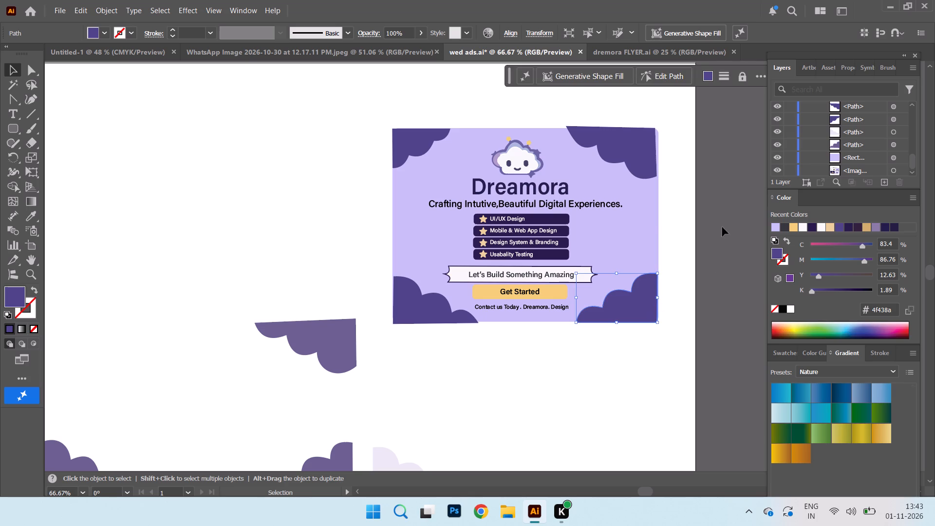
Adjust the lavender background's right, left and top edges to fit the corner clouds, making it about 413 pt wide.
left_click(651, 214)
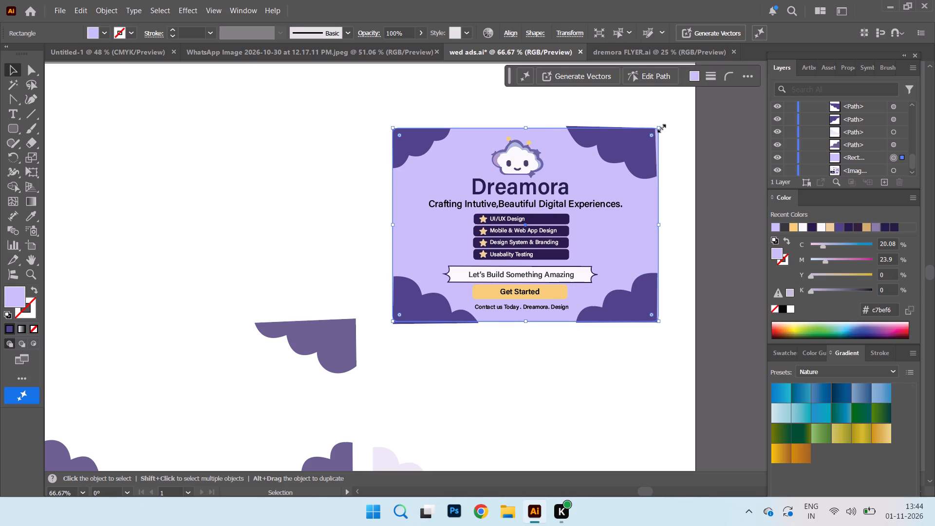
left_click_drag(660, 127, 654, 129)
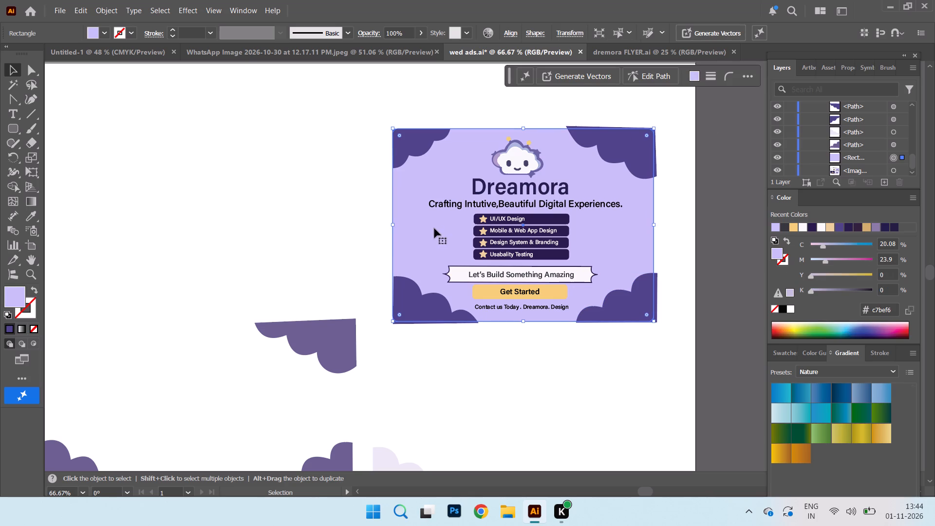
left_click(391, 226)
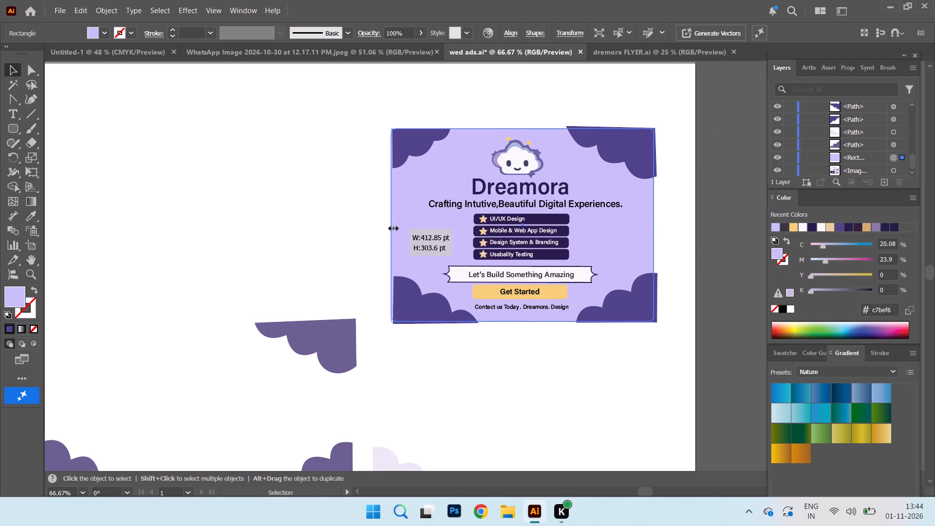
left_click(522, 129)
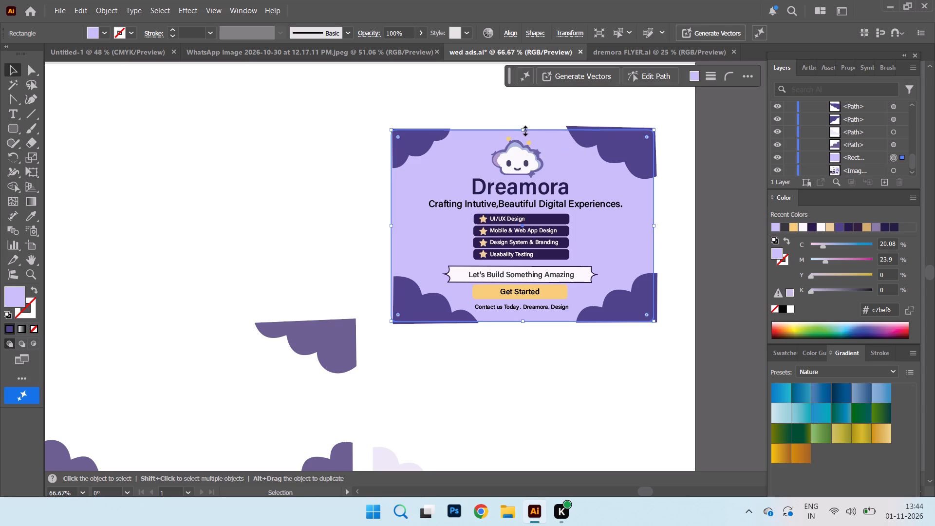
Nudge the top-right, top-left and bottom-left clouds to line up with the resized lavender background's edges.
left_click(582, 100)
left_click(610, 147)
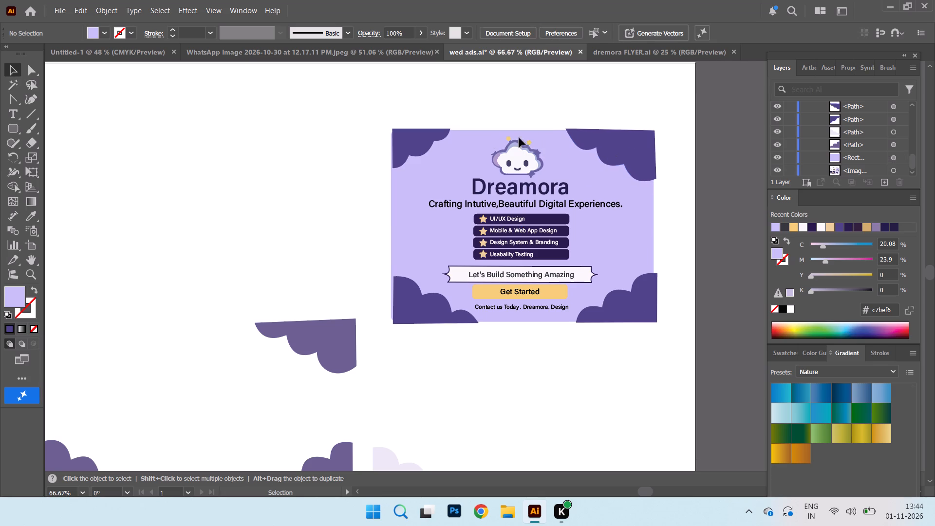
left_click(404, 151)
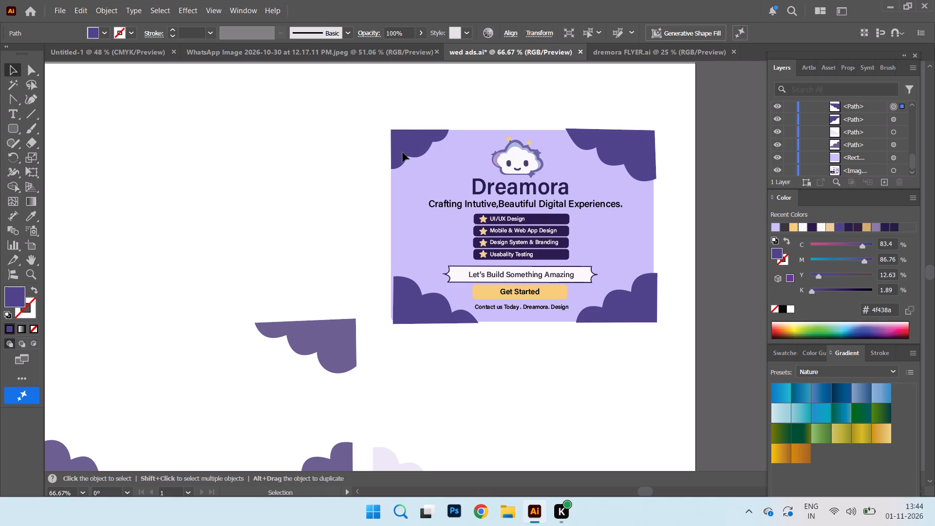
left_click(400, 308)
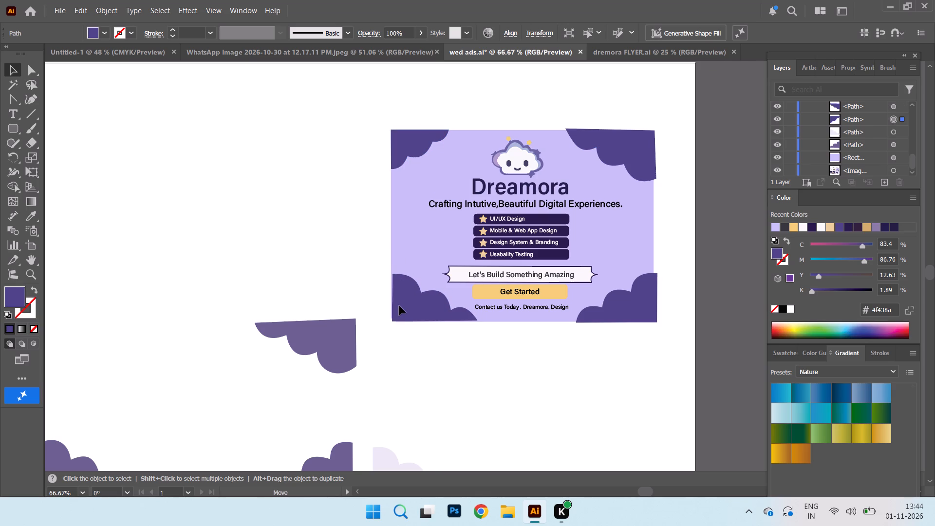
Nudge the Skyscraper ad's bottom-left and bottom-right dark purple clouds to line up with the lavender background's corners.
left_click(399, 306)
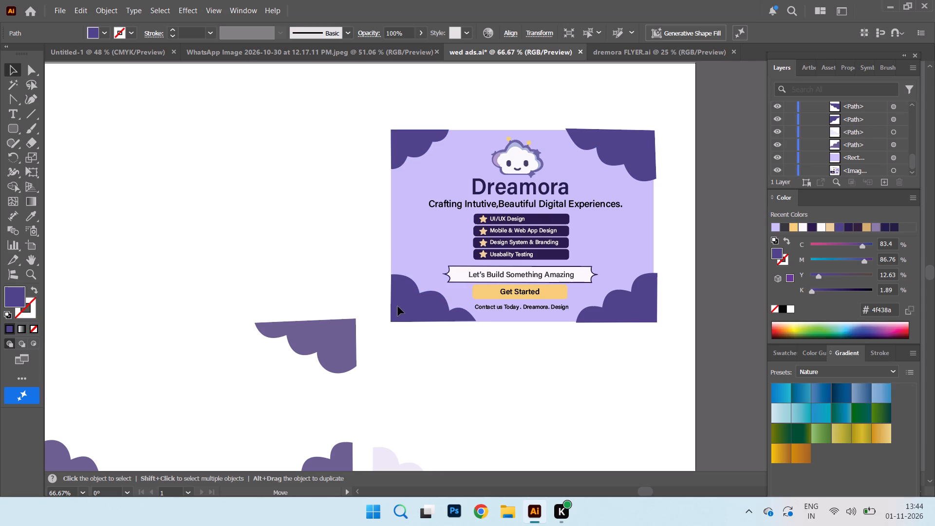
left_click(638, 311)
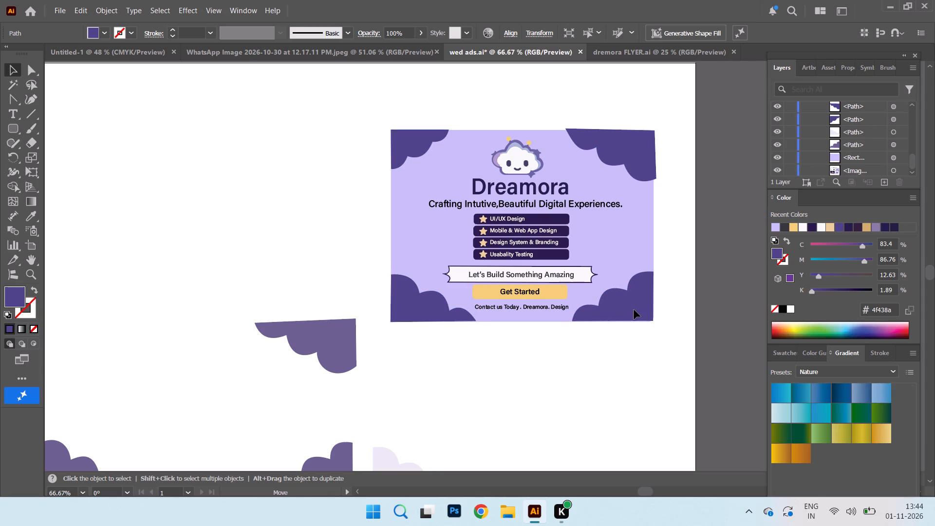
left_click(275, 97)
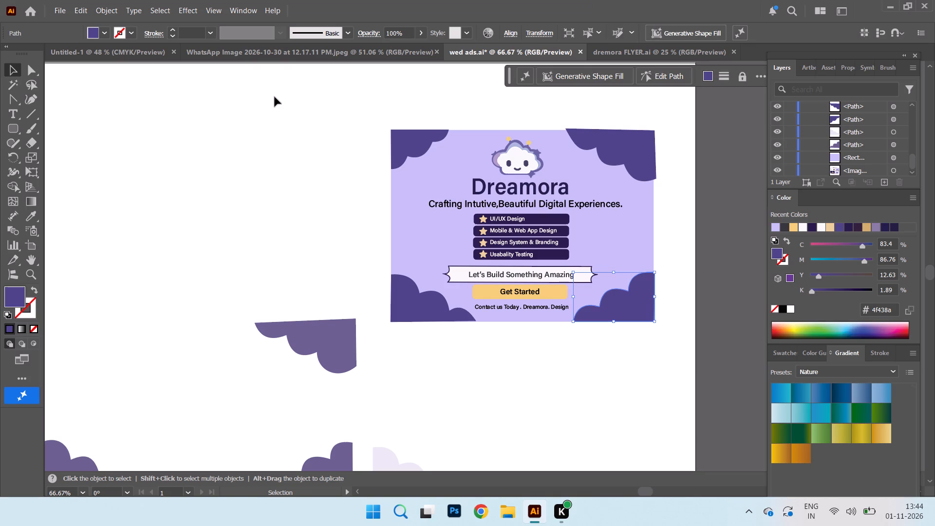
Save the web ads document.
left_click(54, 8)
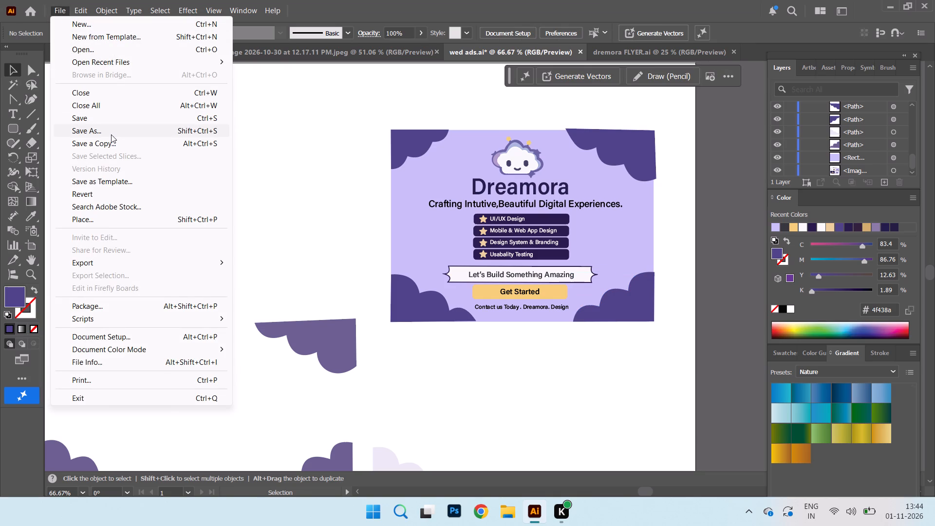
left_click(93, 116)
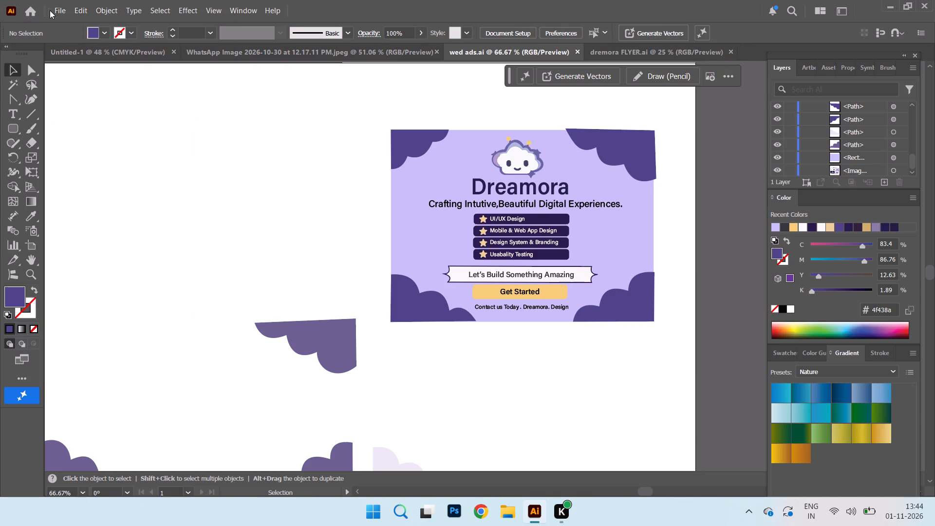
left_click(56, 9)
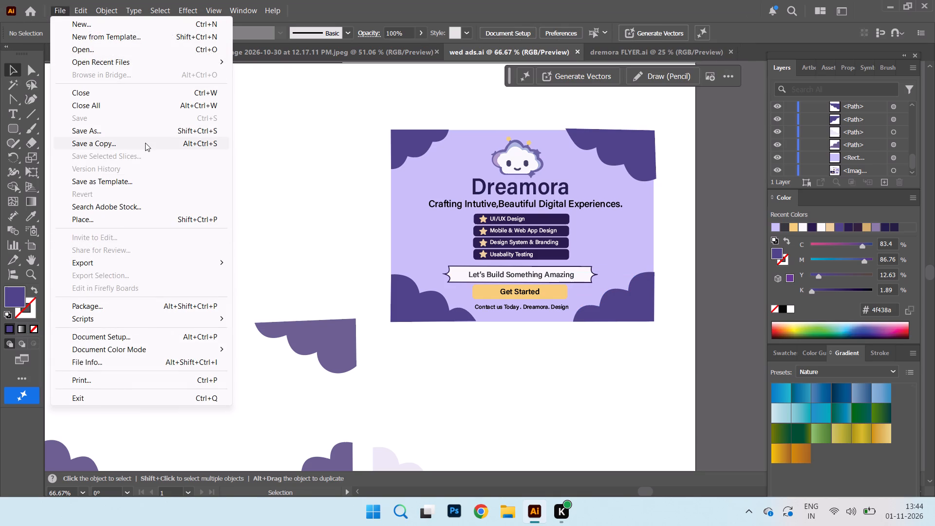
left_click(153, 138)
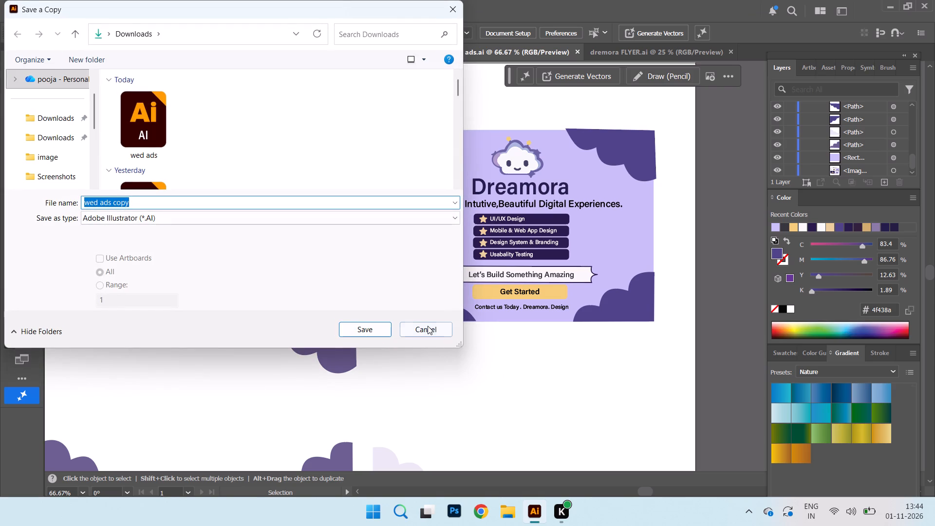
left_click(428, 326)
Save the document as wed ads in Adobe Illustrator format in Downloads, replacing the existing file.
left_click(57, 11)
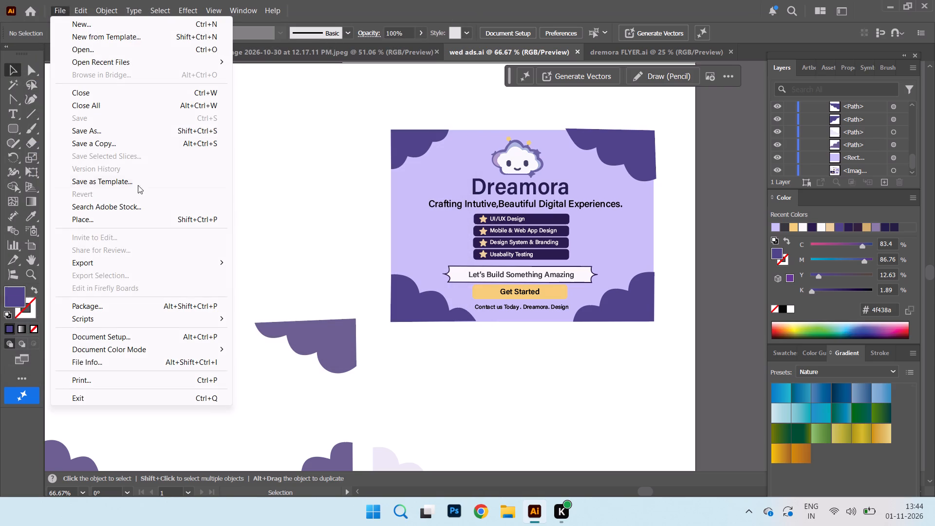
left_click(158, 127)
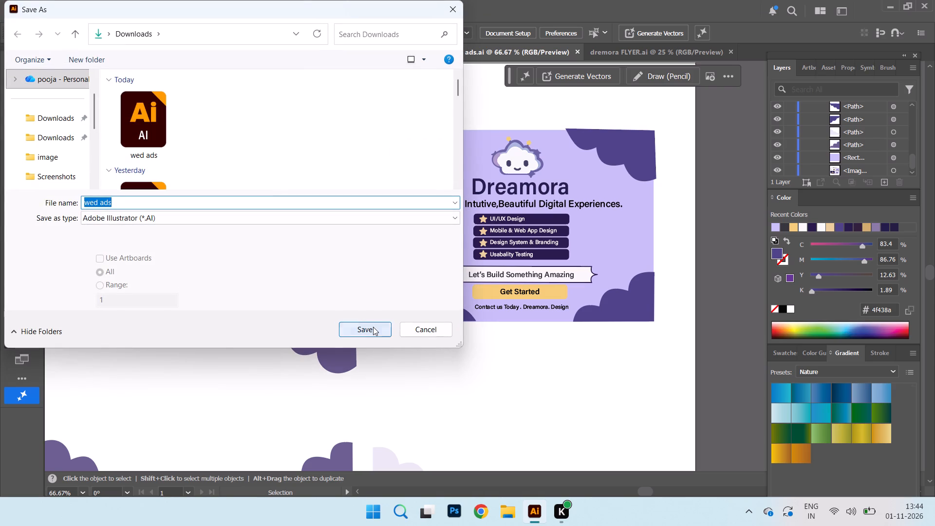
left_click(373, 327)
left_click(507, 302)
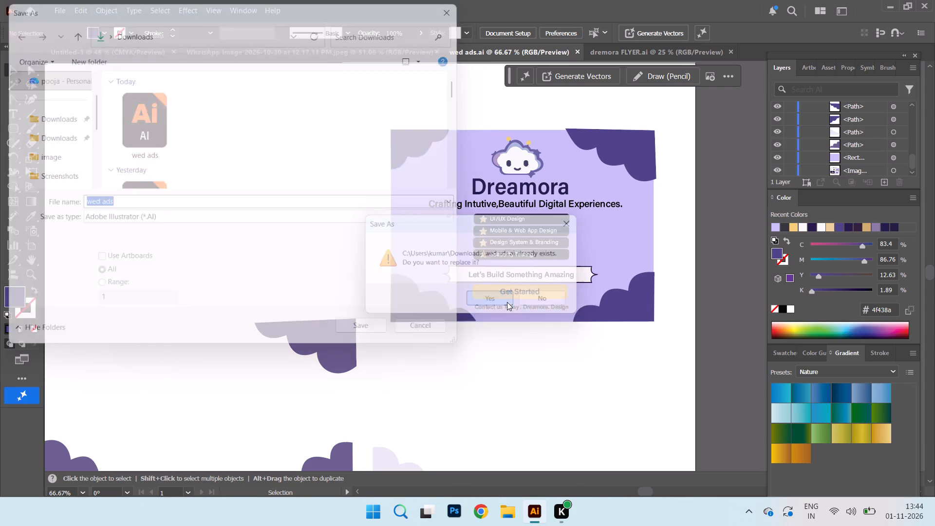
left_click(505, 436)
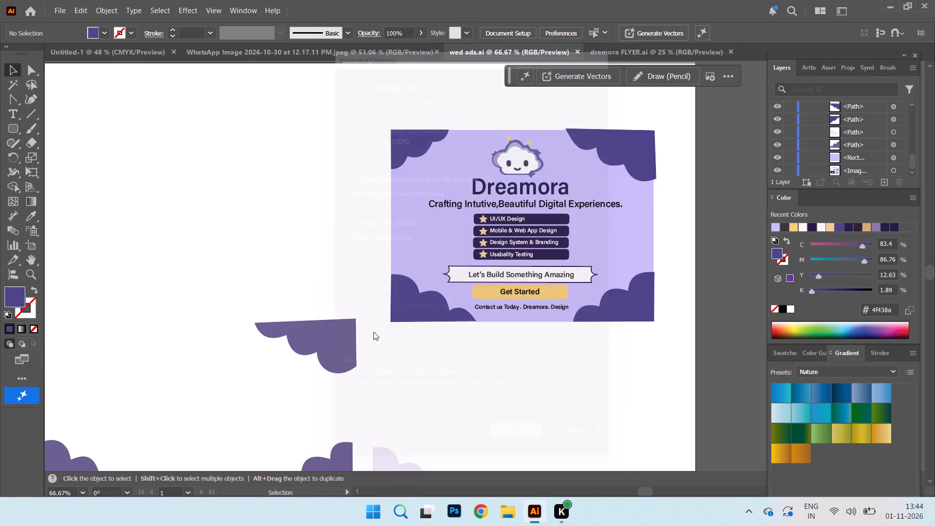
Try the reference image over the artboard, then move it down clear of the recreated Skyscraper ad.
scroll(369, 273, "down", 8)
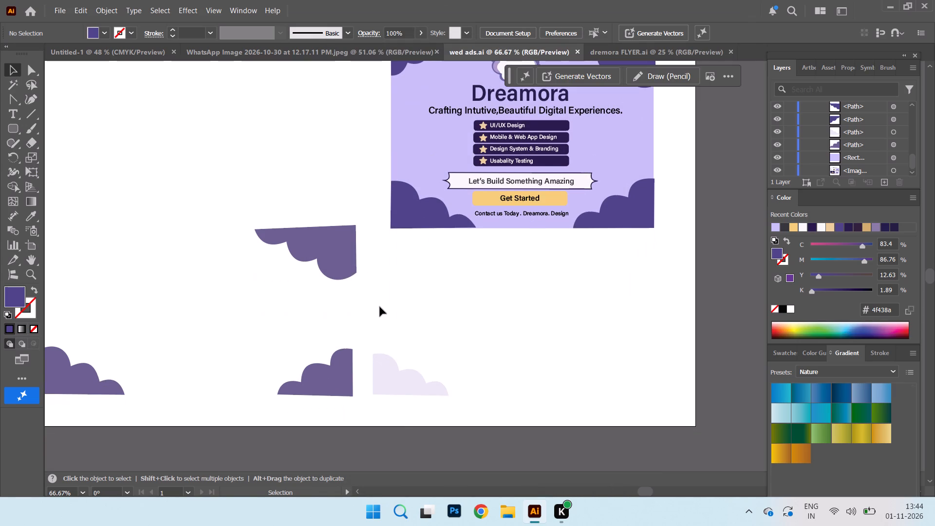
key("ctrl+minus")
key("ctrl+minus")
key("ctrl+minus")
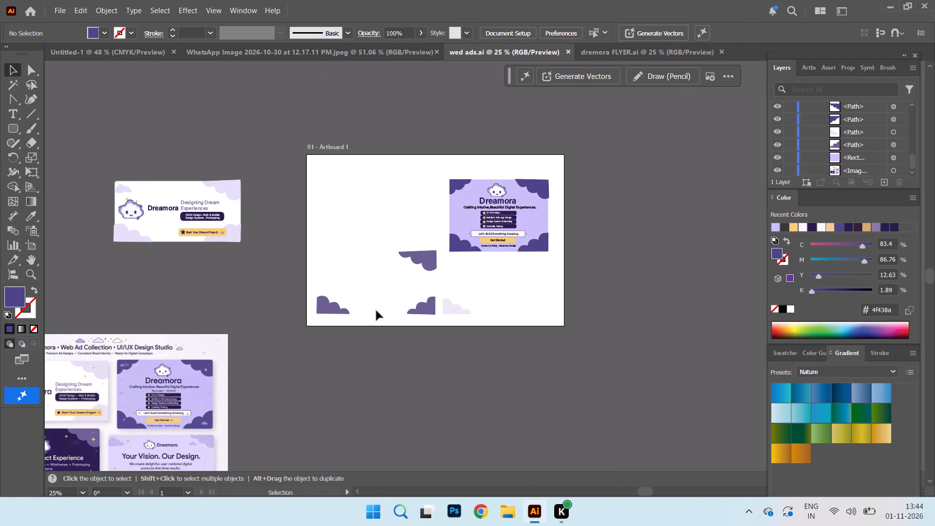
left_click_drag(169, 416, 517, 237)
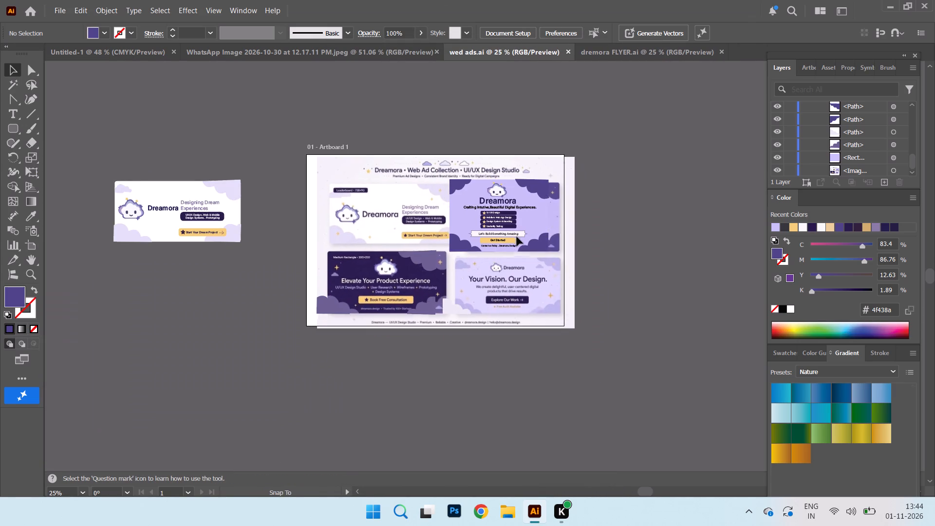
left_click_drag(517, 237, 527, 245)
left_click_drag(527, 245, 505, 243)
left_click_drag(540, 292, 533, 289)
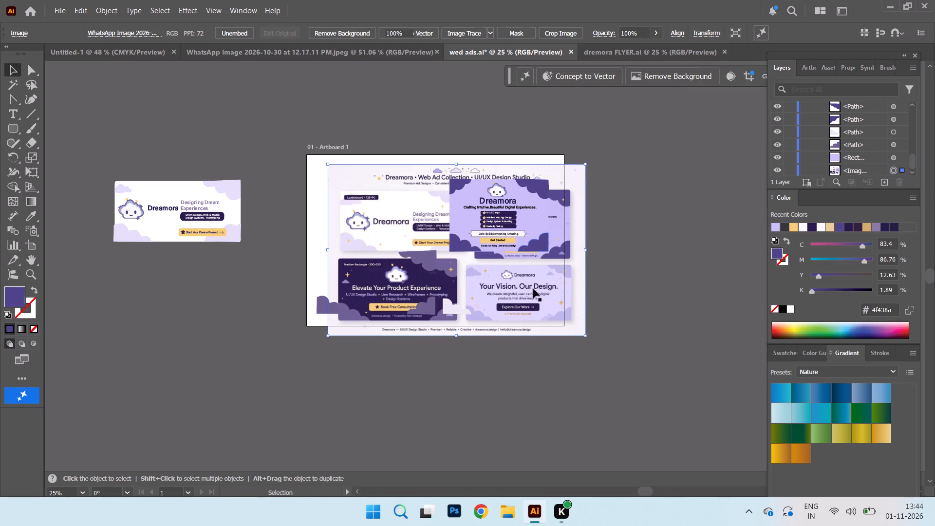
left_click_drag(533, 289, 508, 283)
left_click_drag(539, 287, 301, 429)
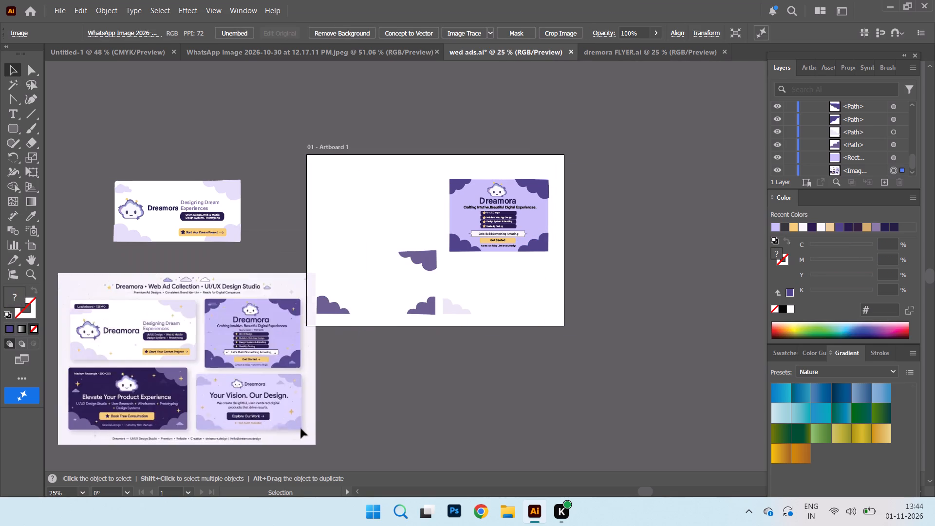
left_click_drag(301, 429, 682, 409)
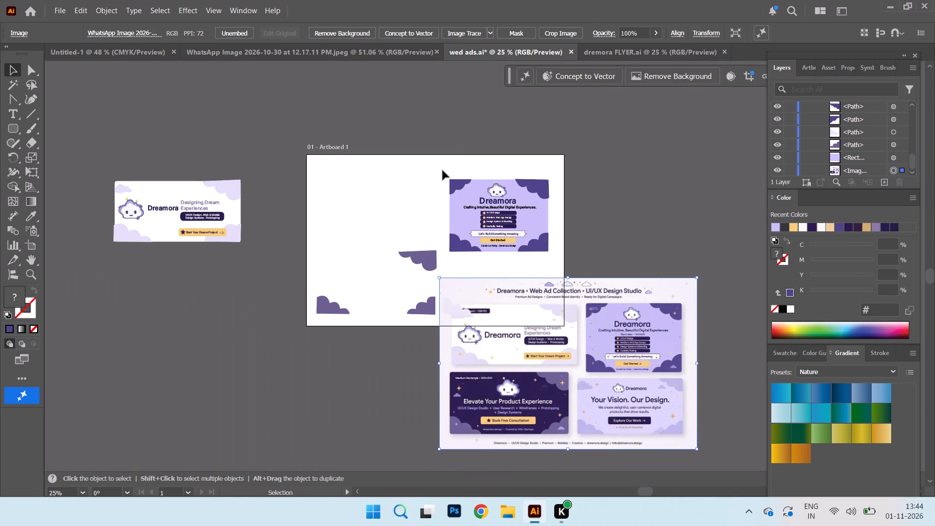
Move the whole recreated Leaderboard ad farther up and away from the artboard.
left_click_drag(443, 170, 558, 256)
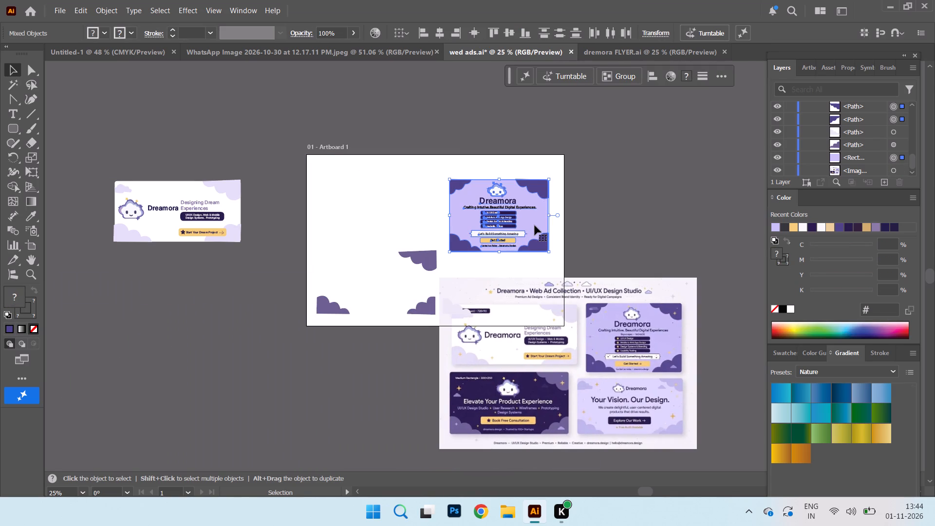
left_click_drag(89, 165, 266, 255)
left_click_drag(224, 218, 168, 117)
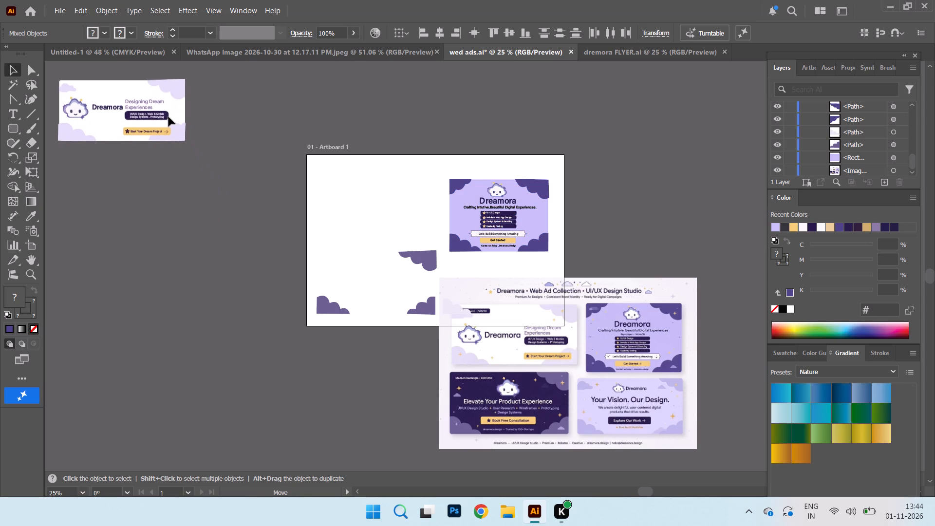
left_click_drag(168, 117, 168, 117)
Move the whole recreated Skyscraper ad off the artboard, placing it beside the recreated Leaderboard ad.
left_click_drag(428, 171, 558, 252)
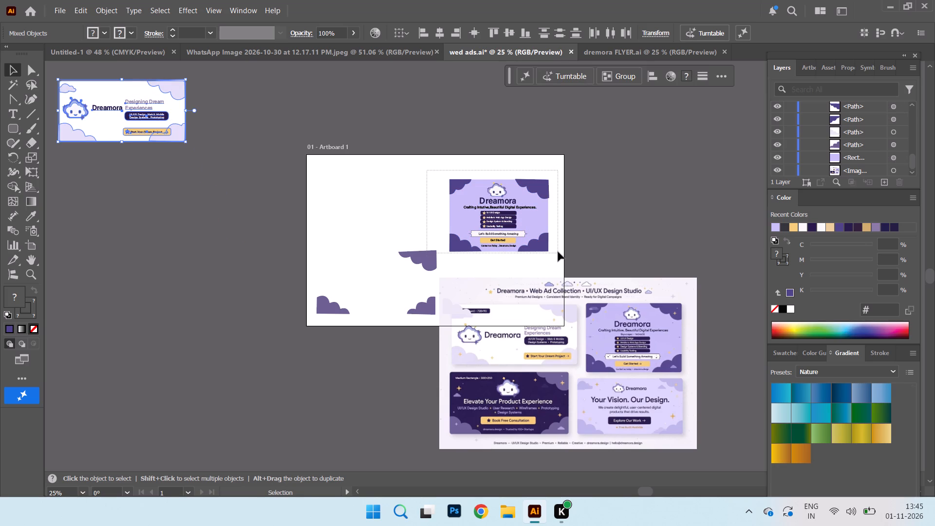
left_click_drag(558, 252, 571, 220)
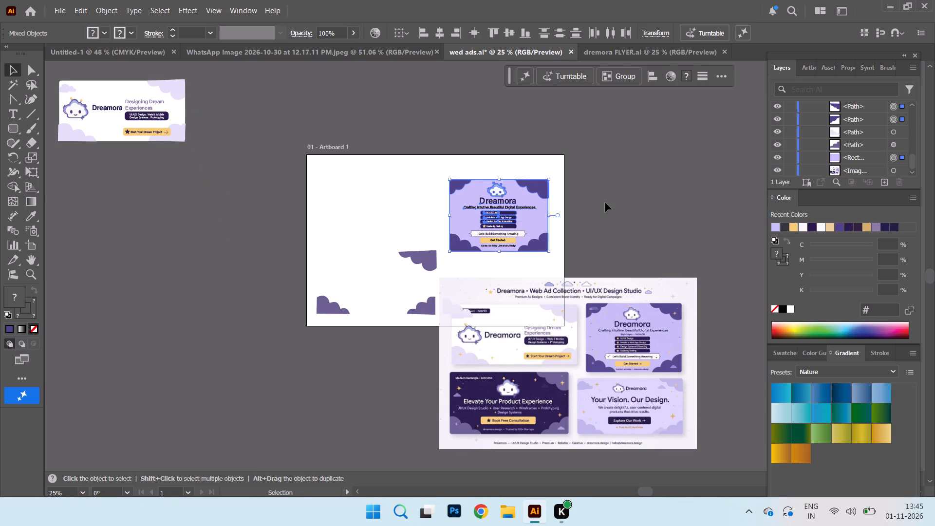
left_click(605, 203)
left_click_drag(447, 164, 460, 220)
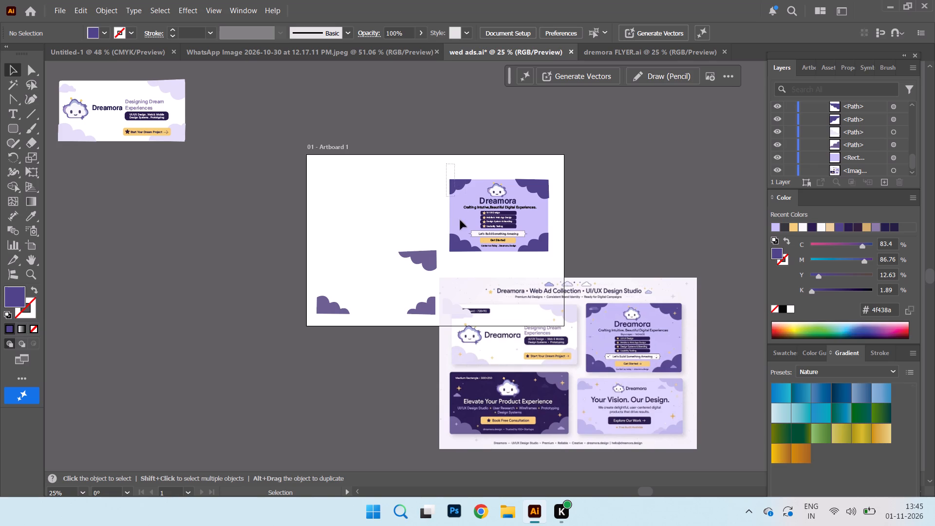
left_click_drag(460, 220, 560, 263)
left_click_drag(535, 231, 299, 118)
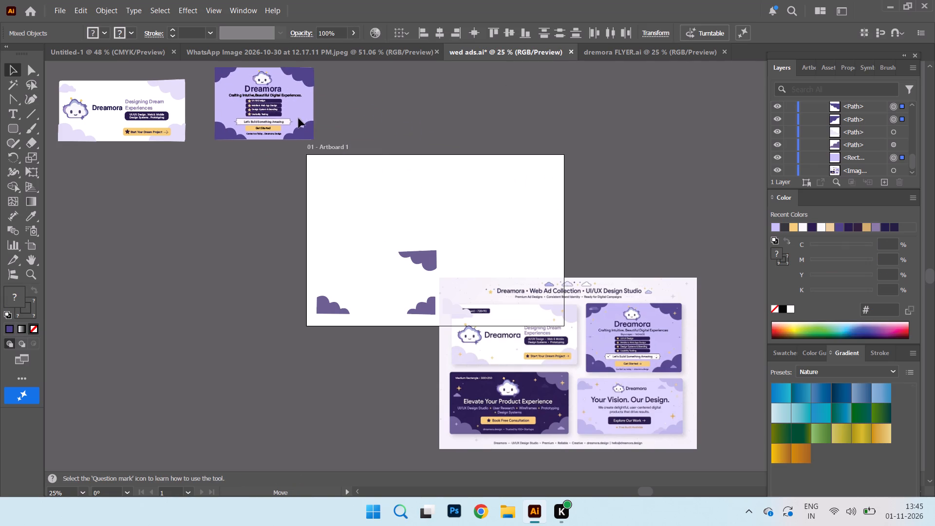
left_click_drag(299, 118, 282, 123)
Move the reference image onto the artboard, lining its Medium Rectangle ad up with the traced purple clouds.
left_click_drag(588, 356, 565, 326)
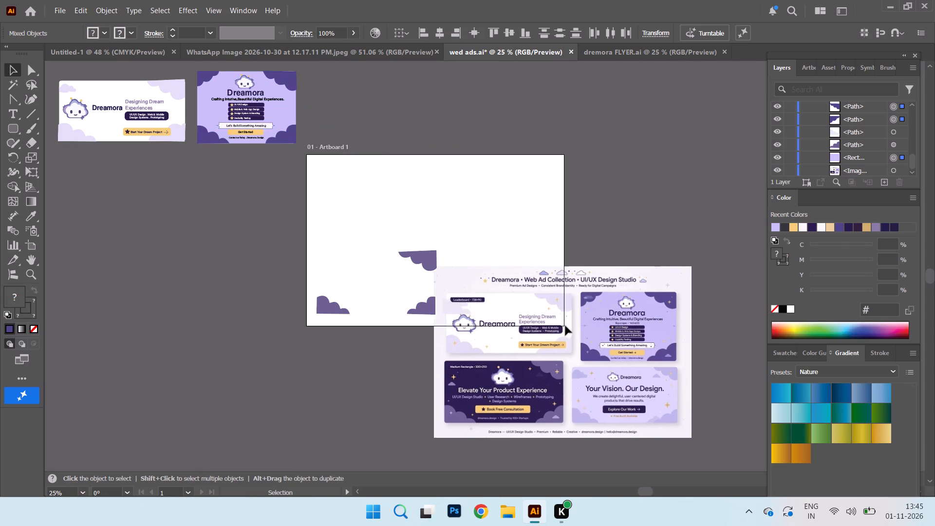
left_click_drag(565, 326, 457, 233)
key("ctrl+equal")
key("ctrl+equal")
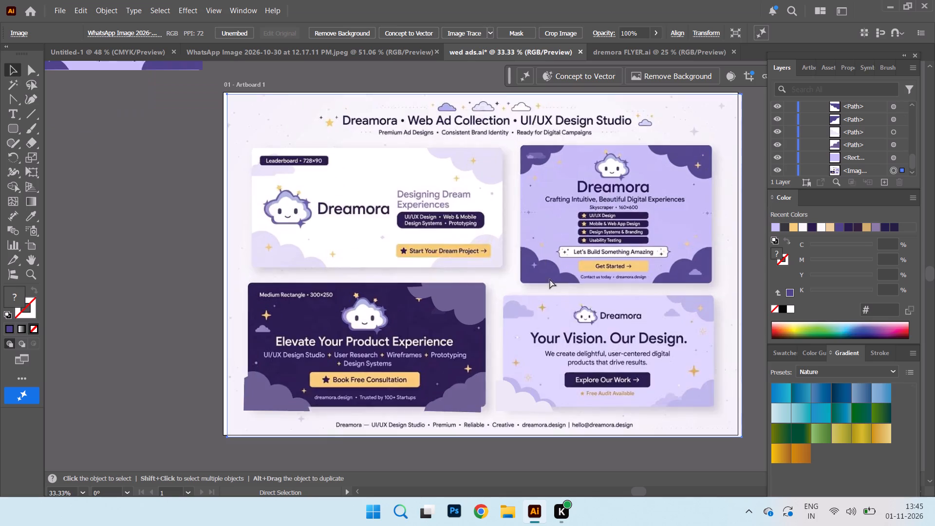
key("ctrl+equal")
left_click_drag(578, 298, 565, 302)
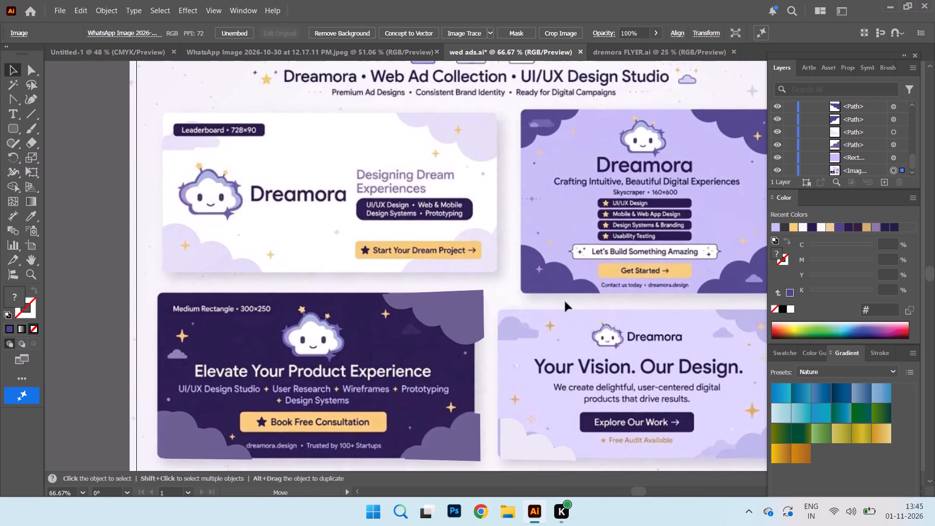
left_click_drag(565, 302, 571, 302)
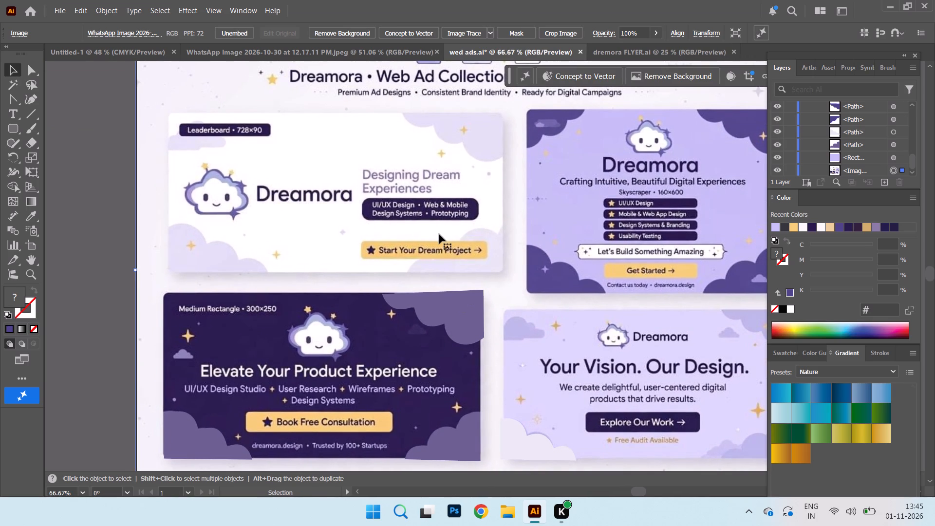
Duplicate the Leaderboard's yellow button rectangle over the Medium Rectangle's Book Free Consultation button, sizing it to about 225 by 36 pt.
key("ctrl+minus")
key("ctrl+minus")
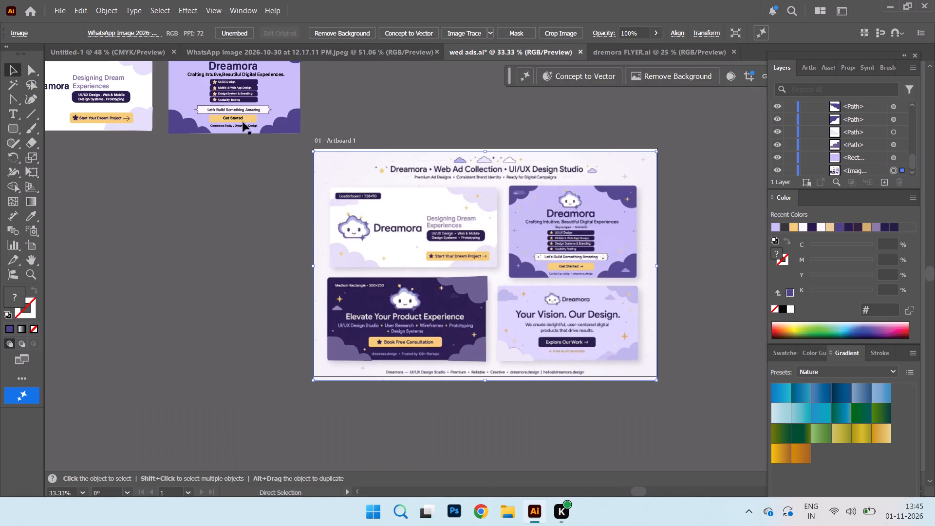
left_click(250, 116)
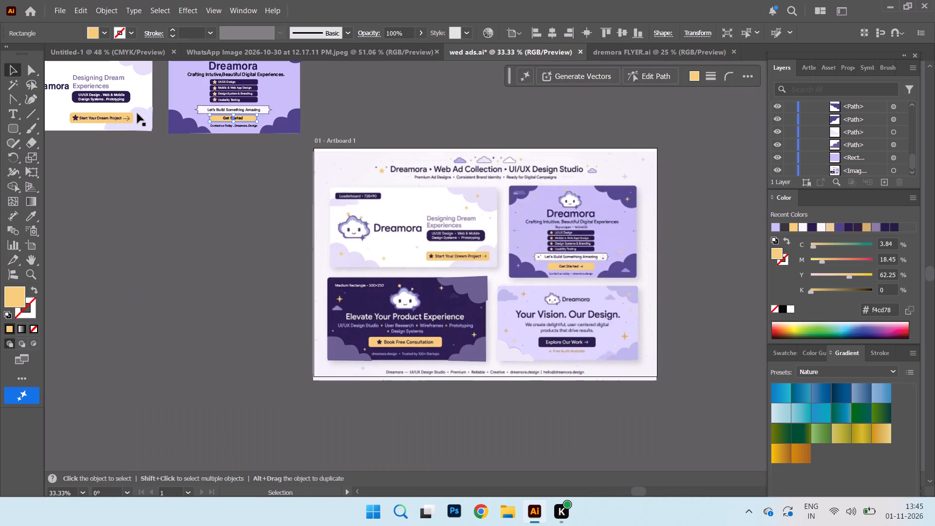
left_click(118, 123)
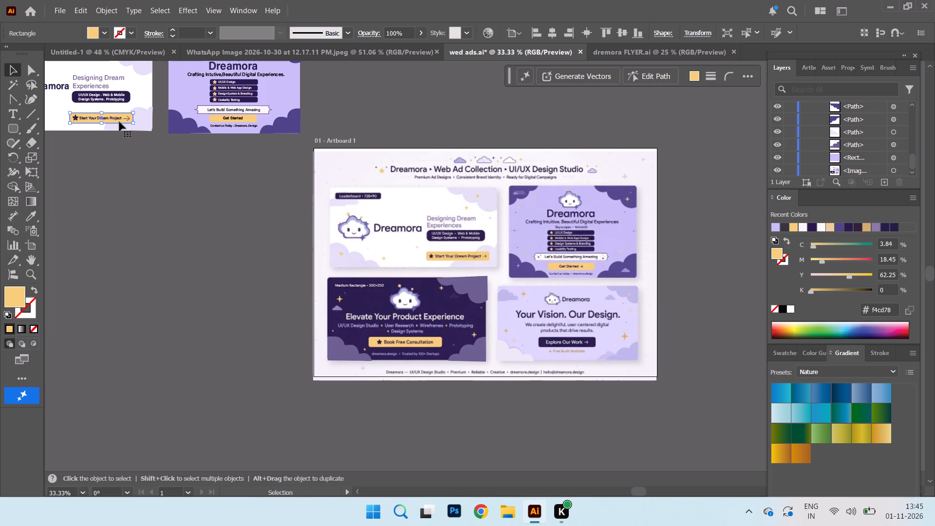
left_click_drag(119, 122, 425, 345, "alt")
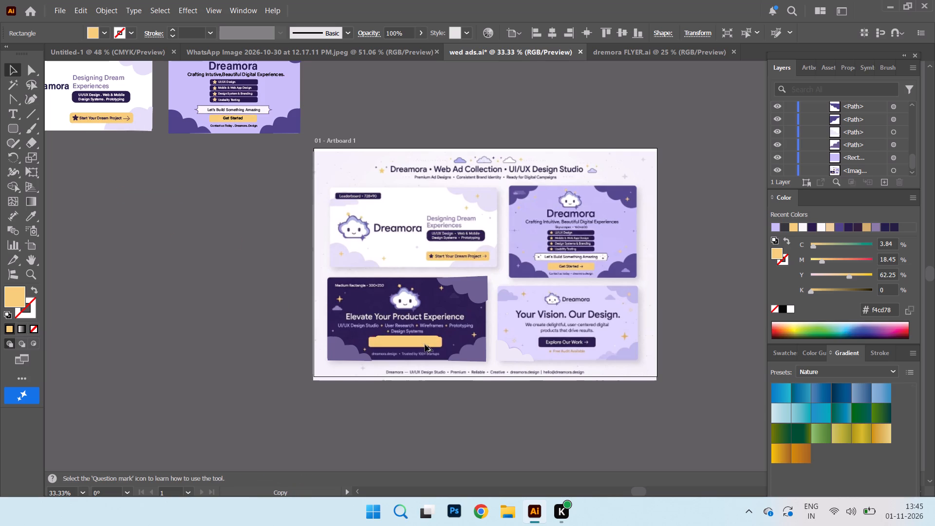
left_click_drag(425, 345, 420, 345, "alt")
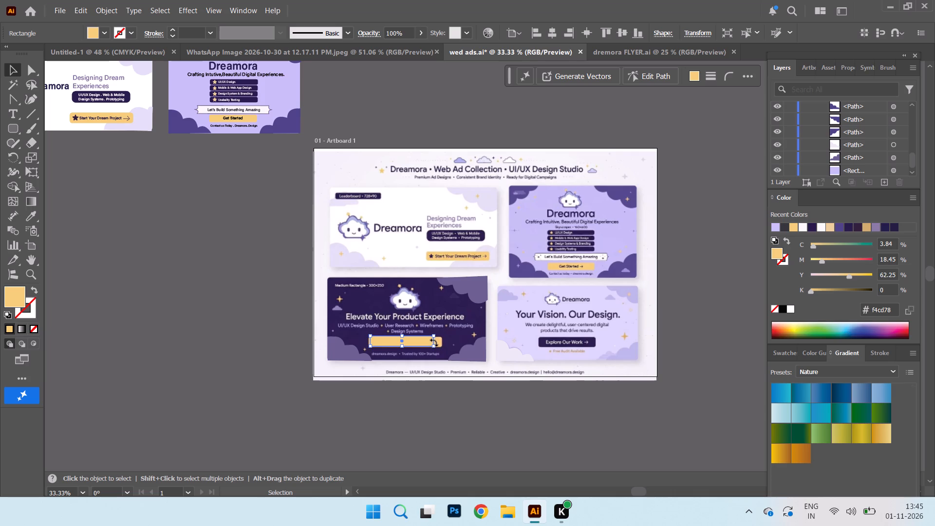
left_click_drag(433, 348, 442, 347)
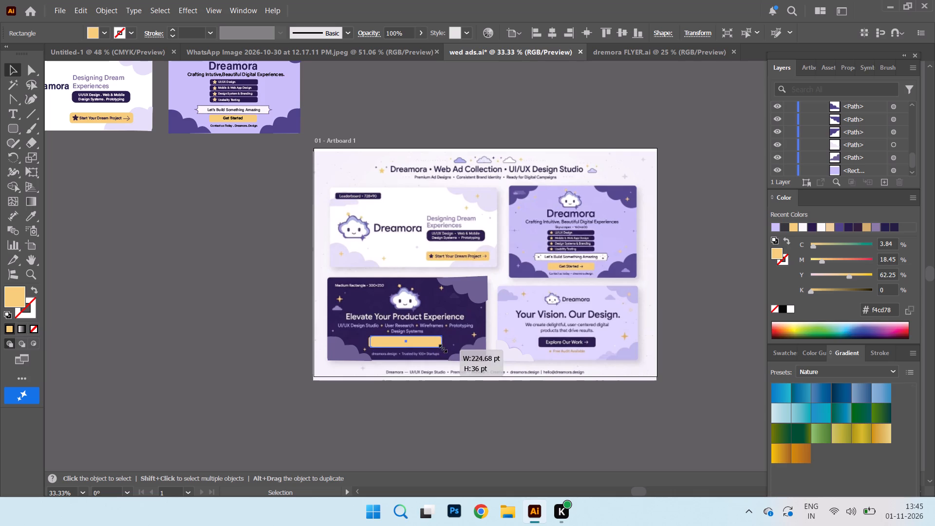
left_click_drag(442, 347, 443, 347)
left_click(369, 347)
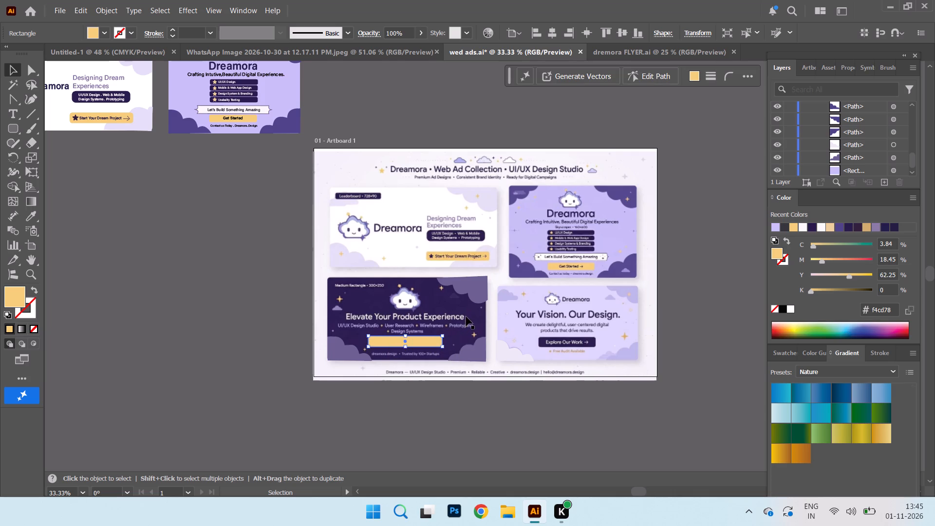
Duplicate the Skyscraper ad's cloud mascot onto the Medium Rectangle ad, enlarging it slightly to cover the reference mascot.
scroll(213, 148, "up", 4)
left_click(228, 99)
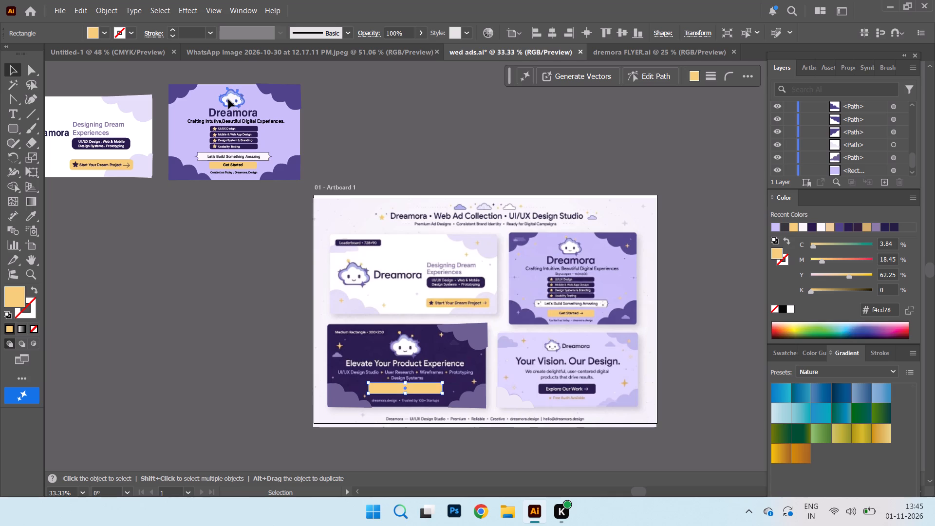
left_click_drag(228, 99, 413, 352, "alt")
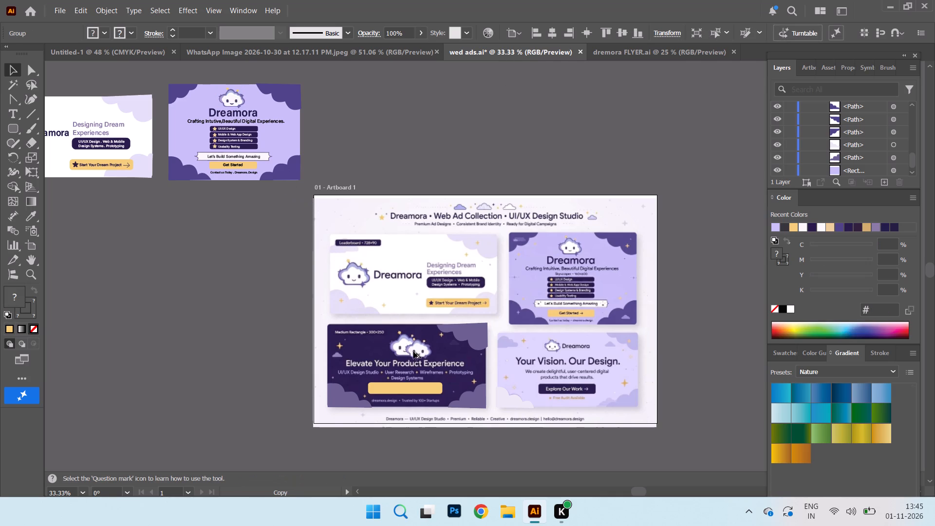
left_click_drag(413, 352, 400, 349, "alt")
left_click_drag(417, 339, 419, 335)
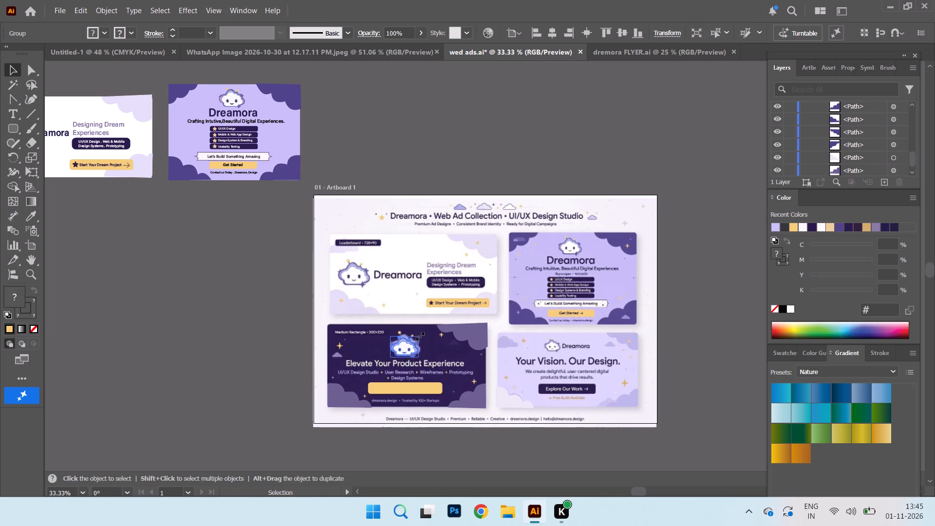
left_click_drag(419, 335, 422, 333)
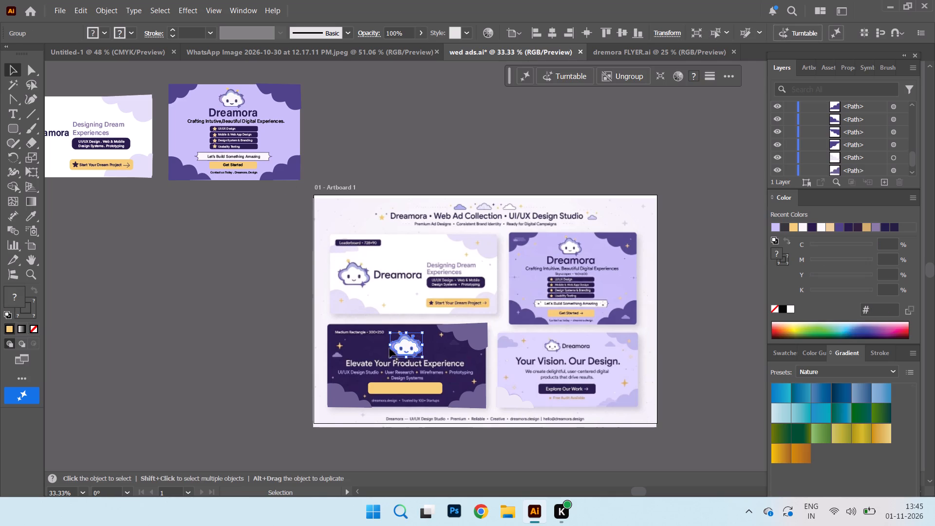
left_click(389, 346)
left_click(411, 348)
Duplicate the mascot onto the Your Vision. Our Design. ad, shrinking it to fit the reference logo beside Dreamora.
left_click_drag(408, 345, 457, 353, "alt")
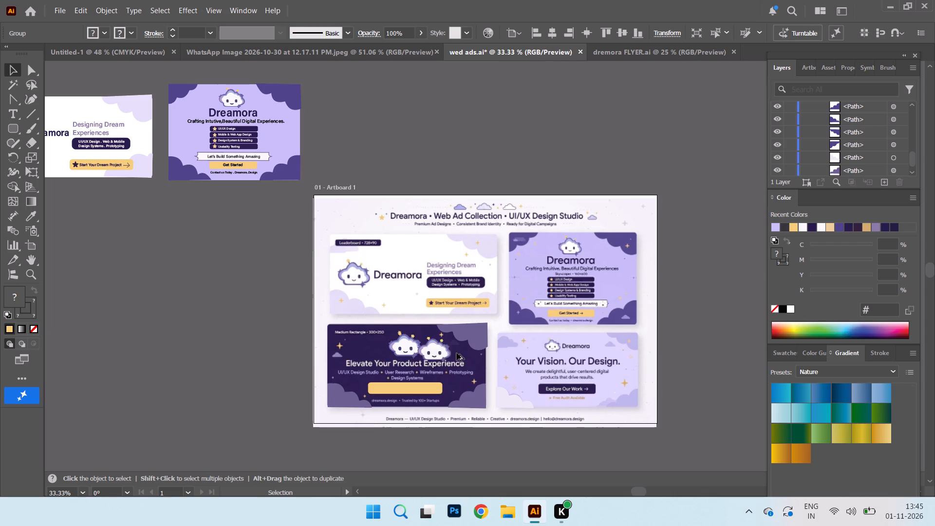
left_click_drag(457, 353, 556, 343, "alt")
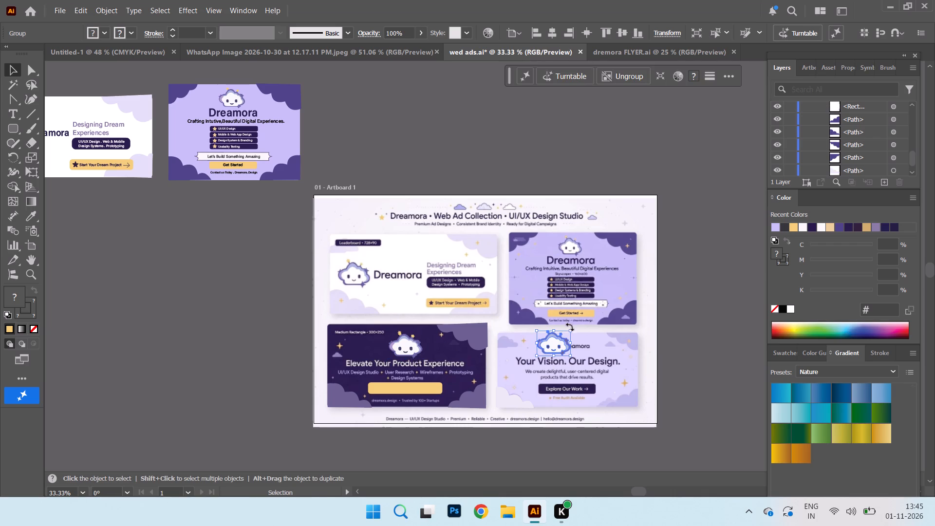
left_click_drag(570, 329, 562, 335, "alt")
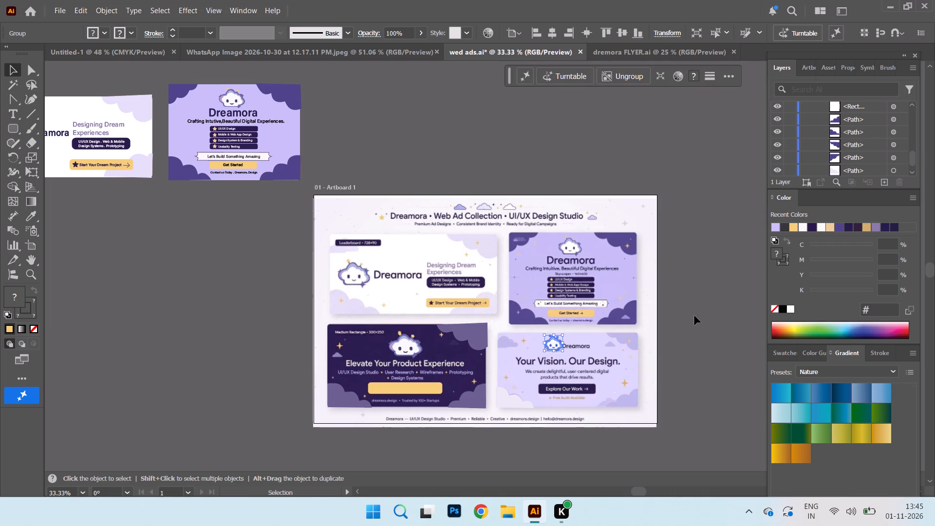
left_click(700, 312)
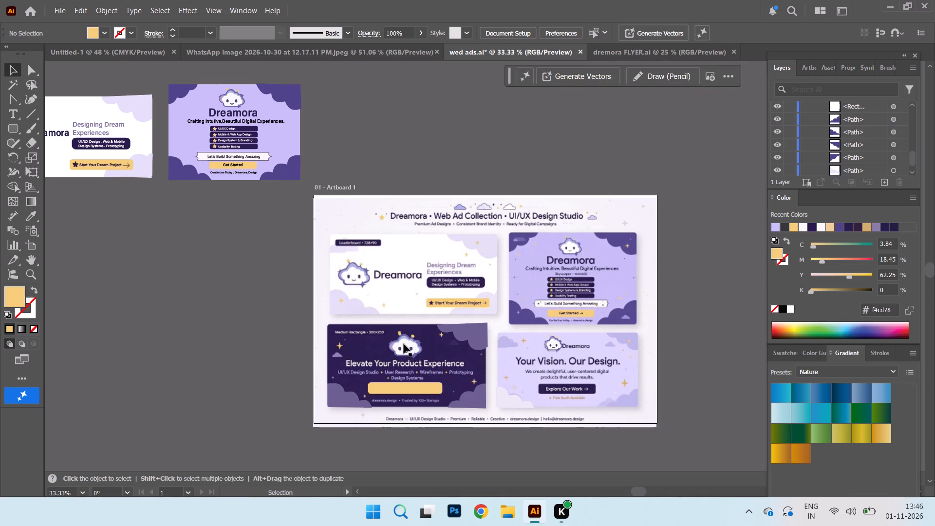
left_click(404, 344)
left_click(555, 345)
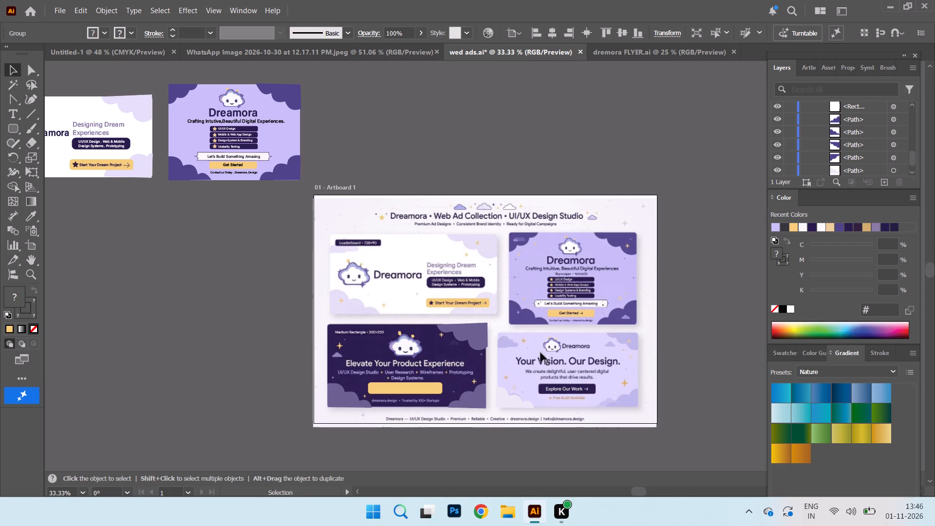
Duplicate the Medium Rectangle's yellow button over the Explore Our Work button, scaling it down to a similar size.
left_click(439, 389)
left_click_drag(430, 387, 606, 388, "alt")
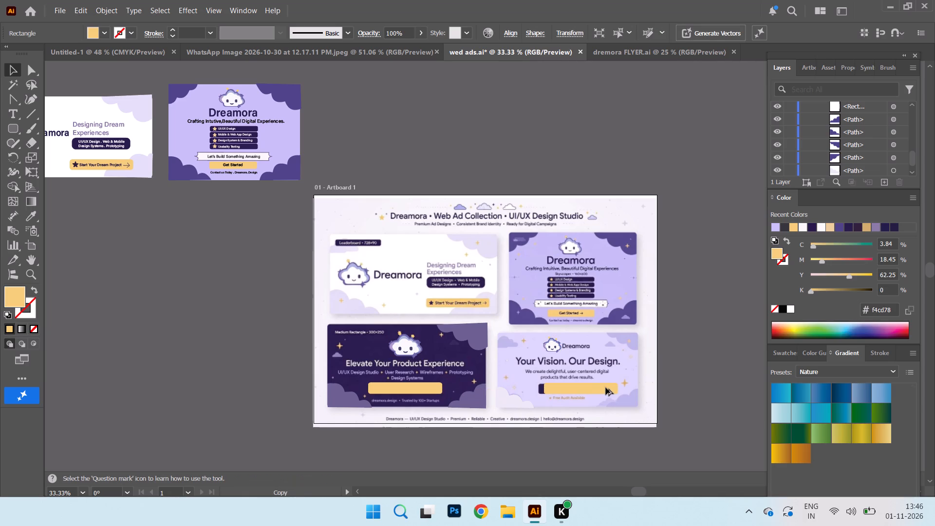
left_click_drag(606, 388, 579, 378, "alt")
left_click_drag(591, 375, 576, 375)
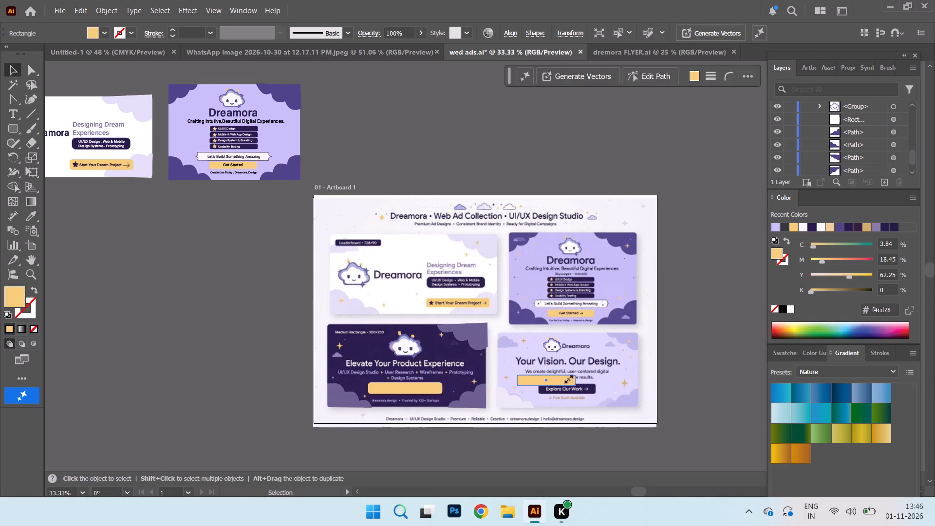
left_click_drag(558, 381, 572, 388)
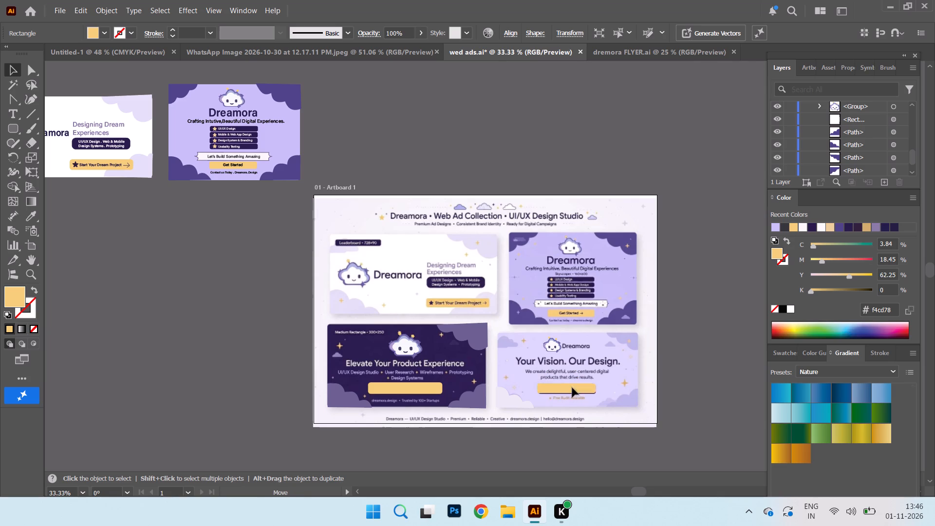
Fill the duplicated button with dark purple #2b1f50, sampled from the reference Explore Our Work button.
left_click_drag(572, 388, 543, 379)
left_click_drag(538, 376, 525, 373)
left_click(517, 373)
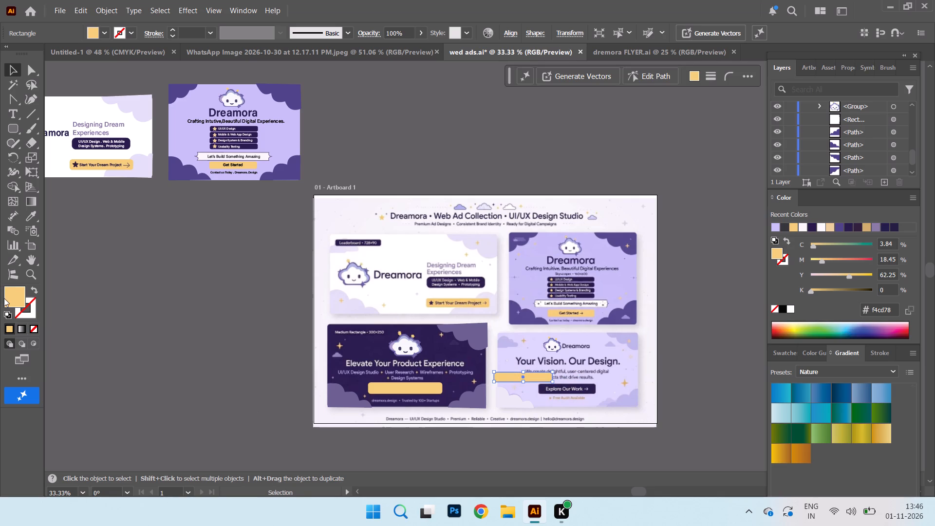
left_click(4, 298)
double_click(15, 302)
left_click(148, 314)
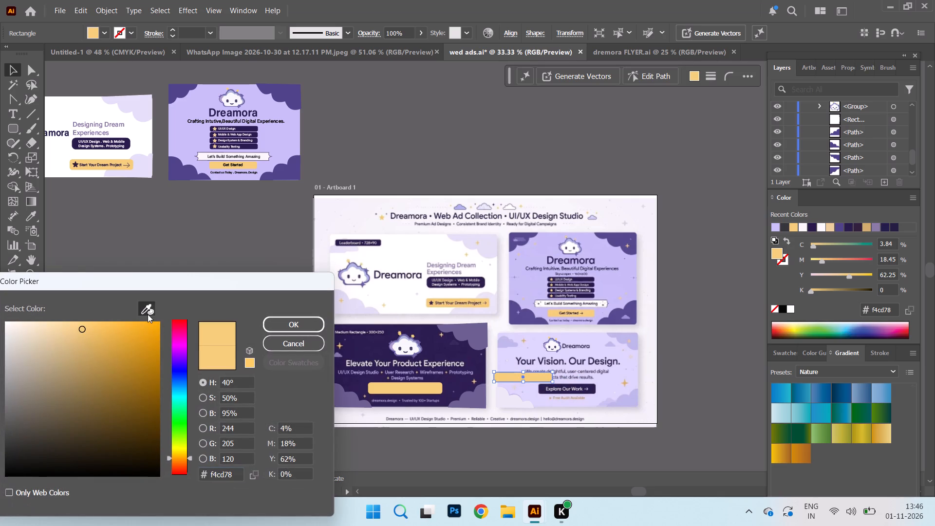
left_click(591, 390)
left_click(293, 322)
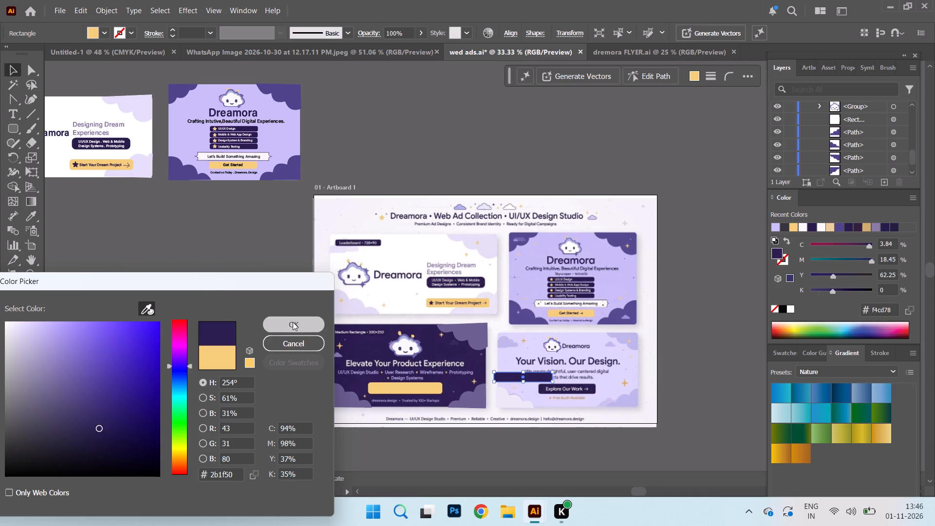
Place the dark purple rectangle directly over the reference Explore Our Work button.
left_click(533, 377)
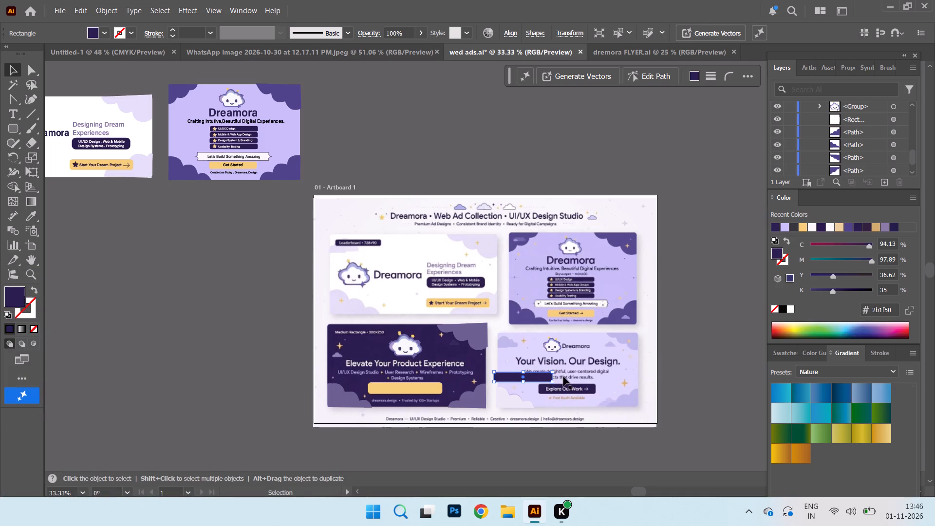
key("ctrl+equal")
key("ctrl+equal")
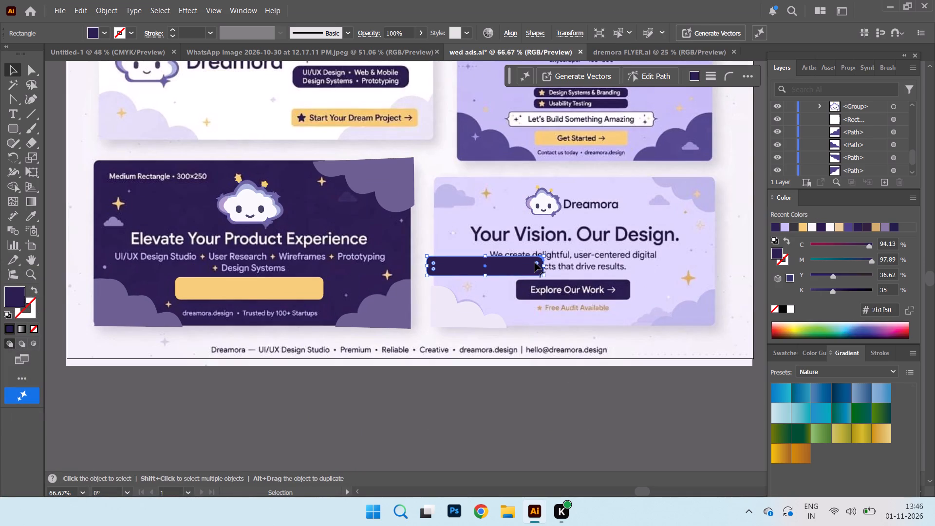
left_click(534, 262)
left_click(427, 170)
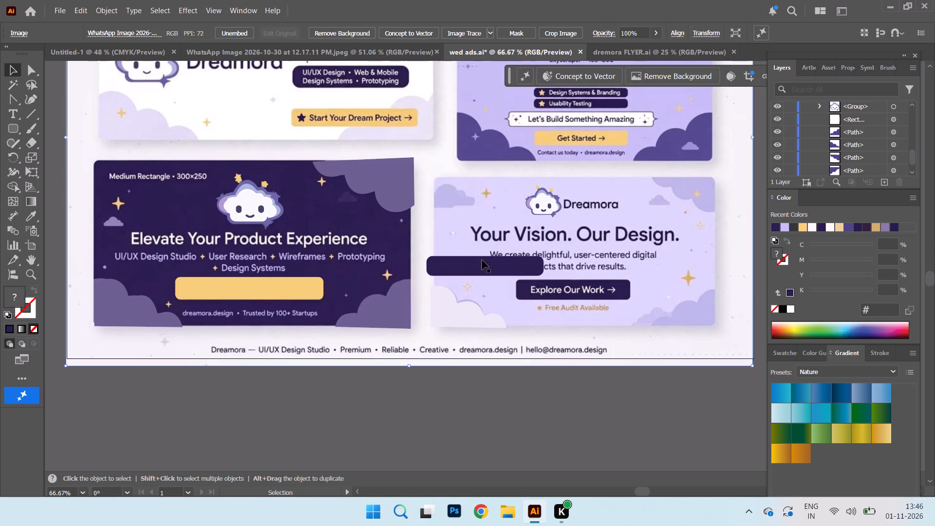
left_click_drag(482, 266, 584, 290)
left_click_drag(584, 289, 571, 288)
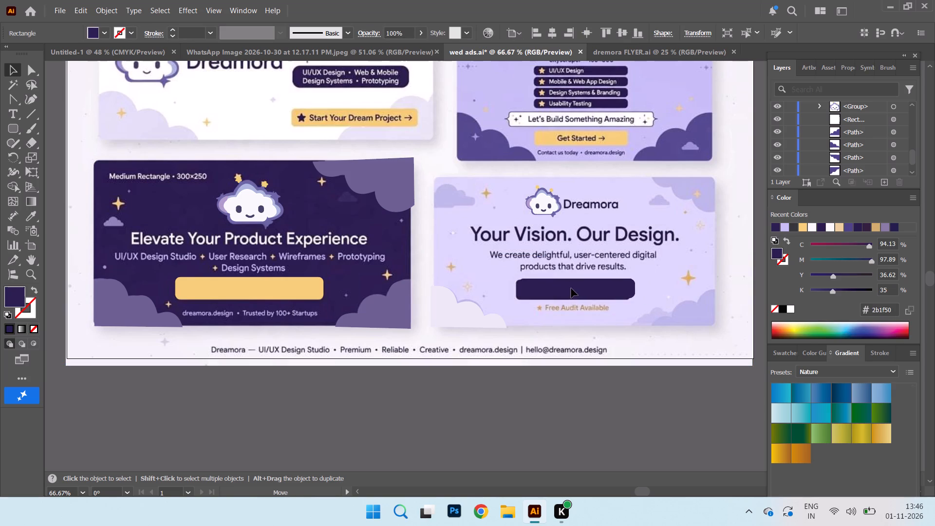
left_click_drag(571, 288, 571, 288)
Duplicate the Leaderboard's upper-left, upper-right and lower-right clouds onto the Your Vision. Our Design. ad, aligning them with its lower-right corner.
scroll(294, 401, "up", 8)
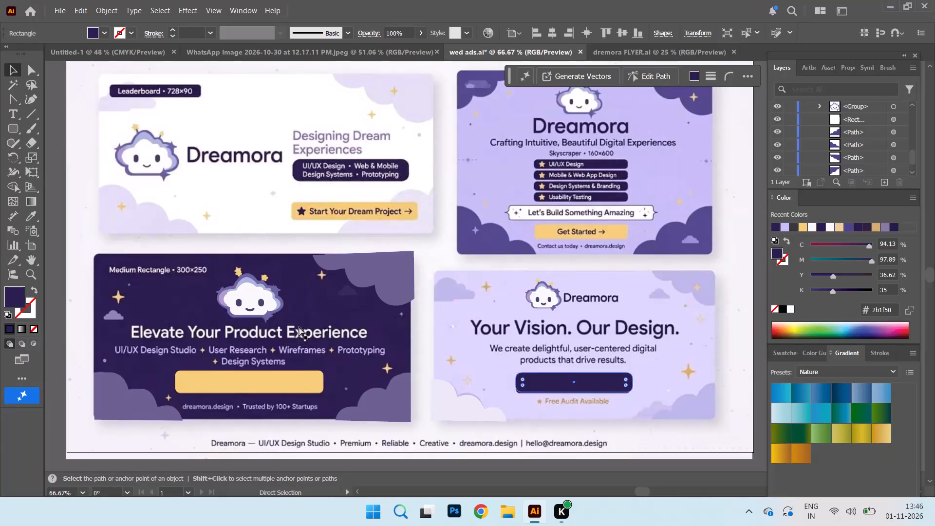
key("ctrl+minus")
key("ctrl+minus")
key("ctrl+minus")
scroll(169, 107, "up", 4)
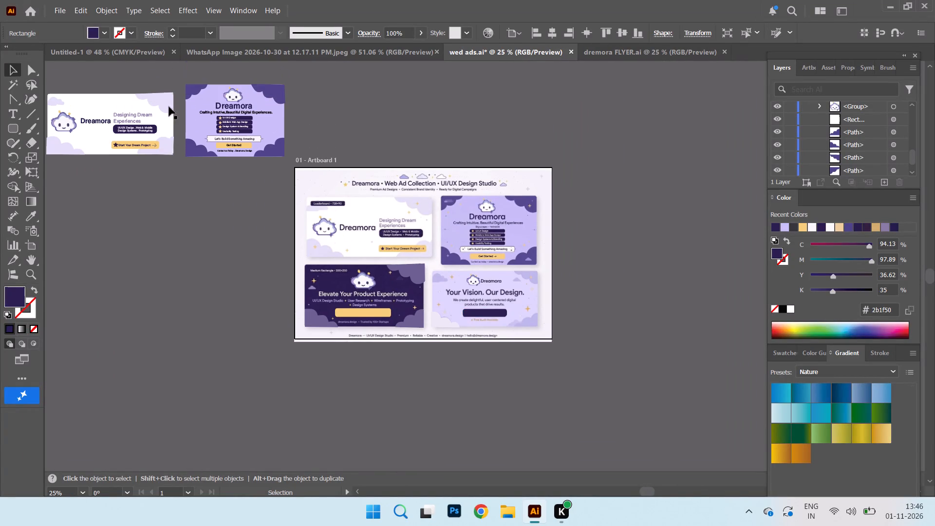
scroll(169, 107, "up", 1)
left_click(165, 160)
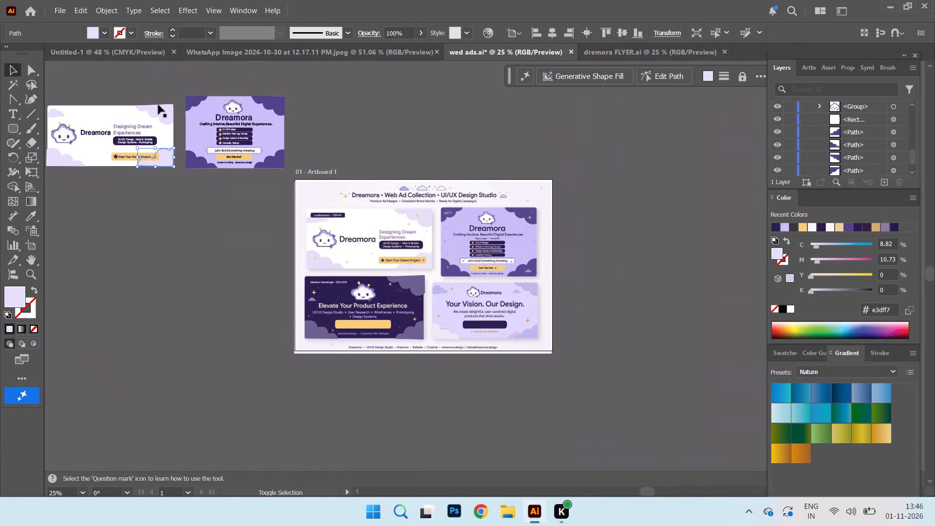
left_click(159, 107, "shift")
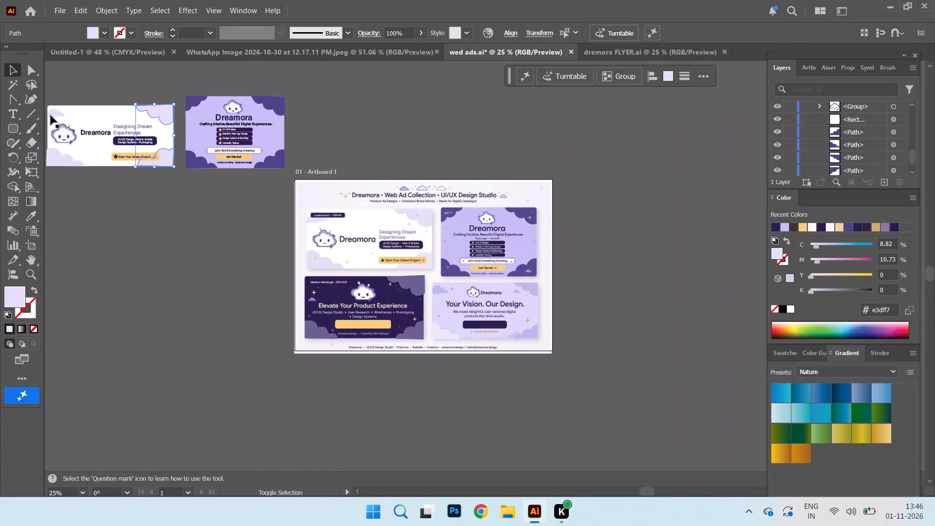
left_click(51, 114, "shift")
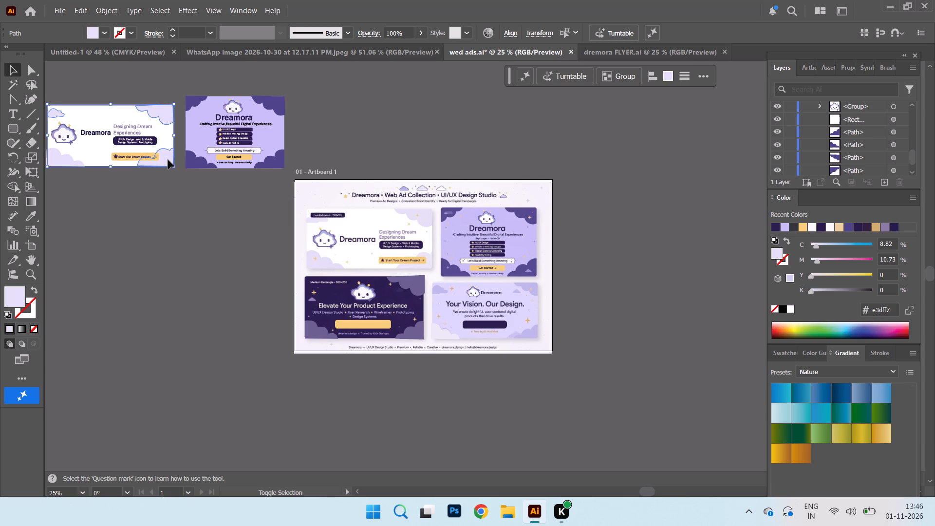
left_click_drag(168, 160, 526, 331, "alt")
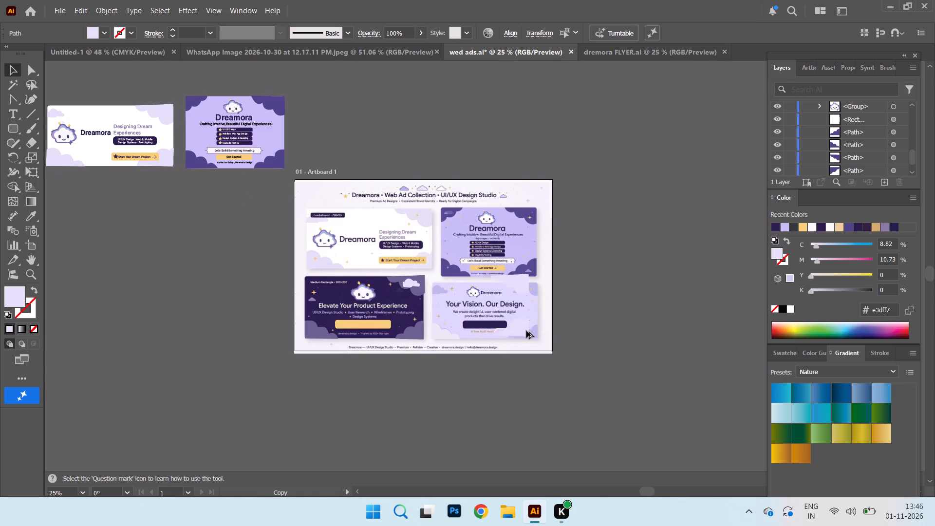
left_click_drag(526, 331, 534, 335, "alt")
left_click(623, 294)
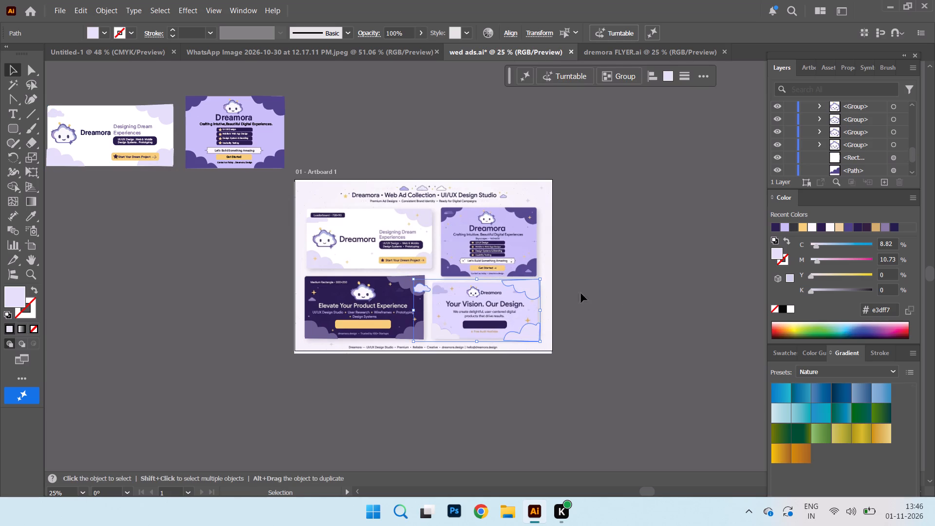
Move the copied small cloud over the reference cloud in the Your Vision. Our Design. ad's upper-left corner.
left_click_drag(421, 284, 437, 287)
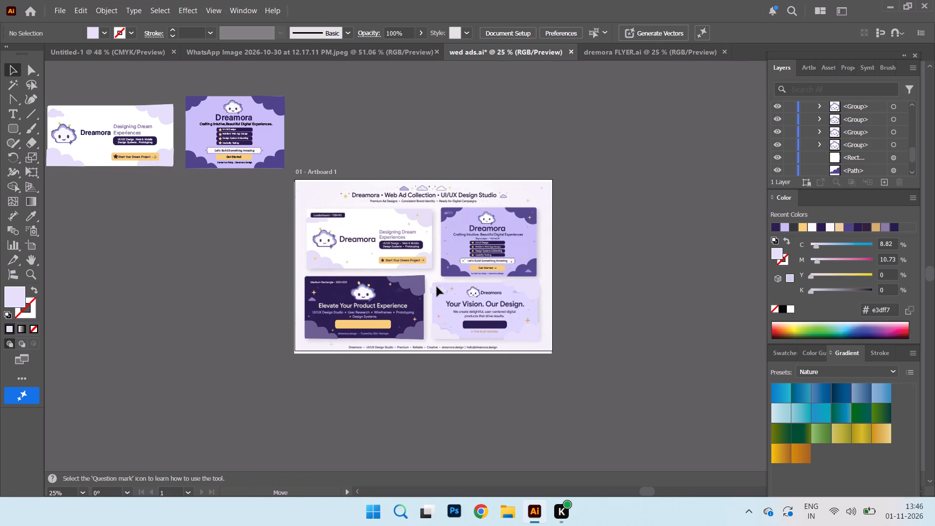
left_click_drag(437, 287, 439, 287)
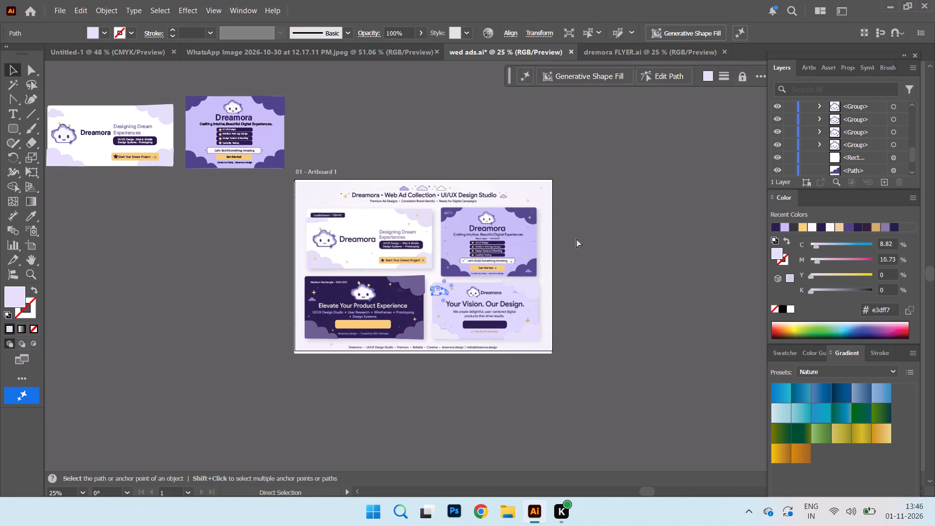
Shrink the upper-right cloud of the Your Vision. Our Design. ad and widen it slightly to fit the reference cloud.
key("ctrl+equal")
key("ctrl+equal")
key("ctrl+equal")
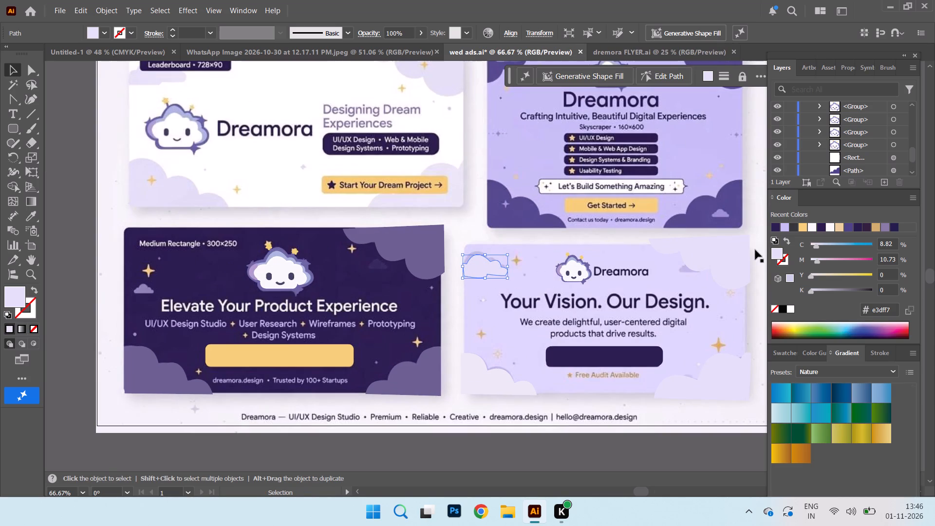
left_click_drag(734, 250, 767, 243)
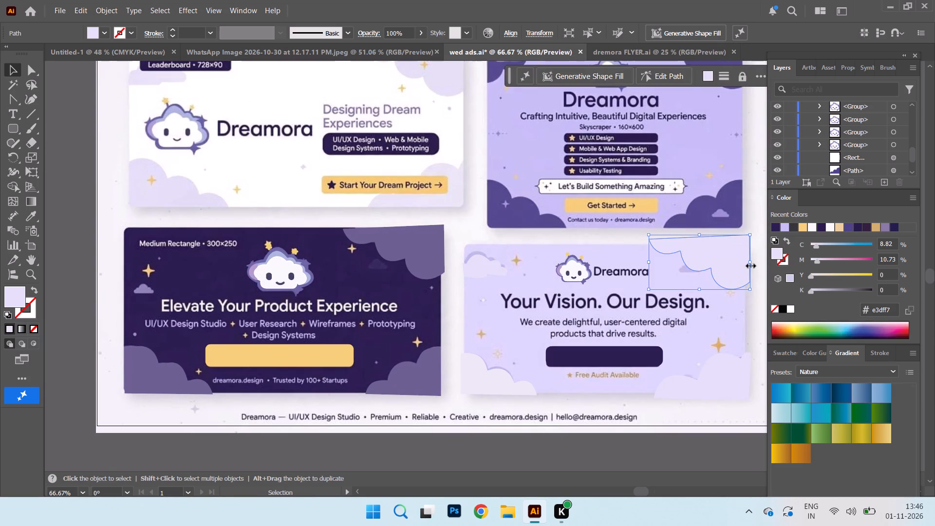
left_click_drag(750, 263, 751, 254)
left_click_drag(650, 291, 680, 279)
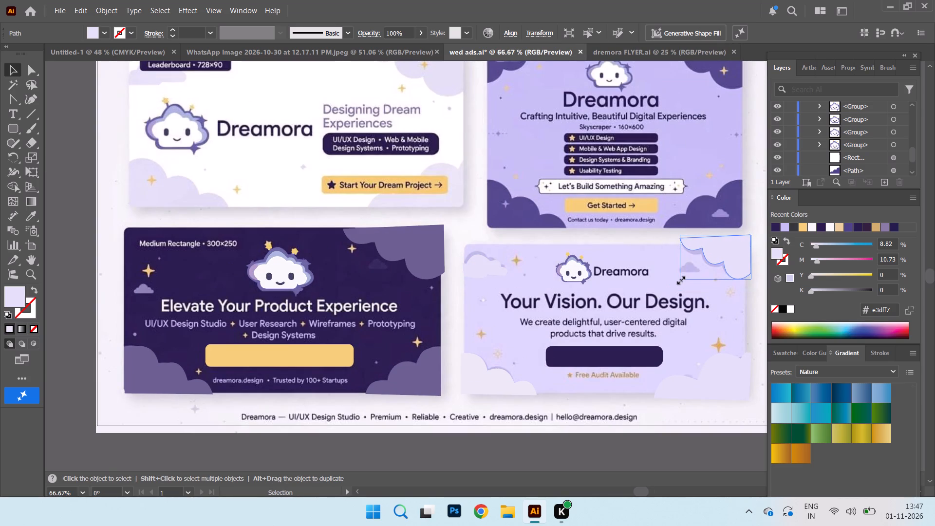
left_click_drag(680, 279, 680, 280)
left_click_drag(750, 256, 754, 258)
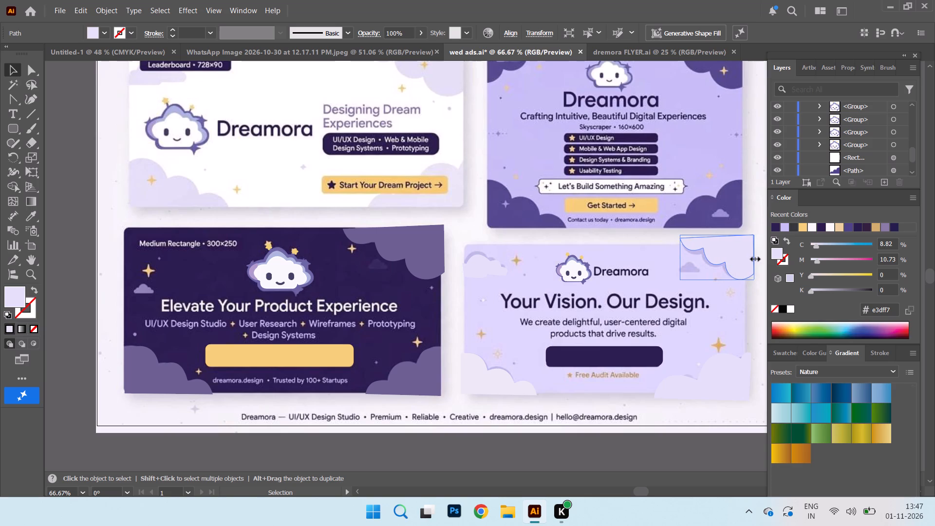
left_click_drag(754, 258, 756, 258)
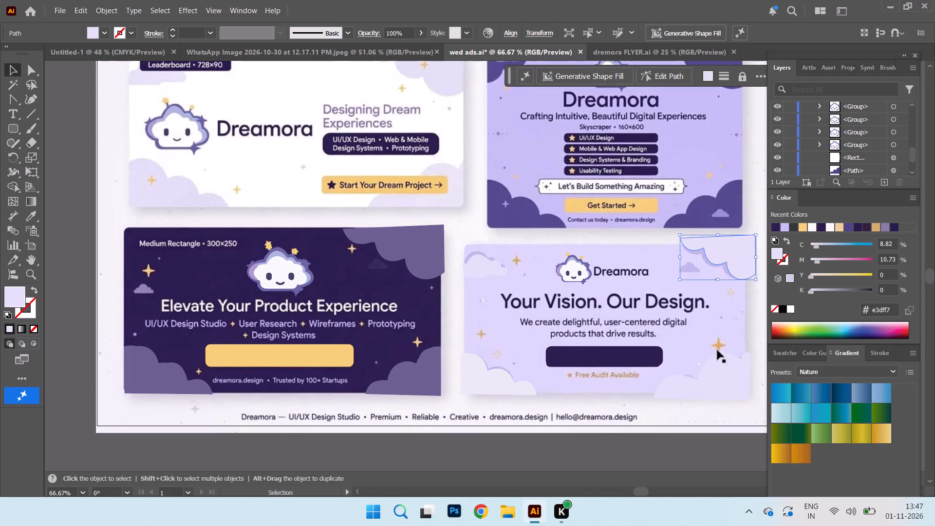
Scale down the lower-right cloud of the Your Vision. Our Design. ad and place it back over that corner's reference cloud.
left_click_drag(723, 368, 673, 278)
left_click_drag(703, 261, 700, 267)
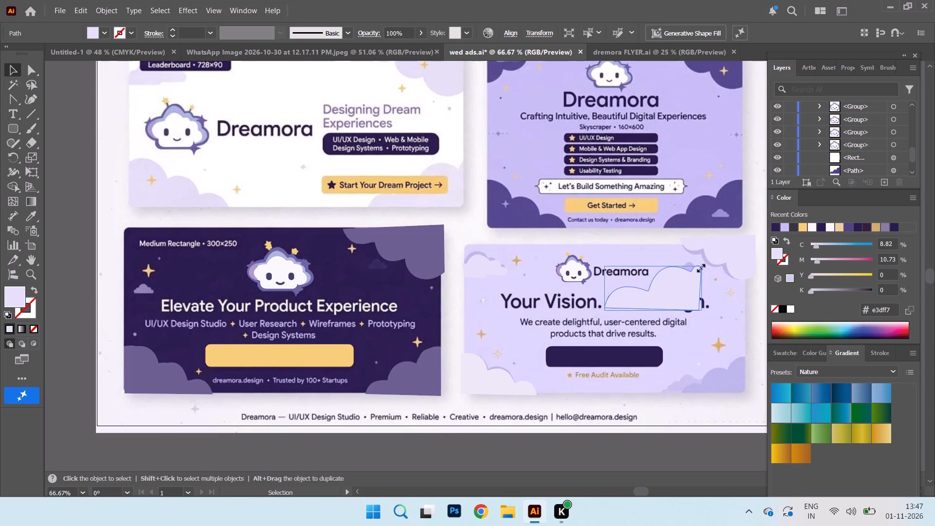
left_click_drag(700, 267, 682, 271)
left_click_drag(650, 288, 714, 380)
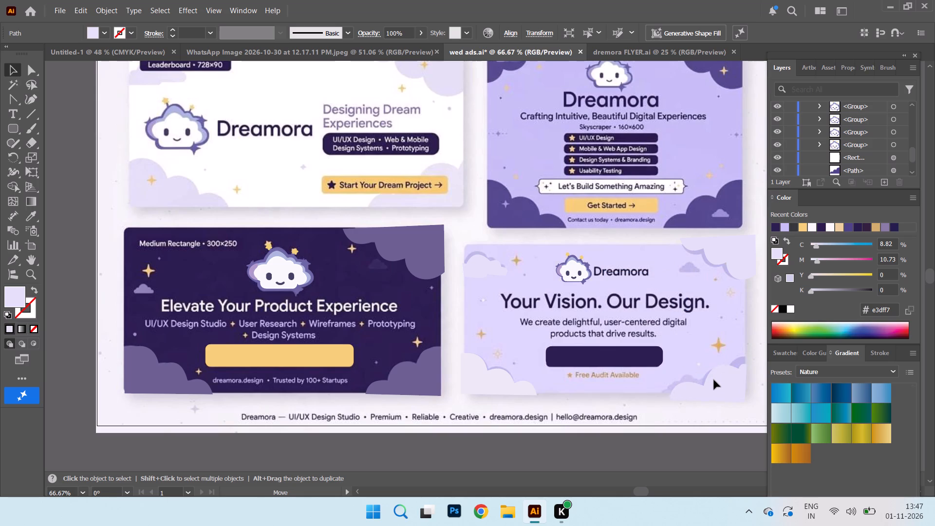
left_click_drag(714, 380, 717, 387)
Shift the Your Vision. Our Design. ad's lower-left cloud outward and fill it with lavender #bebaec sampled from the reference cloud.
left_click(489, 386)
left_click_drag(493, 379, 487, 379)
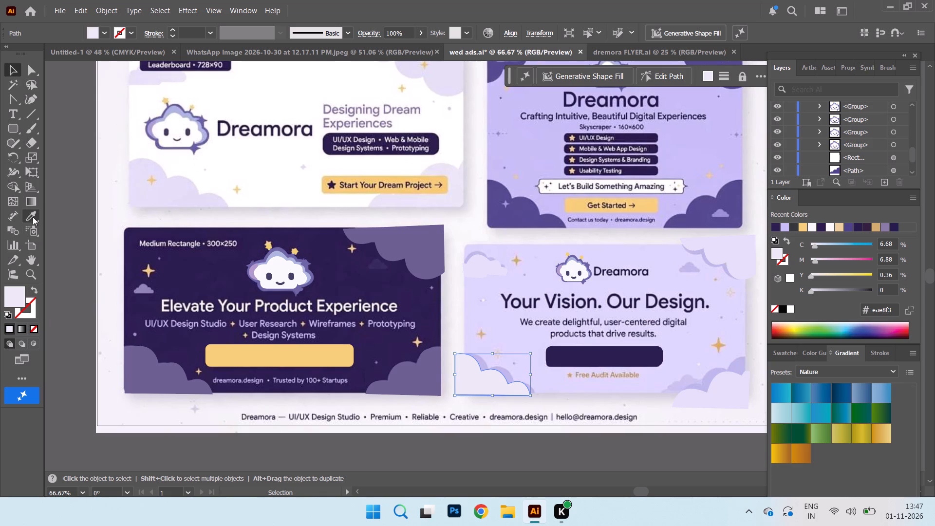
left_click(33, 216)
left_click(704, 386)
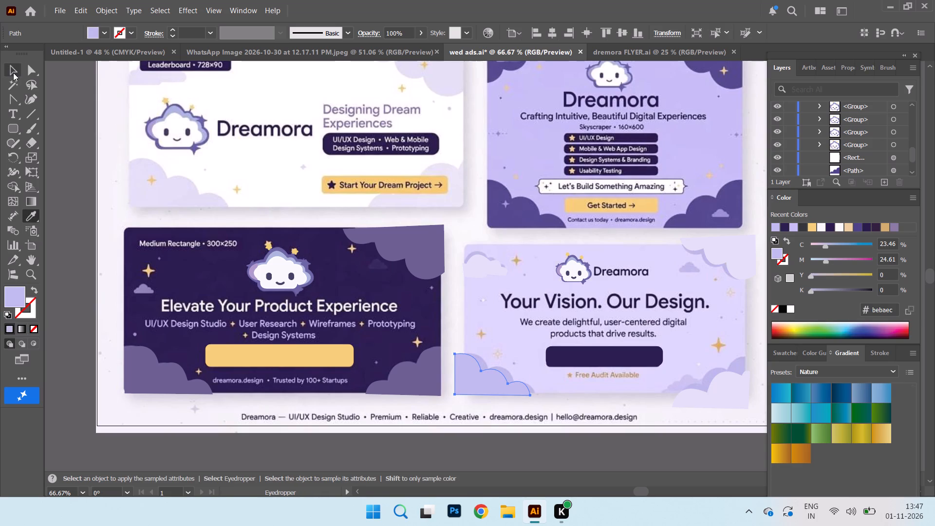
left_click(13, 73)
Fill the lower-right, upper-right and upper-left clouds of the Your Vision. Our Design. ad with lavender #bcb8ea sampled from the reference.
left_click(720, 386)
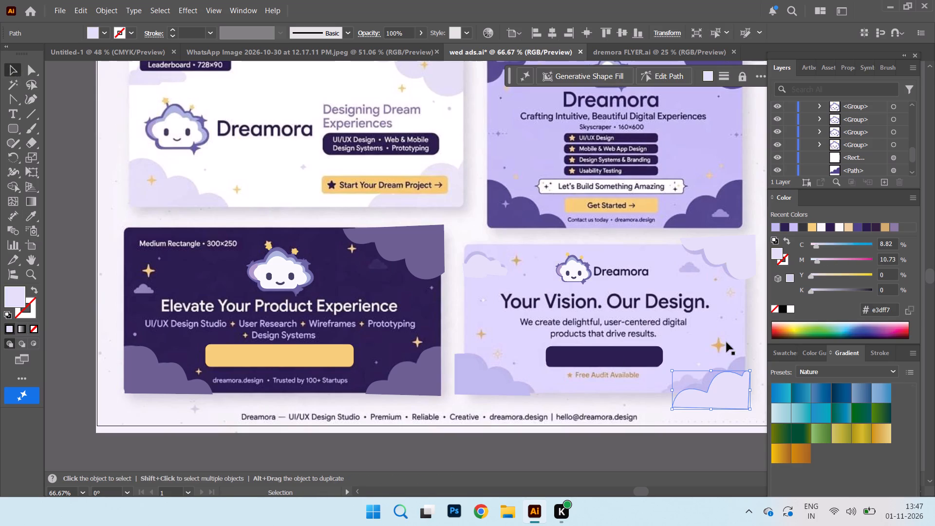
left_click(731, 251, "shift")
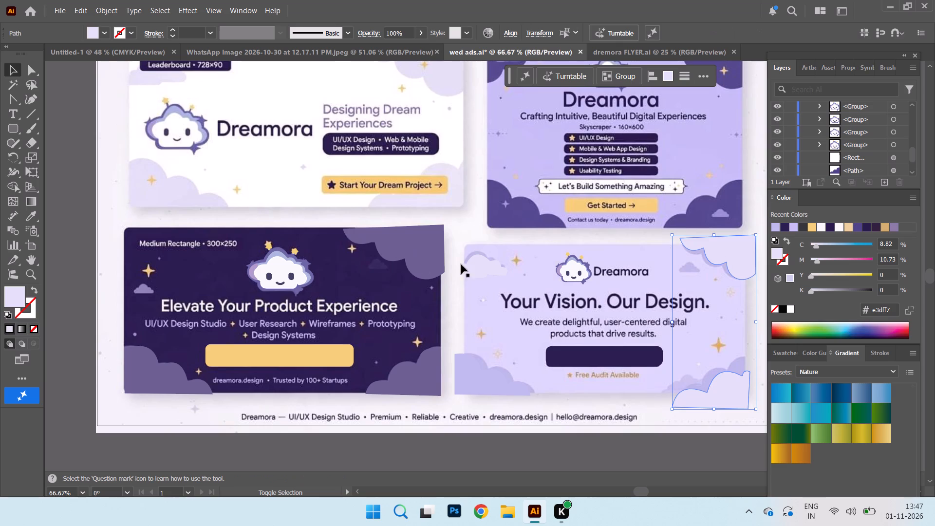
left_click(474, 269, "shift")
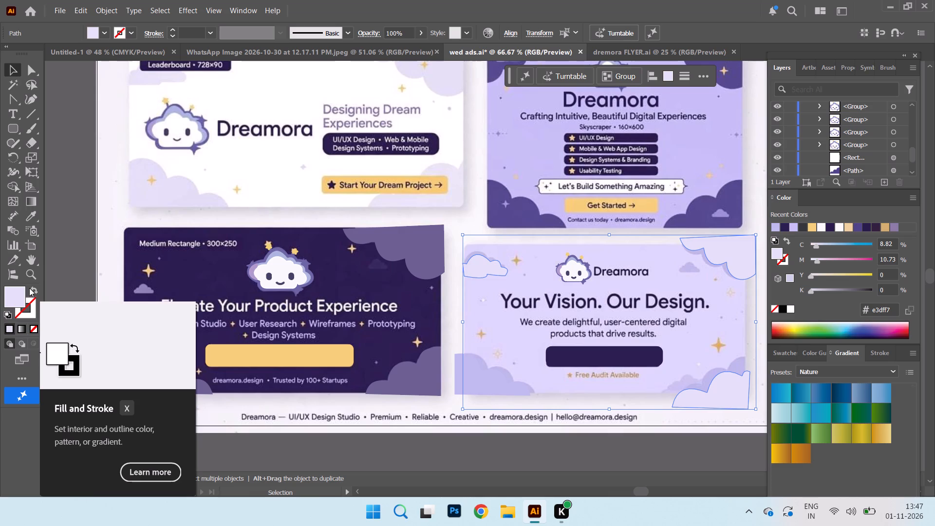
left_click(33, 218)
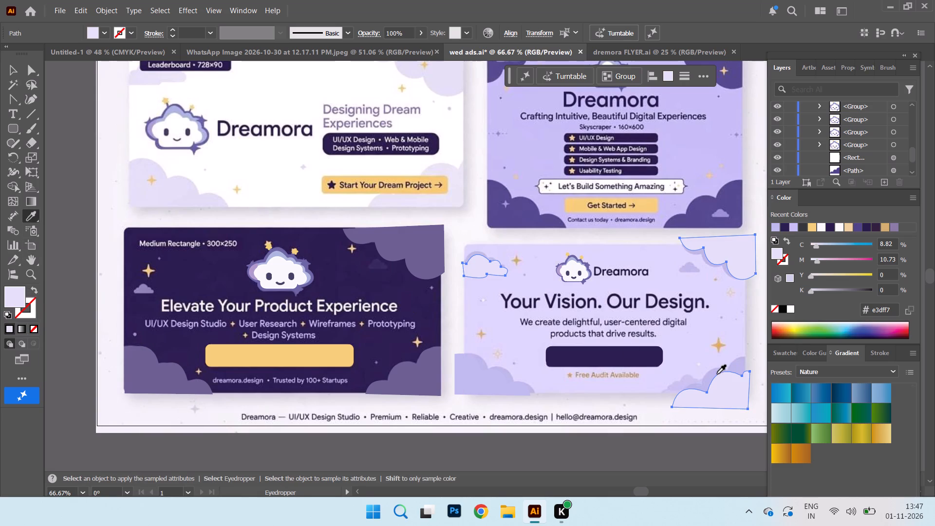
left_click(711, 376)
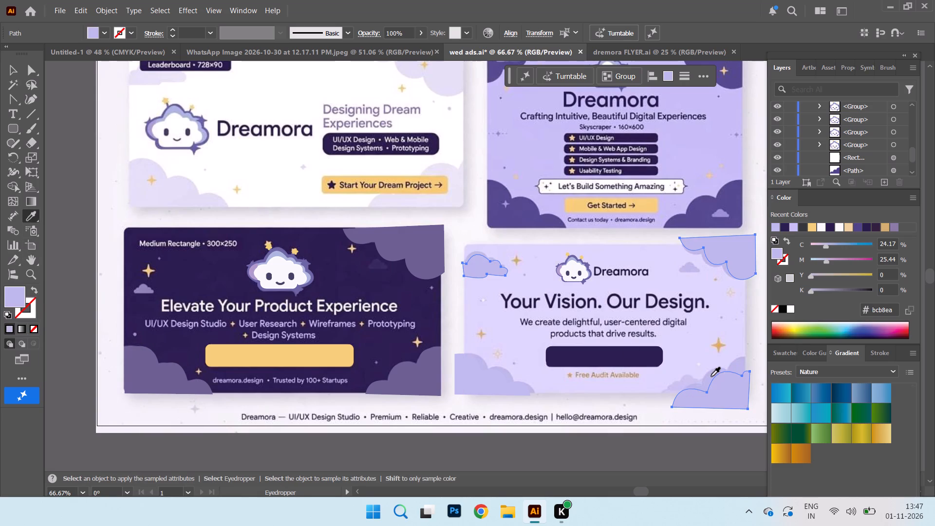
left_click(18, 72)
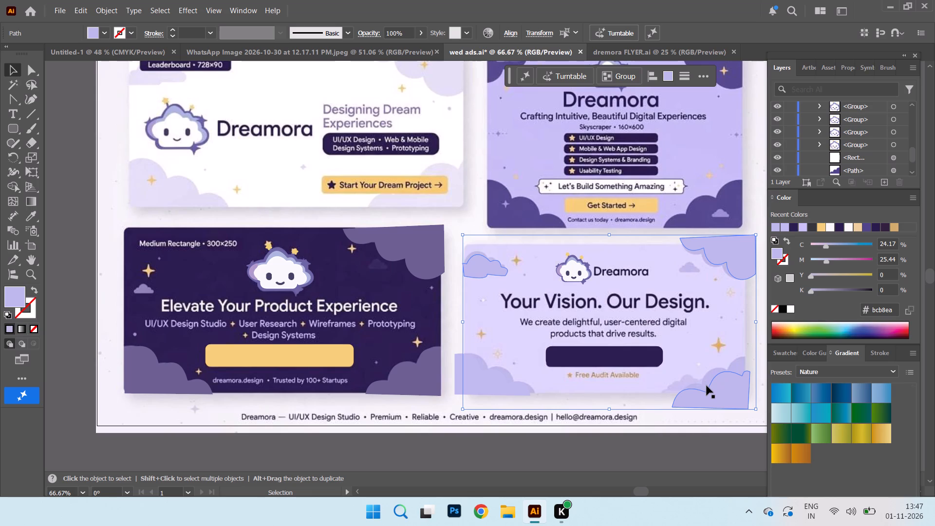
left_click(674, 468)
Nudge the recoloured clouds of the Your Vision. Our Design. ad into line with the ad's corners.
left_click_drag(734, 397, 732, 388)
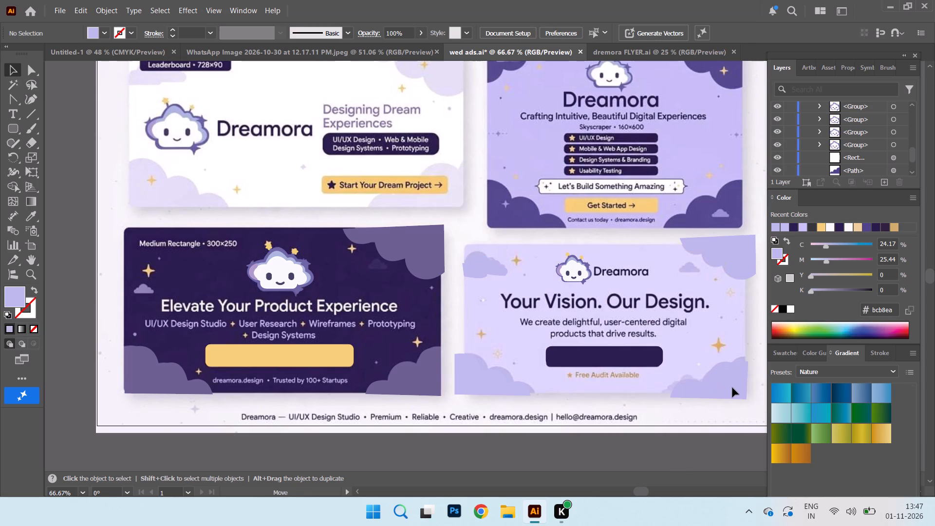
left_click_drag(464, 388, 473, 389)
left_click(477, 260)
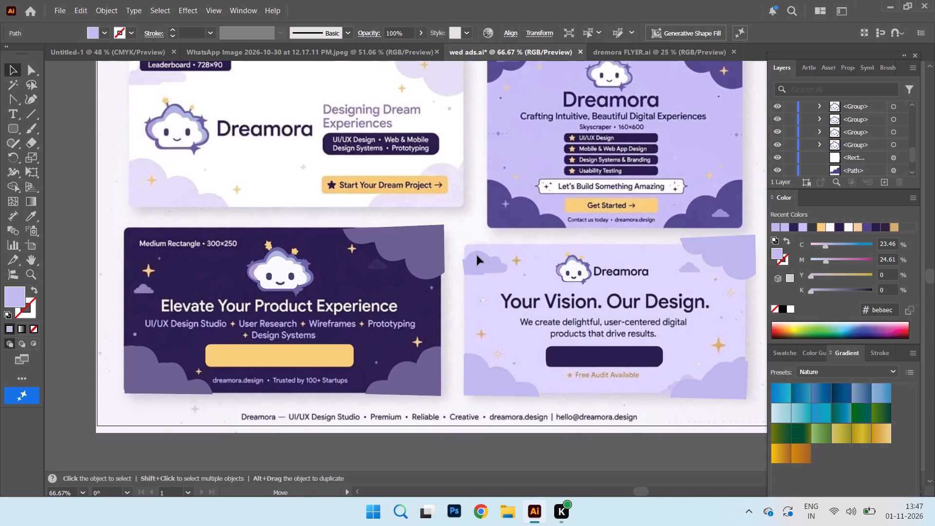
left_click(733, 248)
left_click(732, 249)
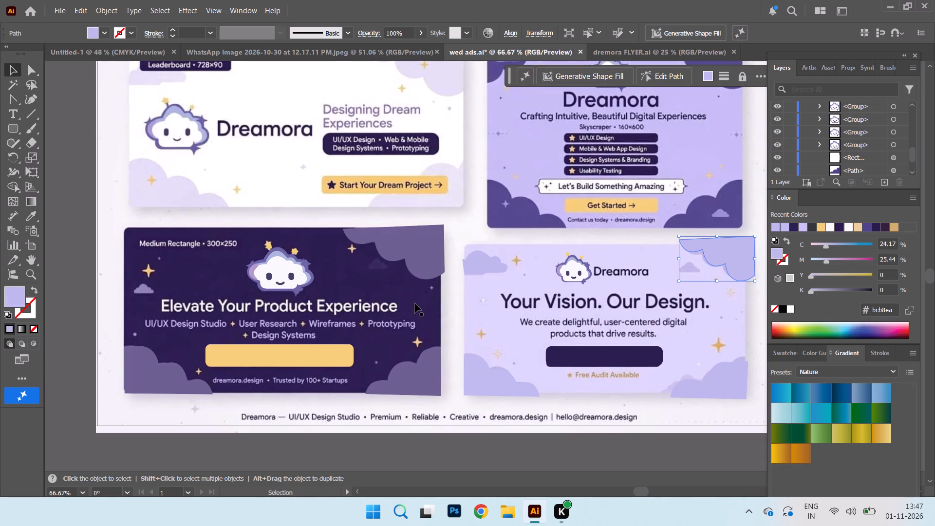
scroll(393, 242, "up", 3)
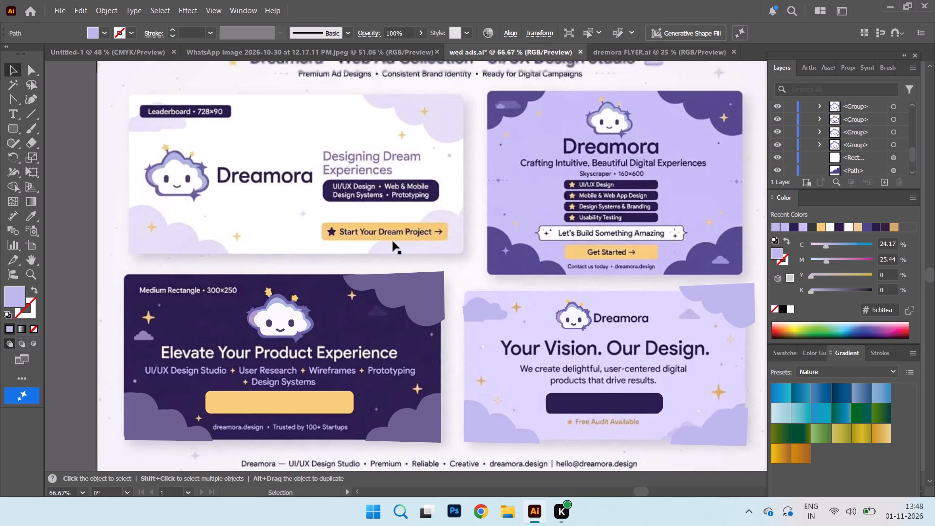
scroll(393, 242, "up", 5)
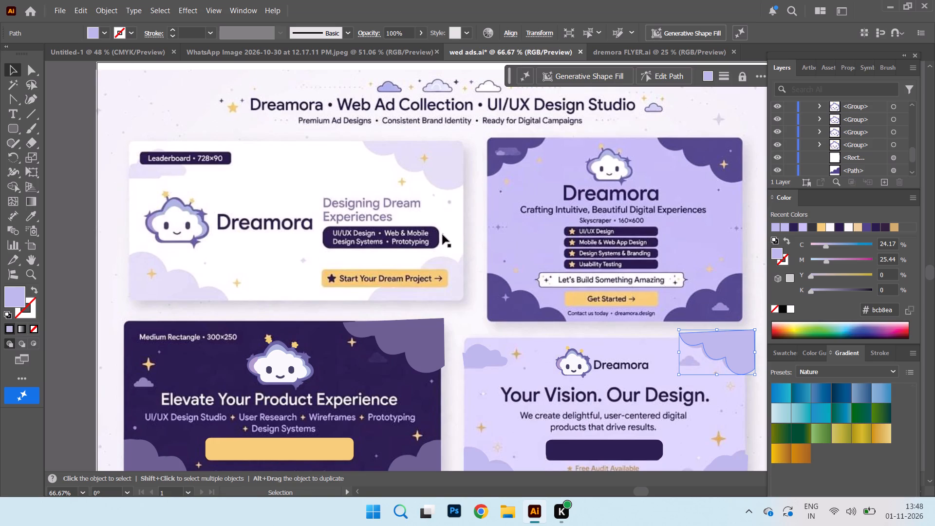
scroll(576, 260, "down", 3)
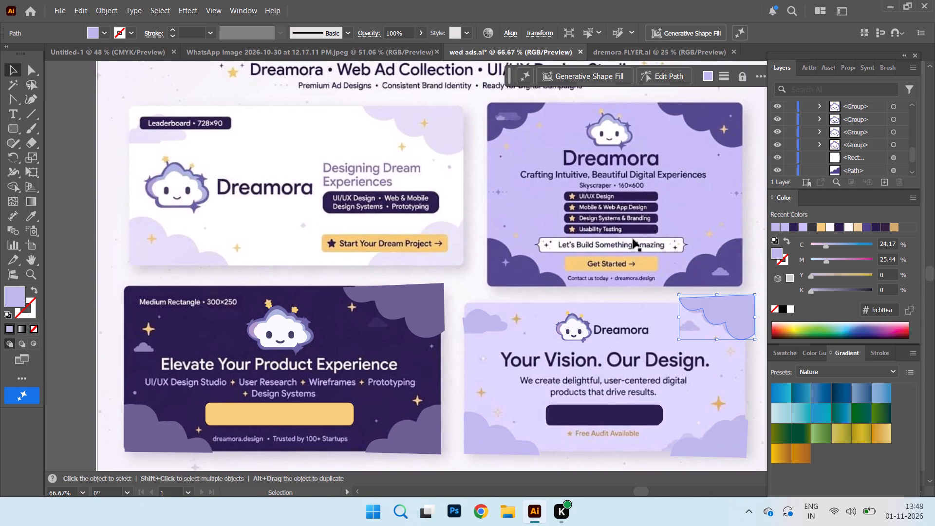
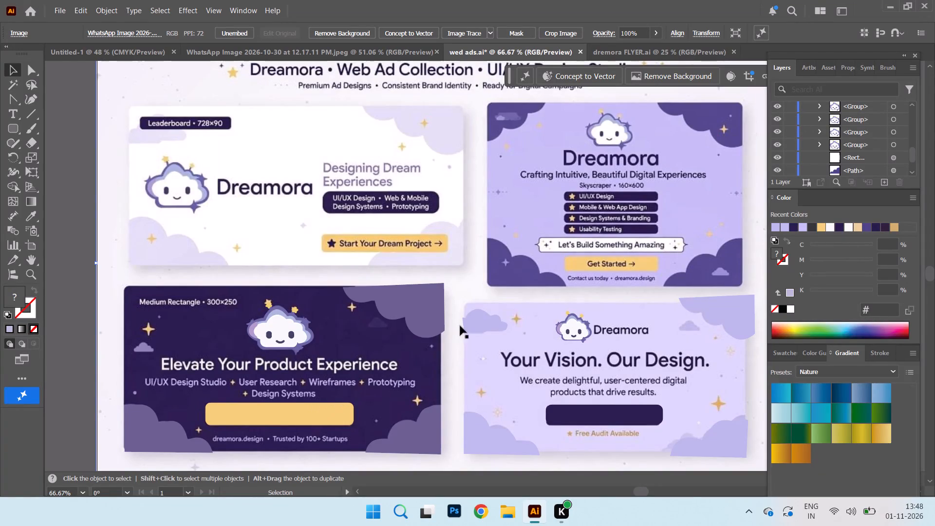
Start a new text object over the Medium Rectangle ad's reference headline to retype "Elevate Your Product Experience".
left_click(13, 107)
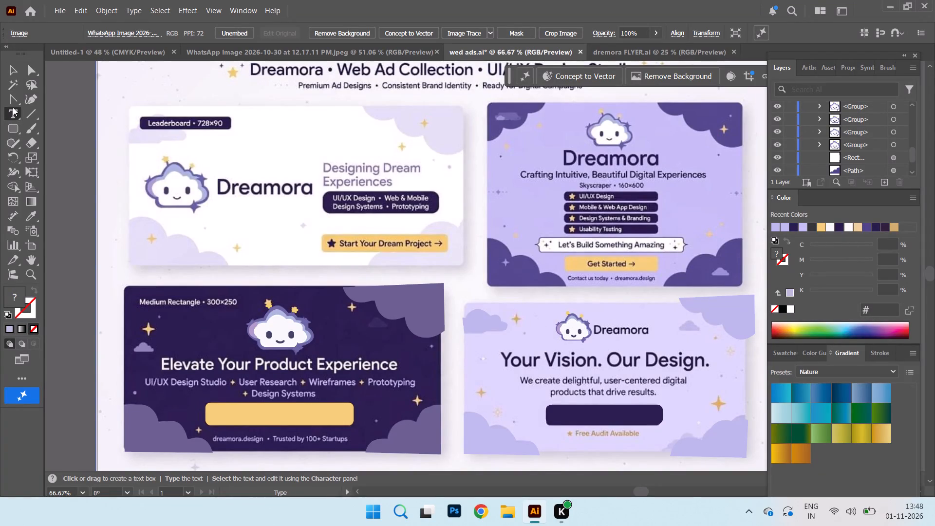
left_click(156, 361)
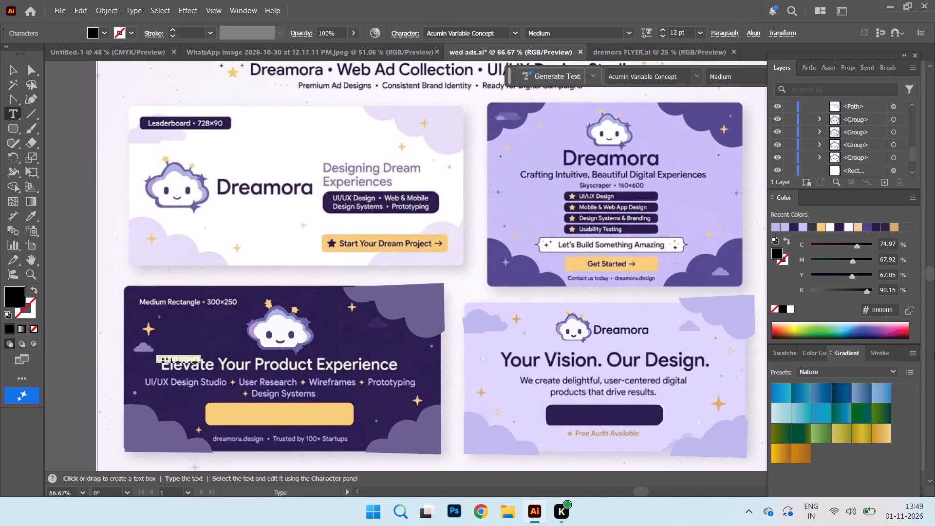
key("e")
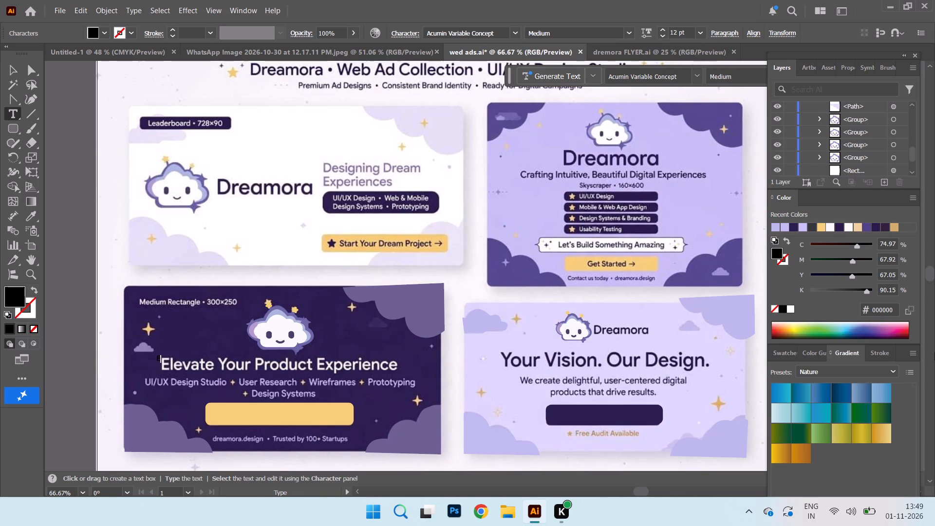
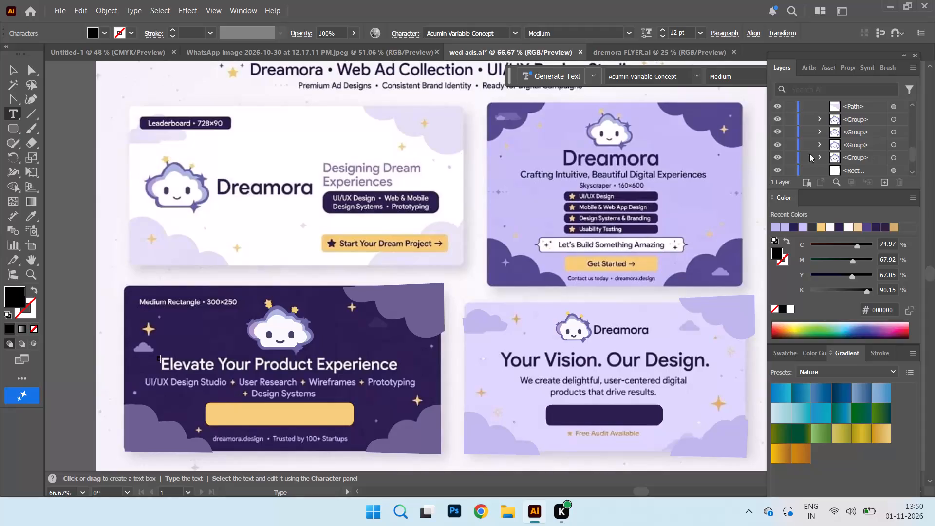
Leave the empty headline text and place a placeholder text object over the Skyscraper ad's Get Started button, selected as a whole object.
left_click(642, 201)
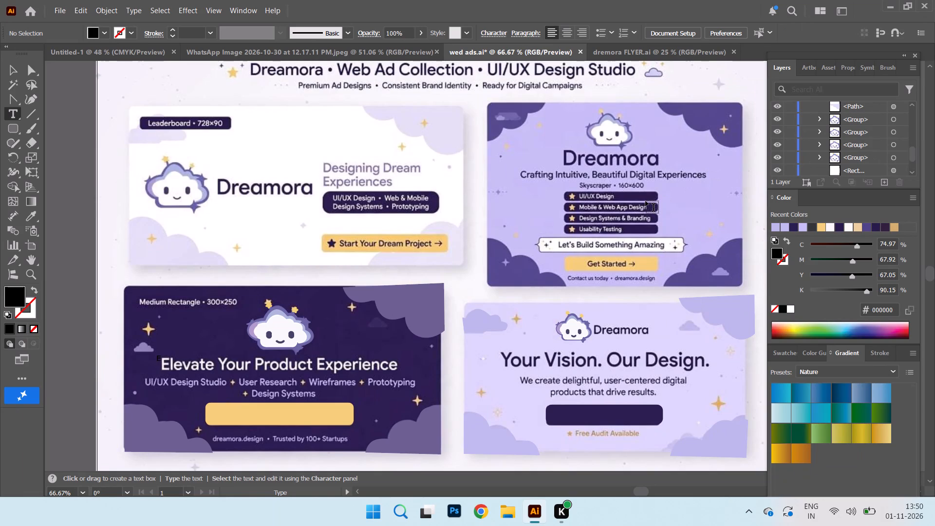
left_click(558, 259)
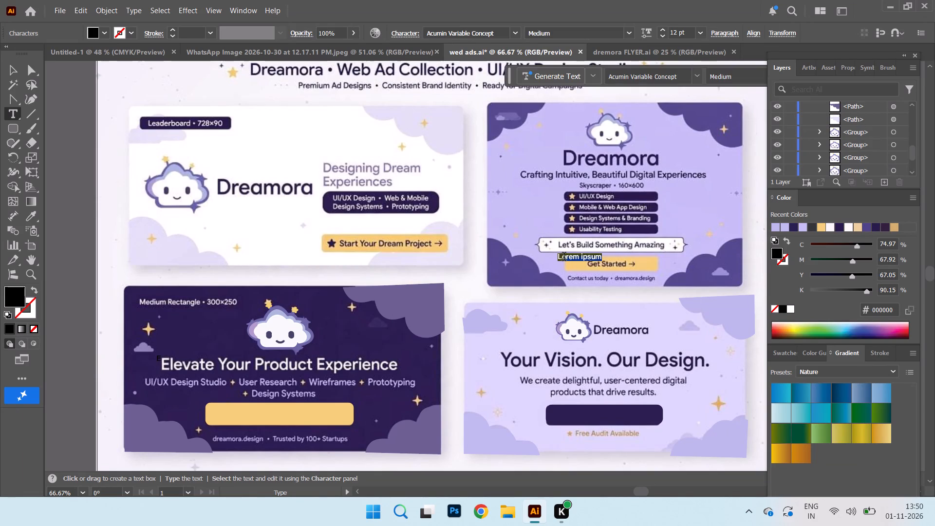
left_click(14, 68)
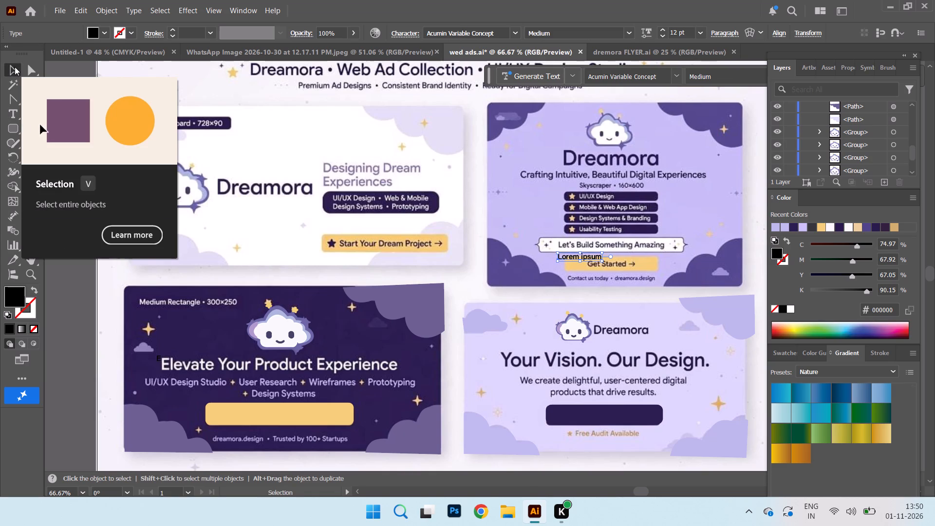
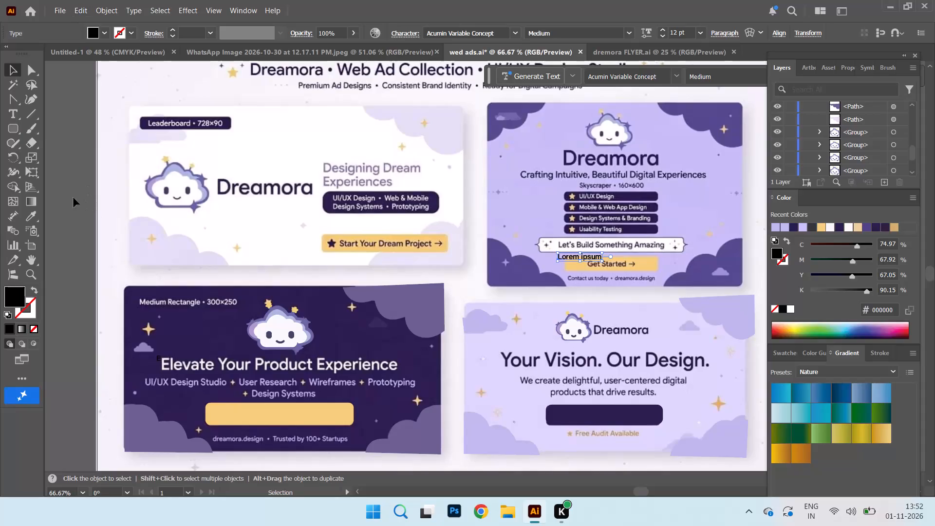
Select the empty text object at the start of the Medium Rectangle ad's headline and delete it.
left_click(42, 199)
left_click(194, 247)
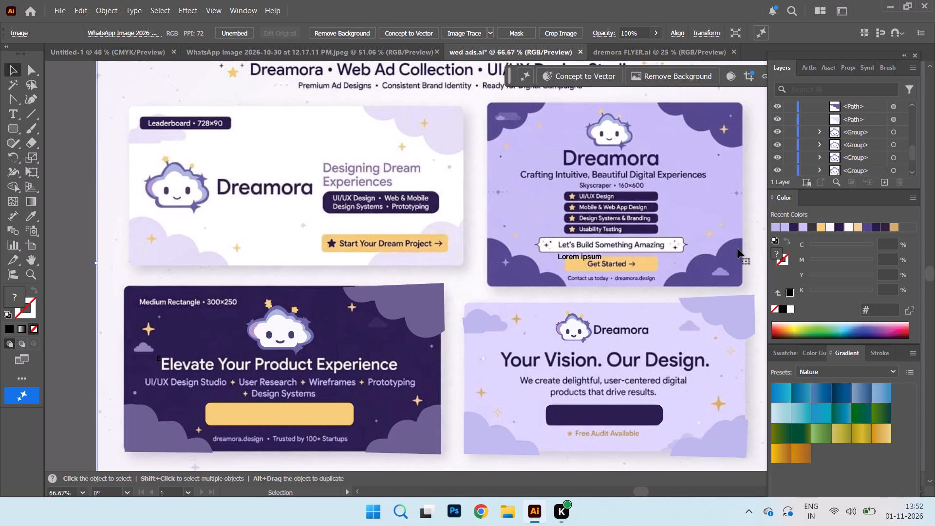
left_click(719, 270)
left_click(162, 364)
left_click(159, 361)
key("Delete")
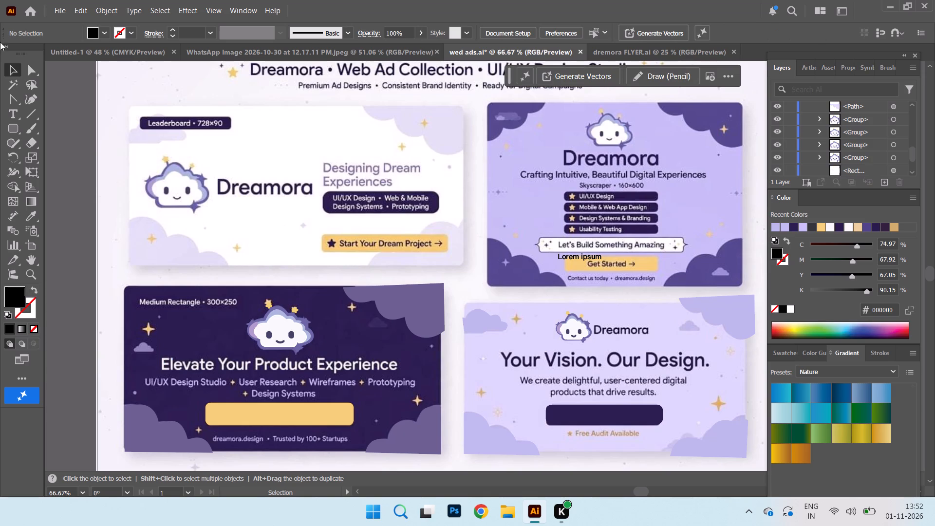
Place a new text object at the start of the Medium Rectangle ad's headline and clear its placeholder text.
left_click(12, 117)
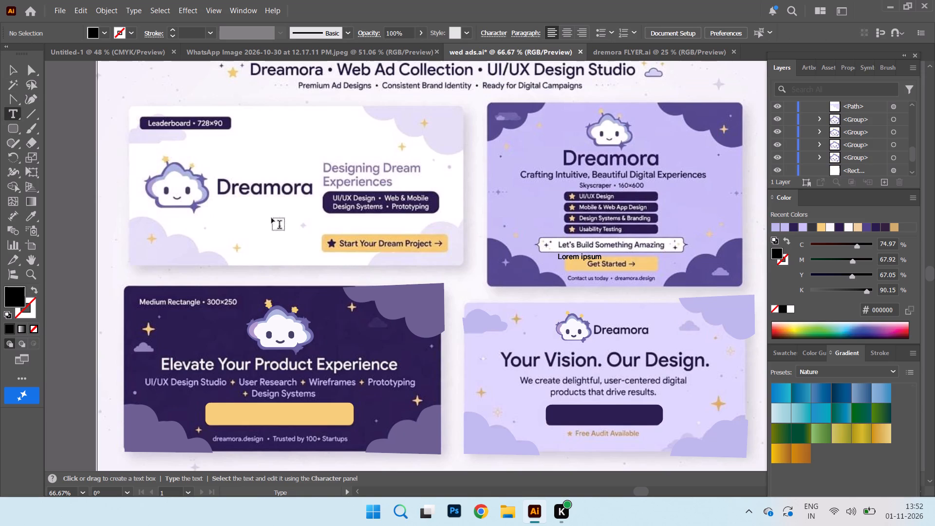
double_click(160, 360)
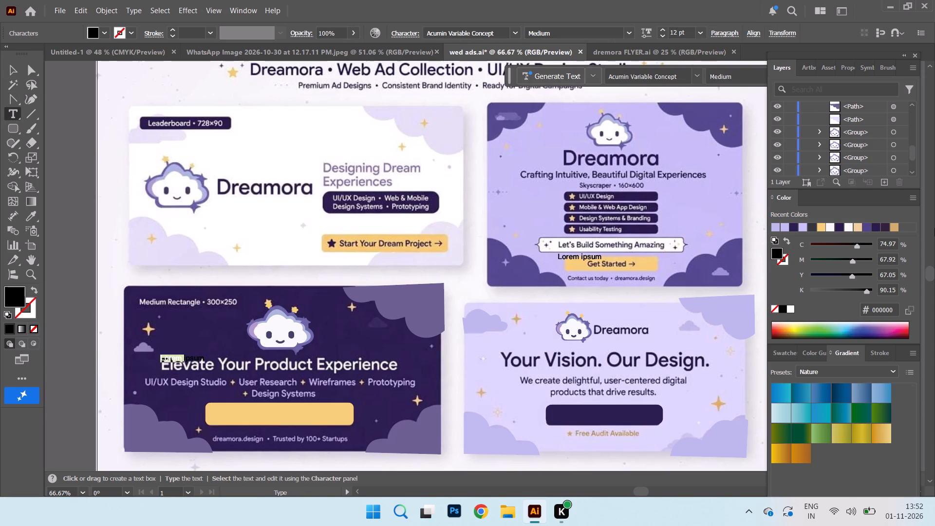
key("e")
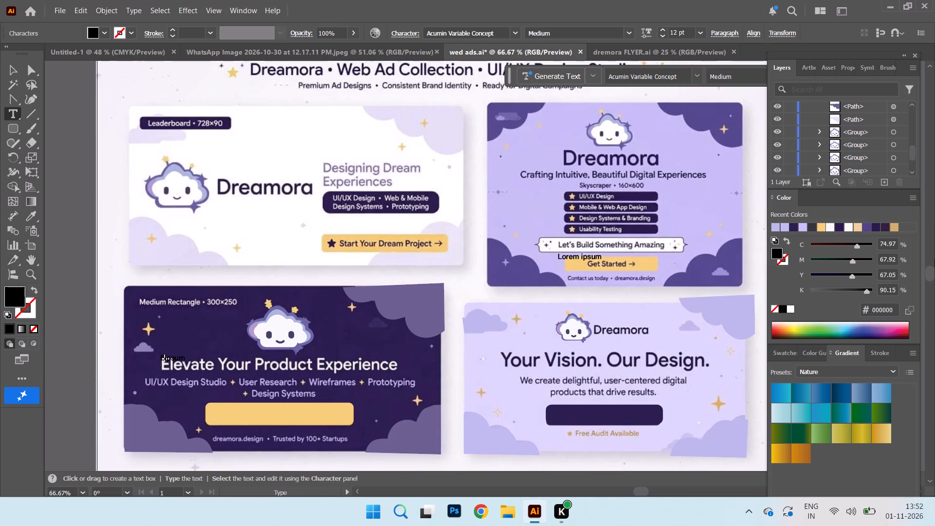
type("LE")
key("BackSpace")
key("BackSpace")
key("l")
key("1")
key("BackSpace")
key("BackSpace")
key("BackSpace")
key("BackSpace")
key("Right")
key("Right")
key("Right")
key("Right")
key("Right")
key("Right")
key("Right")
key("Right")
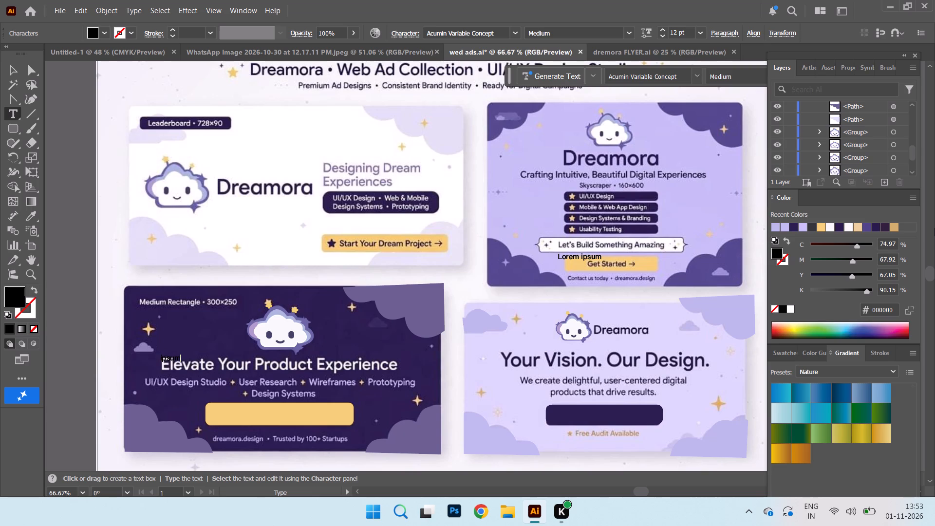
key("BackSpace")
key("BackSpace")
key("BackSpace")
key("BackSpace")
key("BackSpace")
key("BackSpace")
key("BackSpace")
Enter "Elevate Your Product Experience" as the Medium Rectangle headline and select it as a whole text object.
key("e")
type("levat")
type("e")
key("space")
type("our")
key("space")
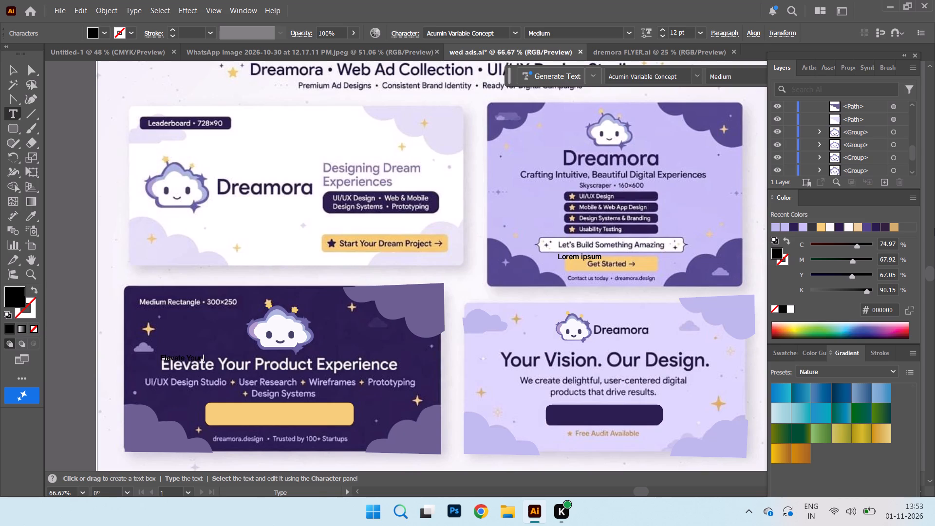
key("p")
type("ro")
type("duct")
key("space")
type("EX")
key("BackSpace")
key("x")
key("BackSpace")
key("x")
key("BackSpace")
key("x")
key("p")
type("er")
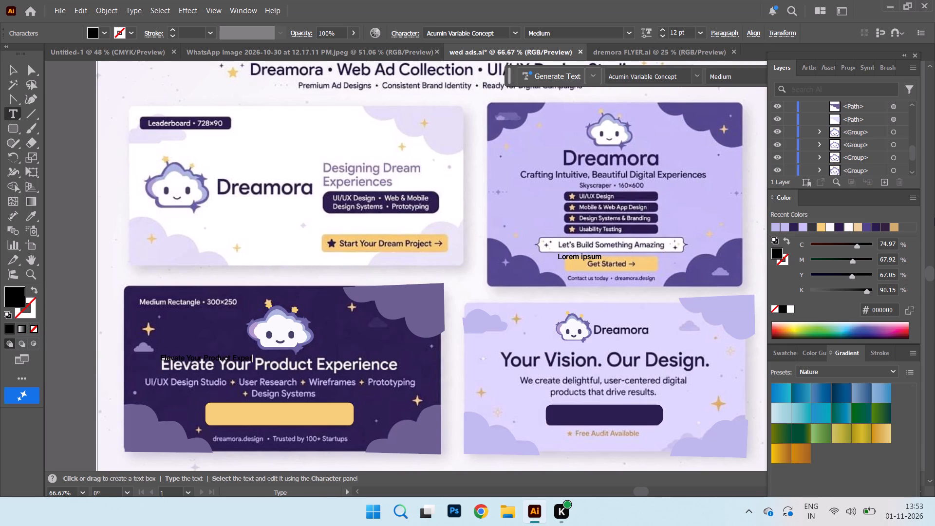
type("ience")
left_click(12, 70)
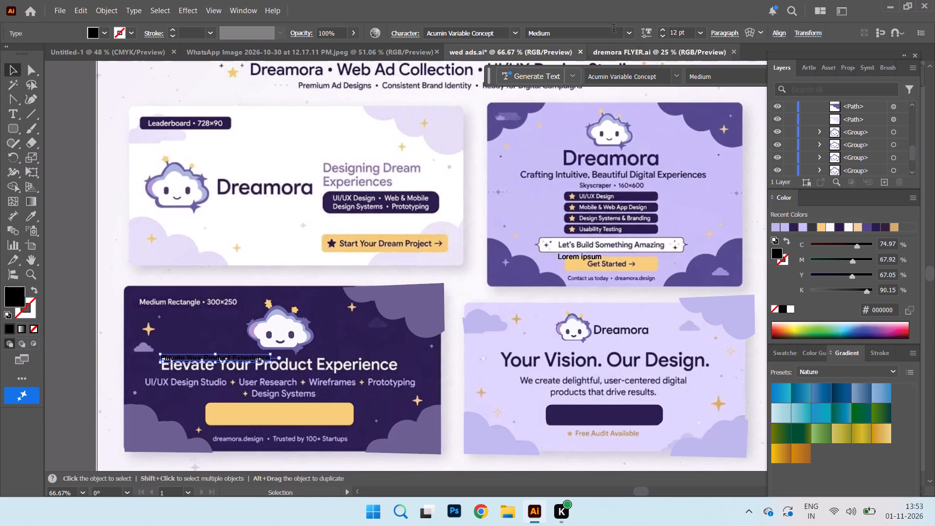
Set the "Elevate Your Product Experience" text to 24 pt and move it down over the reference headline.
left_click(700, 34)
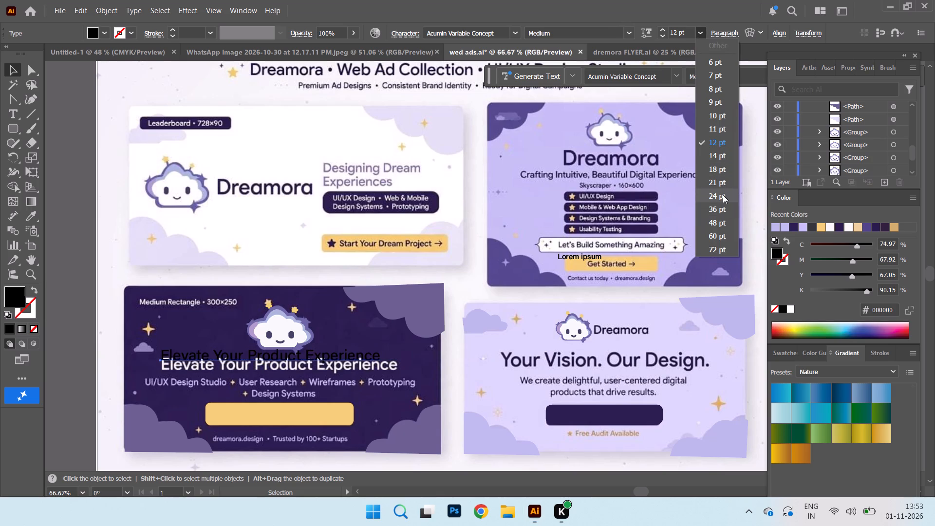
left_click(723, 195)
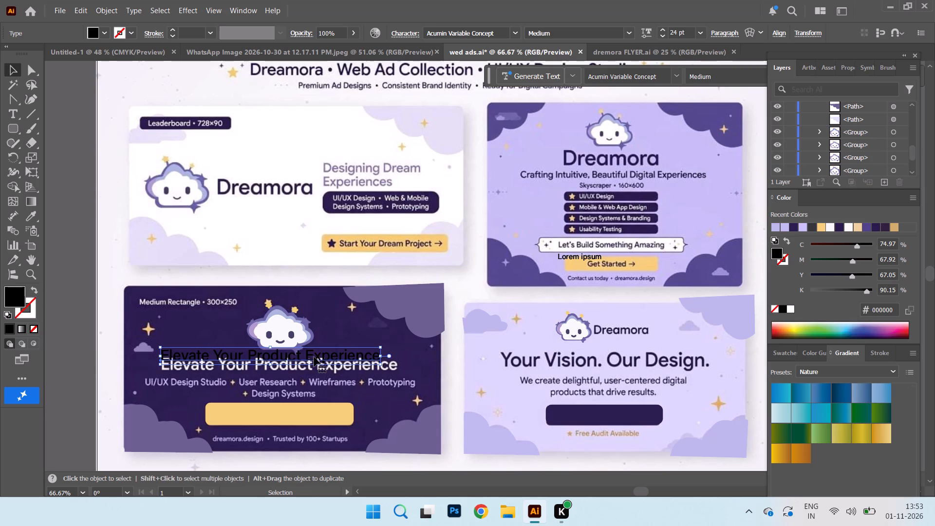
left_click_drag(314, 357, 318, 372)
left_click(318, 369)
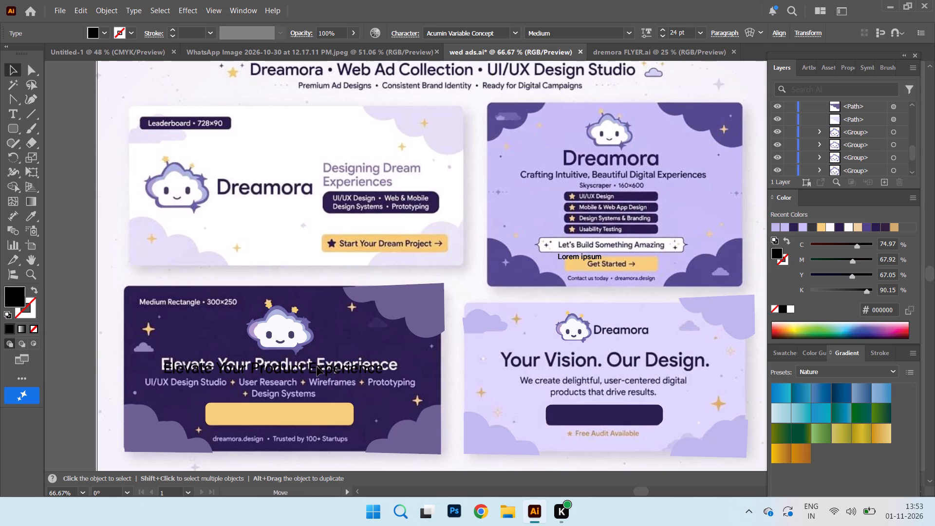
left_click(698, 38)
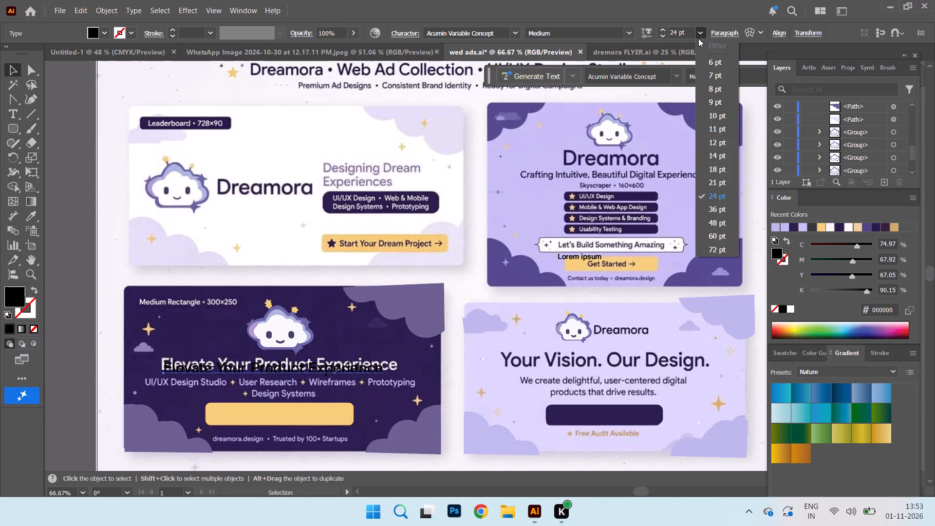
left_click(721, 201)
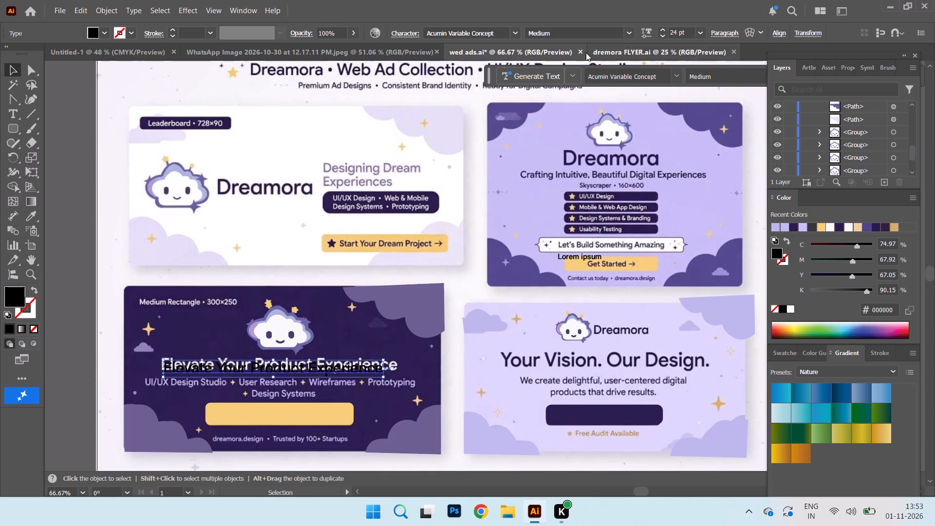
Fill the "Elevate Your Product Experience" text with near-white #F9F9F9.
double_click(19, 304)
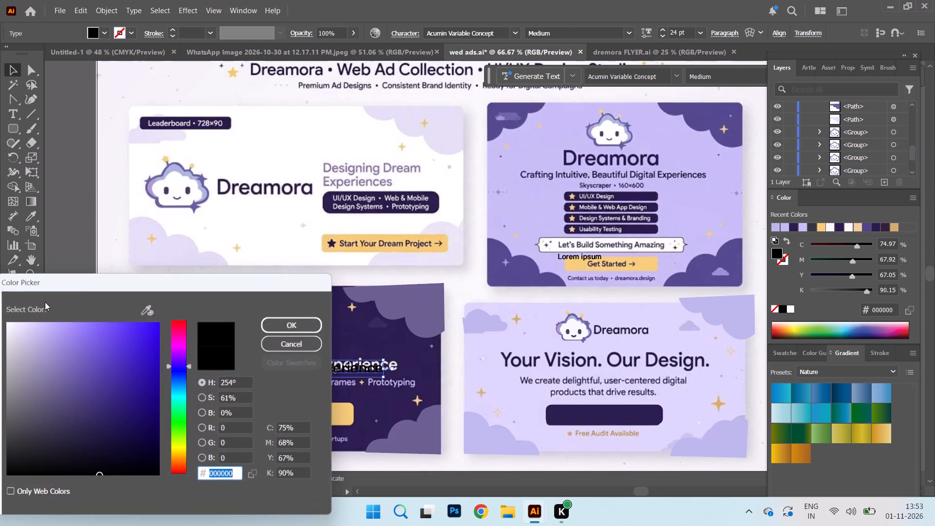
left_click(6, 324)
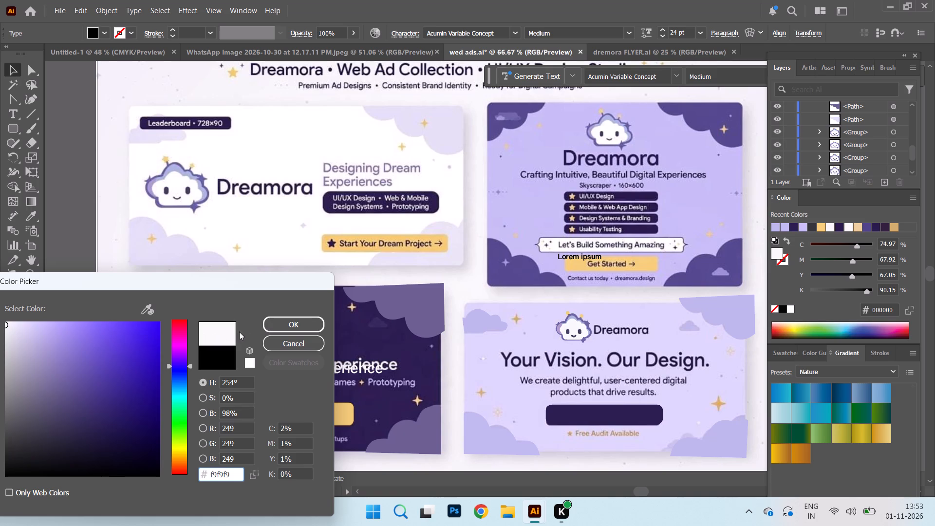
left_click(284, 325)
Move the near-white headline text so its start lines up with the reference headline.
left_click_drag(299, 370, 307, 366)
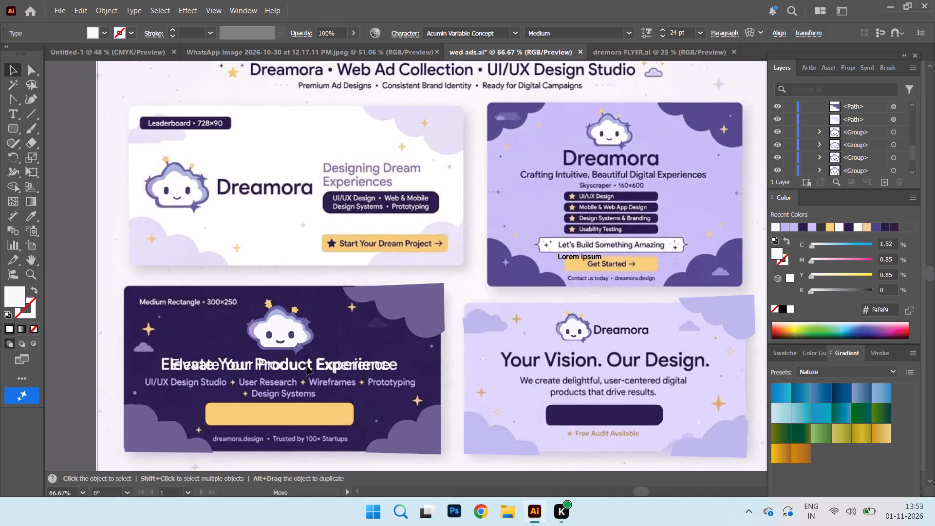
left_click_drag(307, 366, 298, 365)
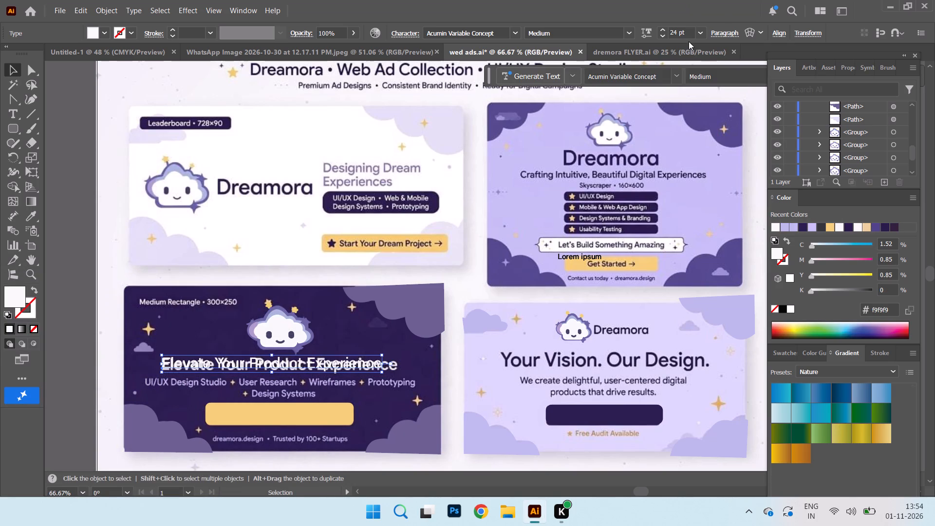
Set the "Elevate Your Product Experience" headline to 30 pt and move it slightly down and left over the reference headline.
left_click(698, 34)
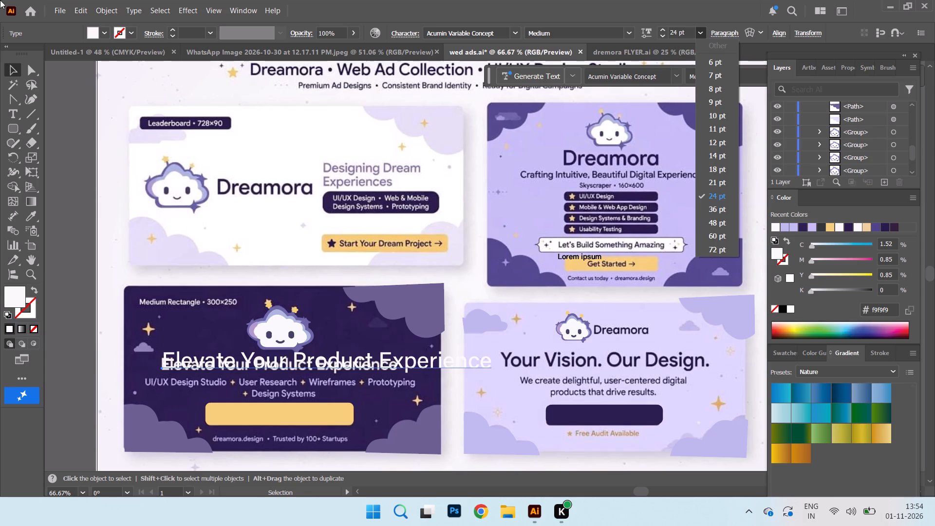
left_click(716, 194)
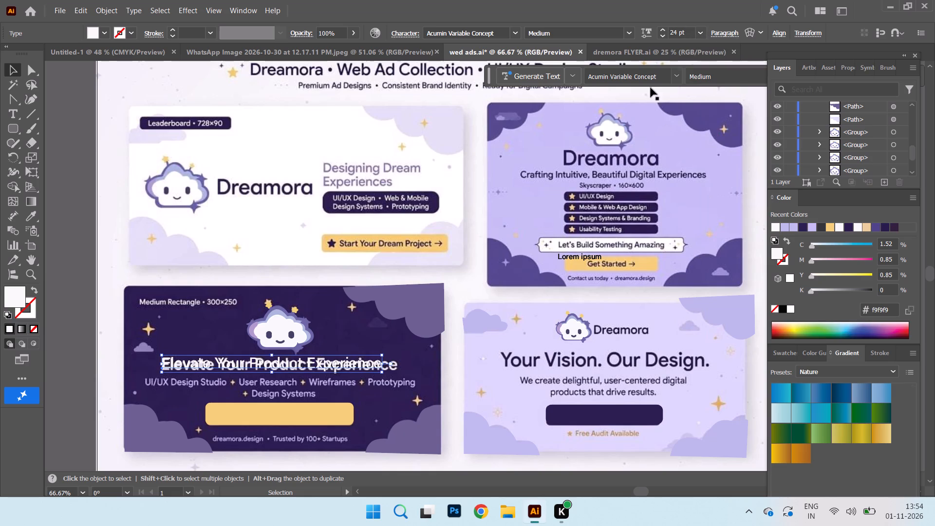
left_click_drag(677, 30, 650, 30)
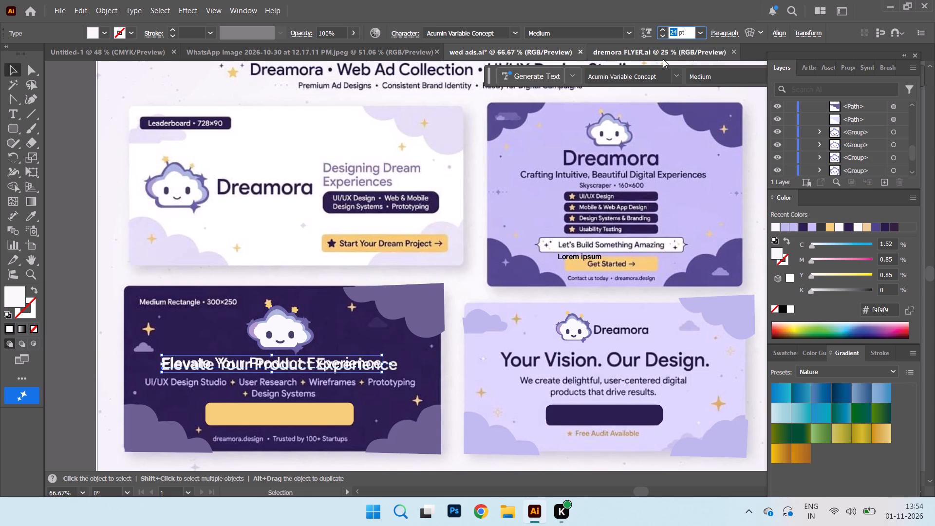
type("30")
key("Return")
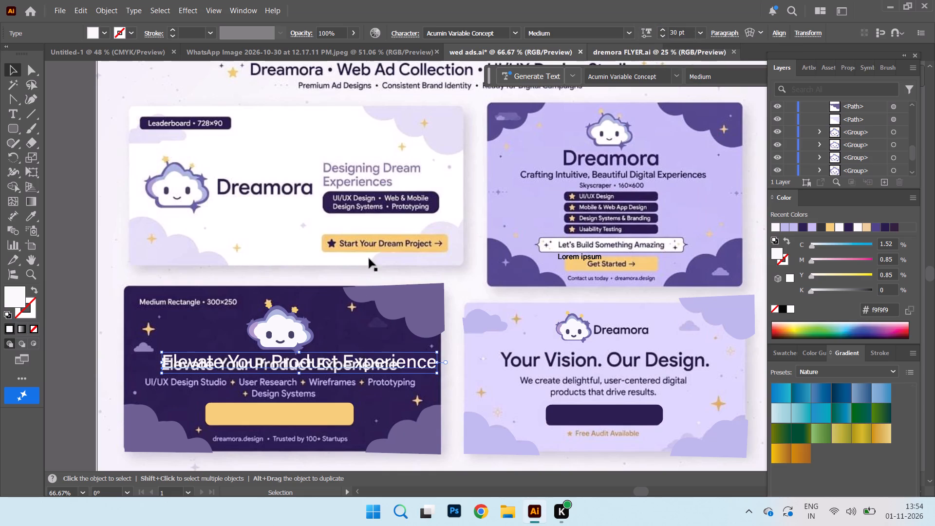
left_click_drag(358, 366, 354, 369)
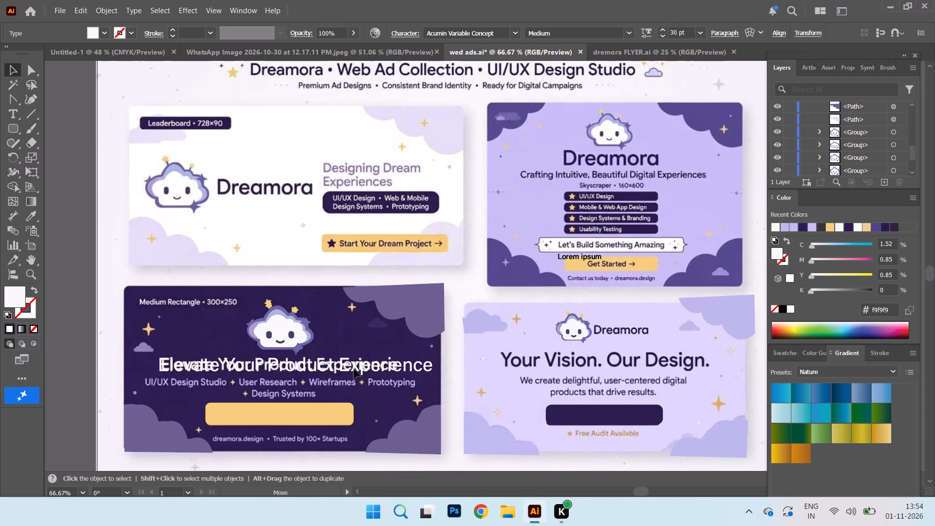
left_click_drag(354, 369, 353, 369)
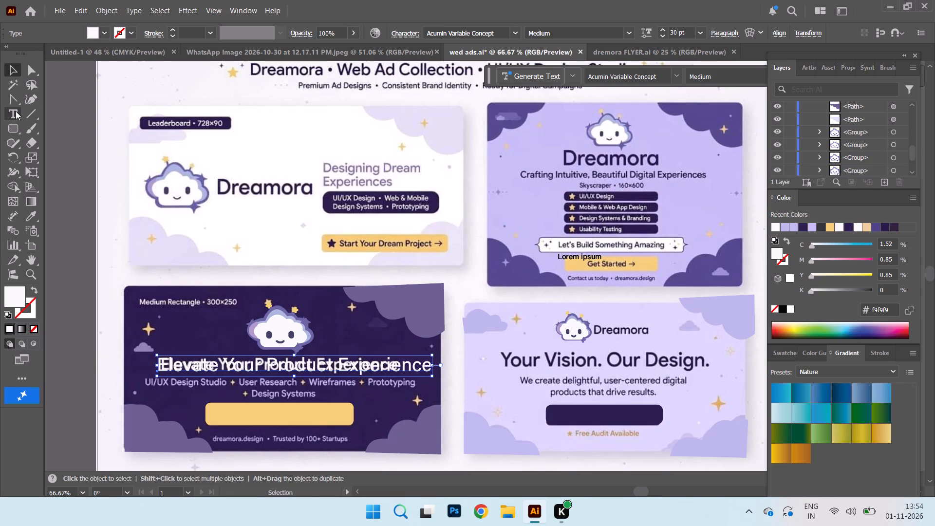
Add a text object reading "UI/UX Design" and move it into the gap above the Medium Rectangle ad.
left_click(16, 111)
left_click(138, 384)
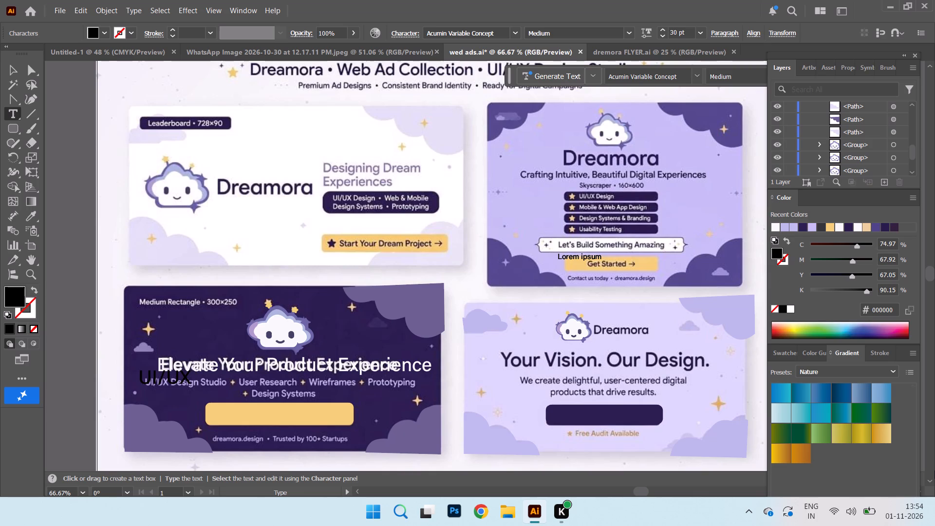
type("esign")
key("space")
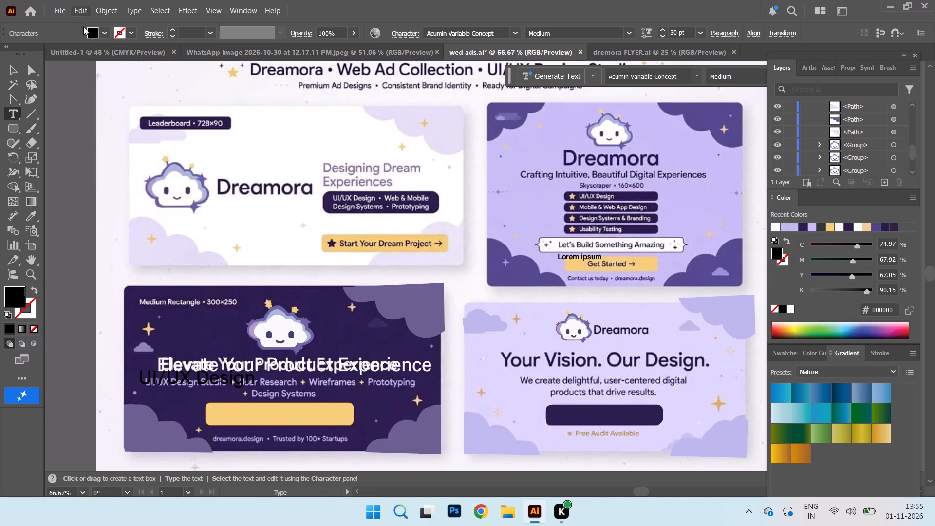
left_click(15, 66)
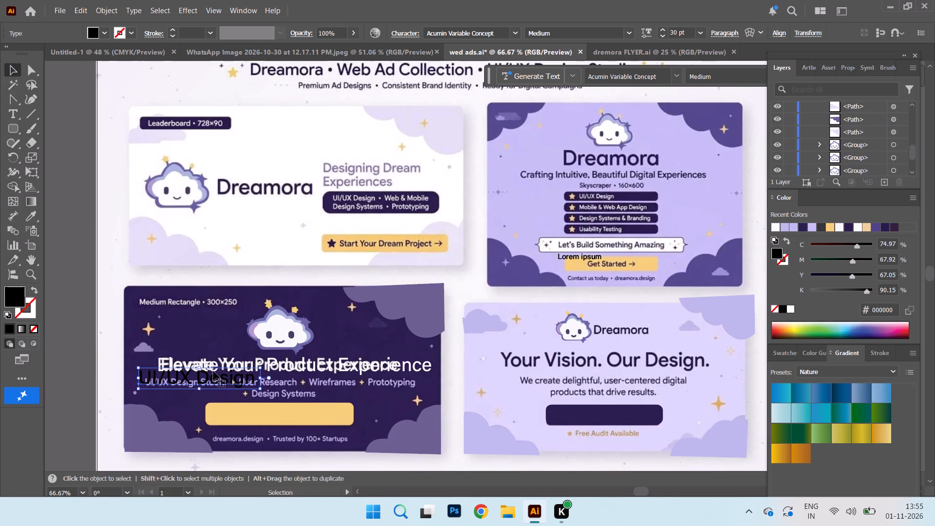
left_click_drag(213, 371, 154, 271)
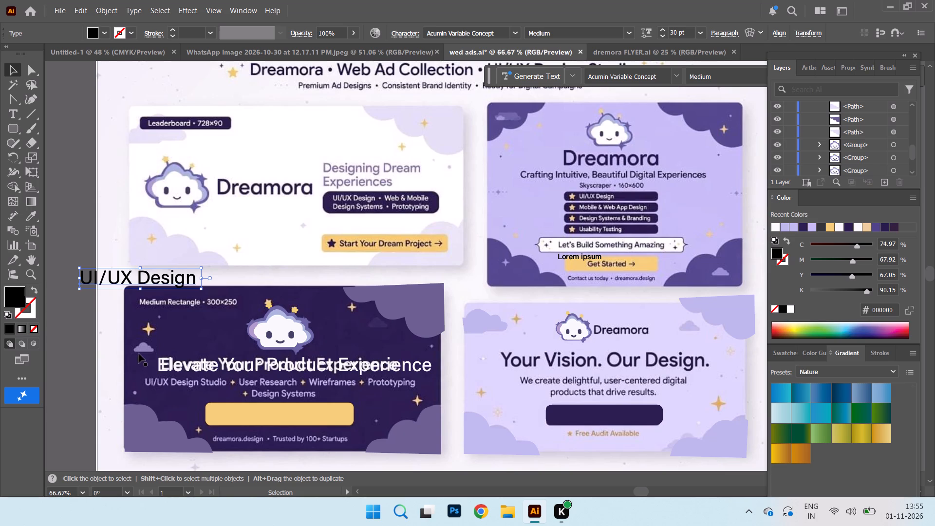
Extend the "UI/UX Design" text so the line reads "UI/UX Design Studio . User Research".
left_click(12, 112)
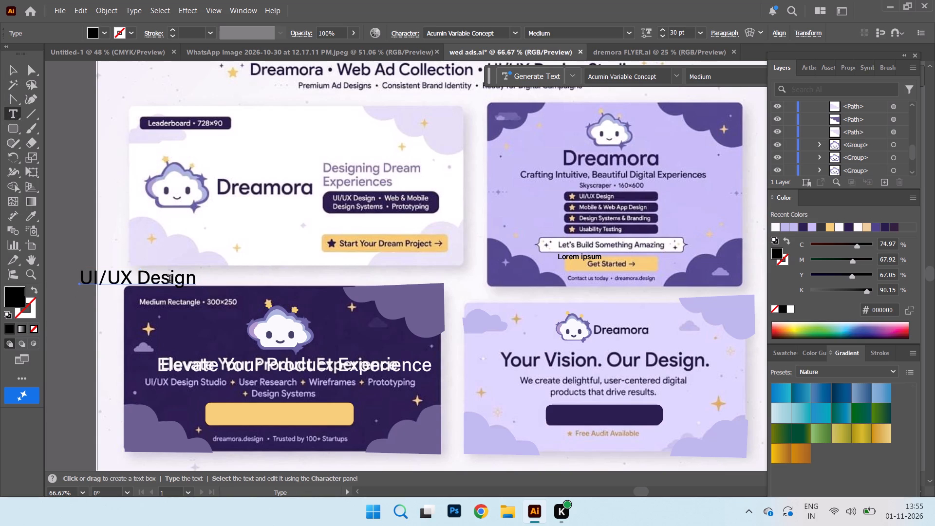
left_click(194, 278)
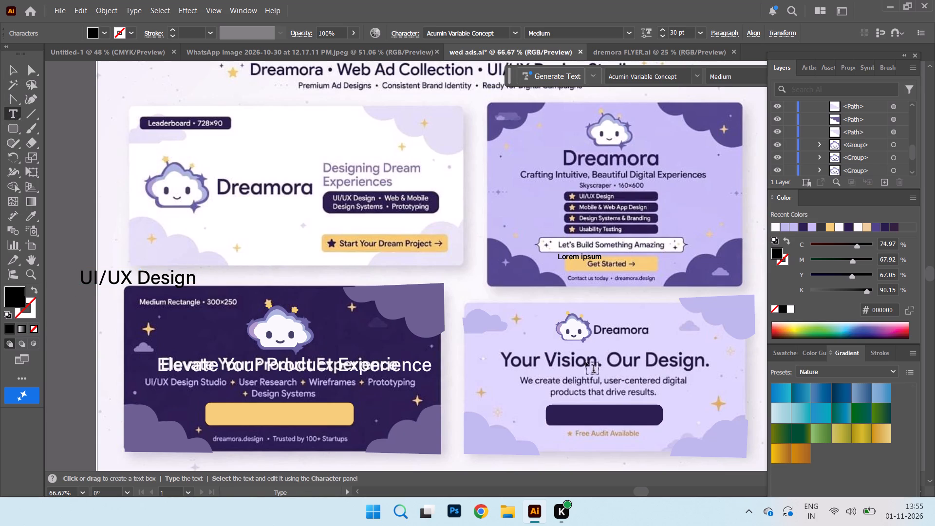
key("space")
key("s")
type("tudio")
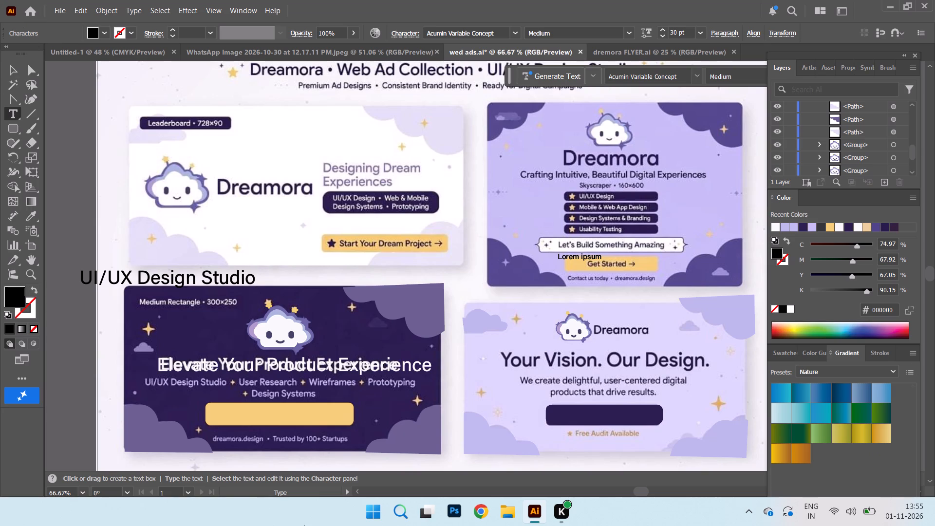
key("space")
type(".")
key("space")
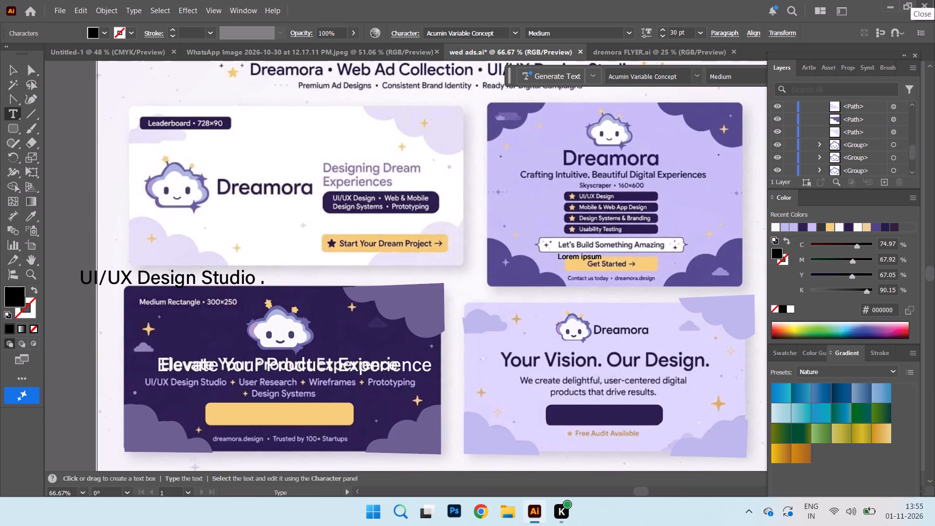
key("u")
type("ser")
key("space")
key("Tab")
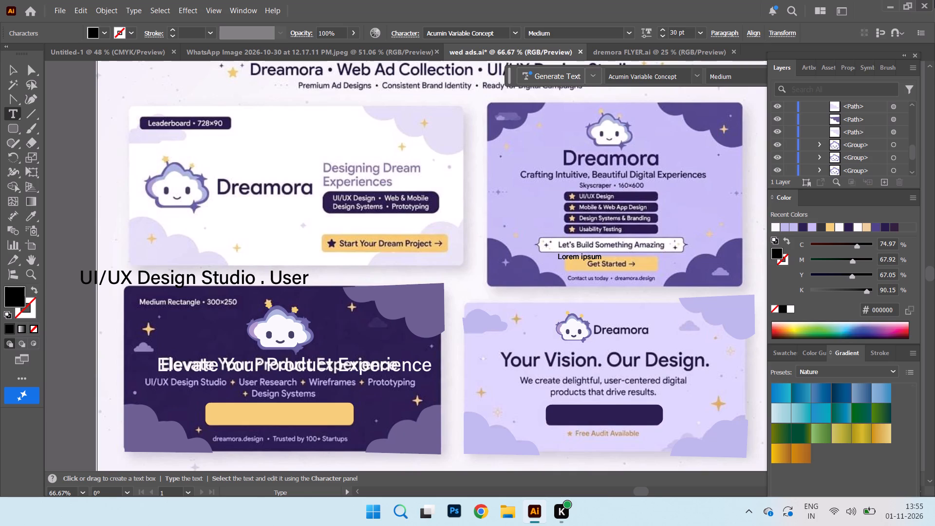
key("r")
type("eser")
key("BackSpace")
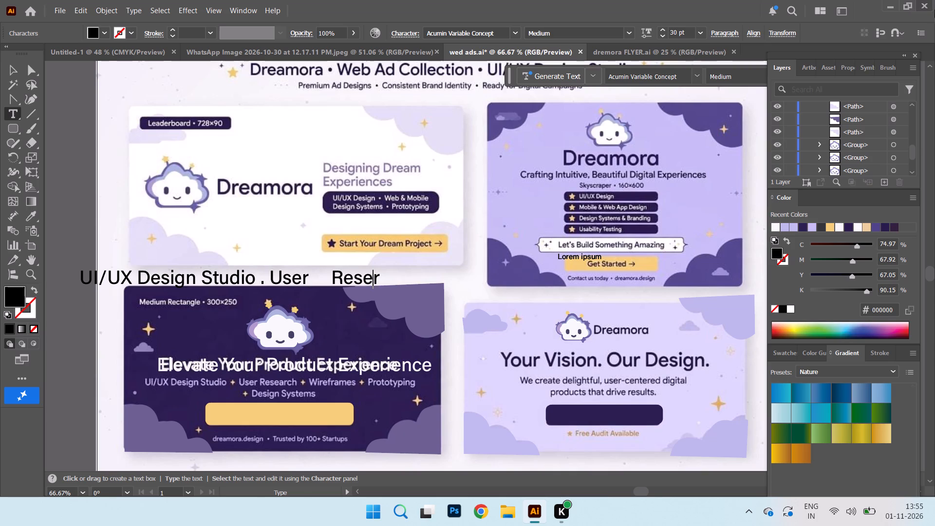
type("arch")
key("space")
Replace the wide gap between "User" and "Research" with a single space.
key("Left")
key("Left")
key("Left")
key("Left")
key("Left")
key("Left")
key("Left")
key("Left")
key("Left")
key("Left")
key("Left")
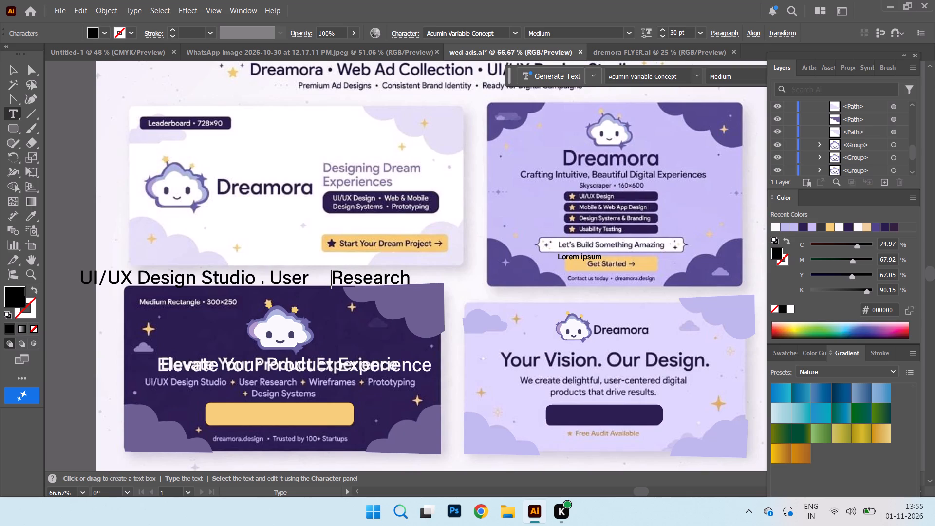
key("BackSpace")
key("BackSpace")
key("space")
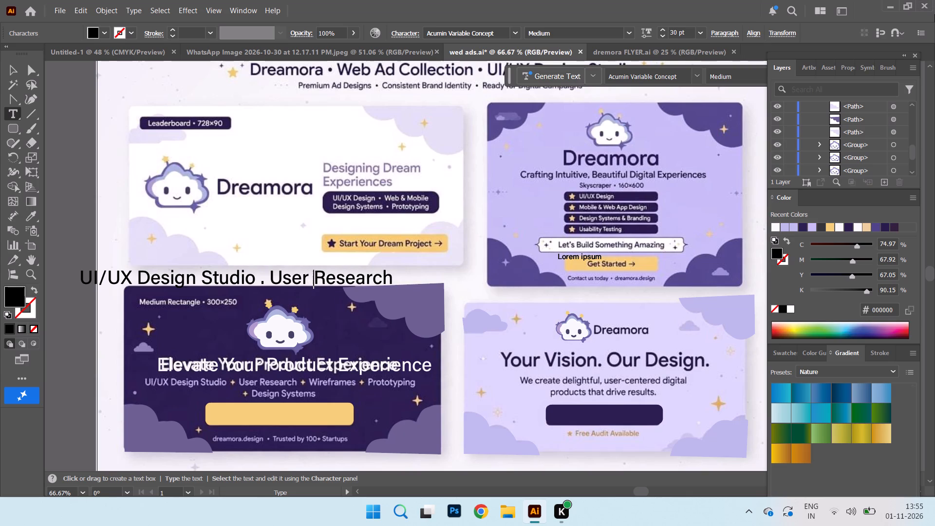
Append a period separator and "Wireframes" after "User Research" in the services line.
key("Right")
key("Right")
key("Right")
key("Right")
key("Right")
key("Right")
key("Right")
key("Right")
key("Right")
key("Right")
key("space")
type(".")
key("space")
key("w")
type("ireframes")
key("space")
Append a period separator and "Prototyping" after "Wireframes" in the services line.
type(".")
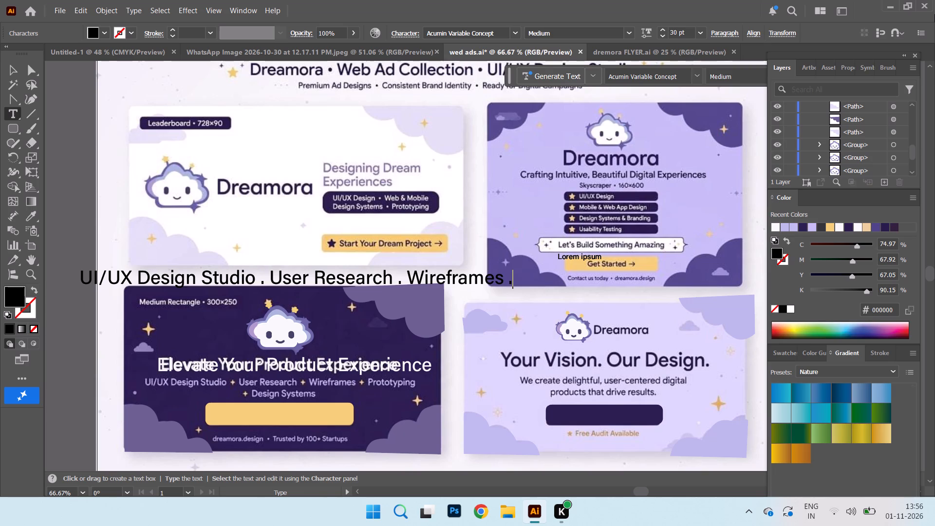
key("space")
key("p")
type("to")
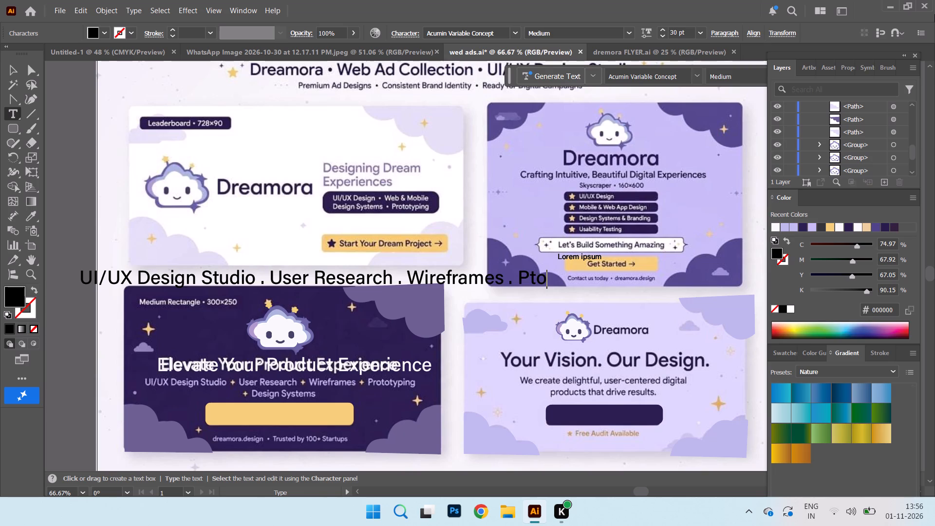
key("BackSpace")
key("BackSpace")
type("rototy")
type("pe")
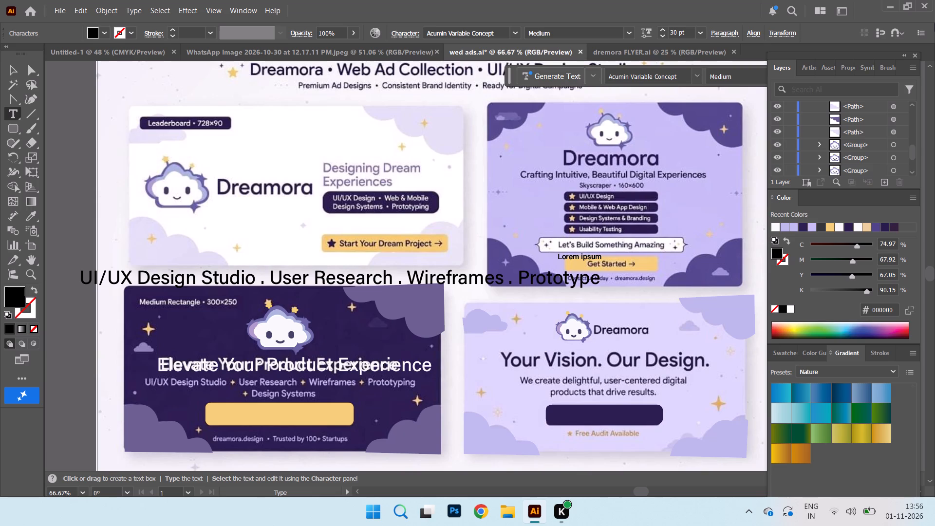
key("BackSpace")
type("ing")
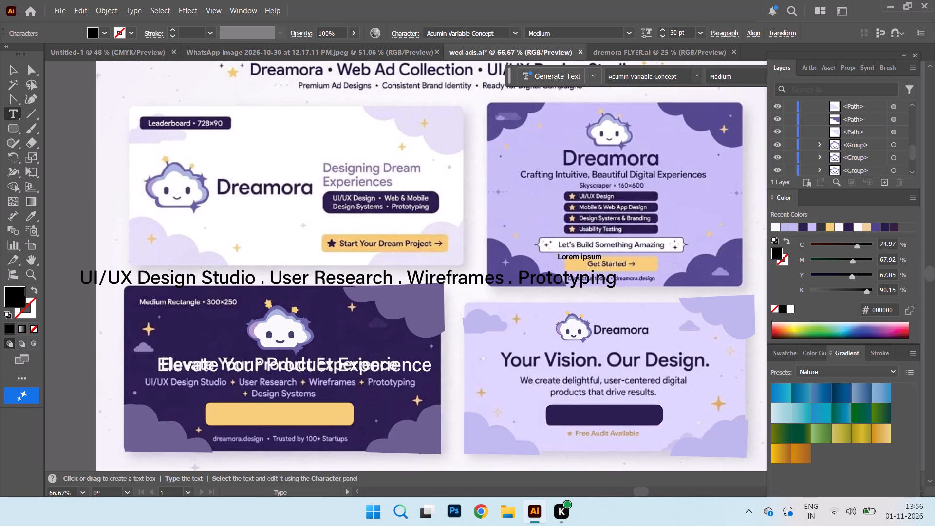
Add a second line reading ". Design System" below the services line and finish the text entry.
key("Return")
key("period")
key("Left")
key("Right")
key("space")
type("de")
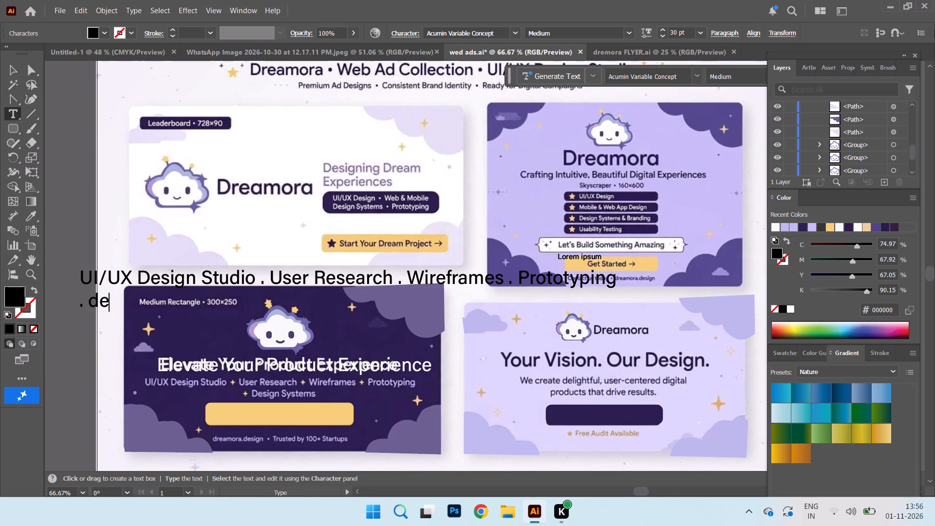
key("BackSpace")
key("BackSpace")
type("sign")
key("space")
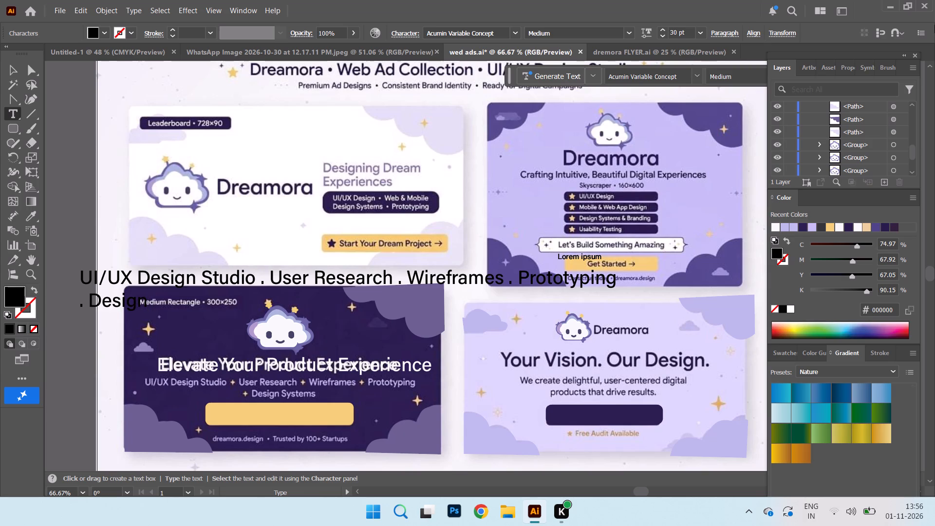
type("ystem")
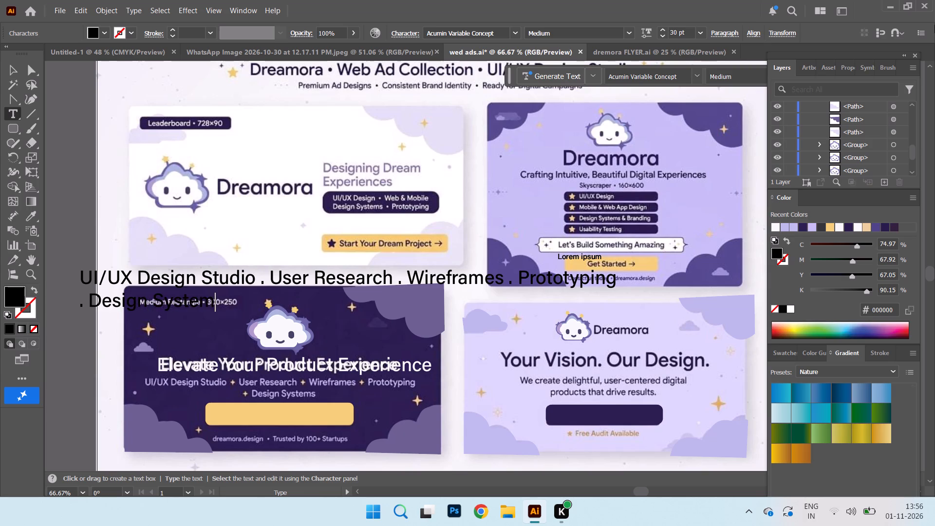
key("space")
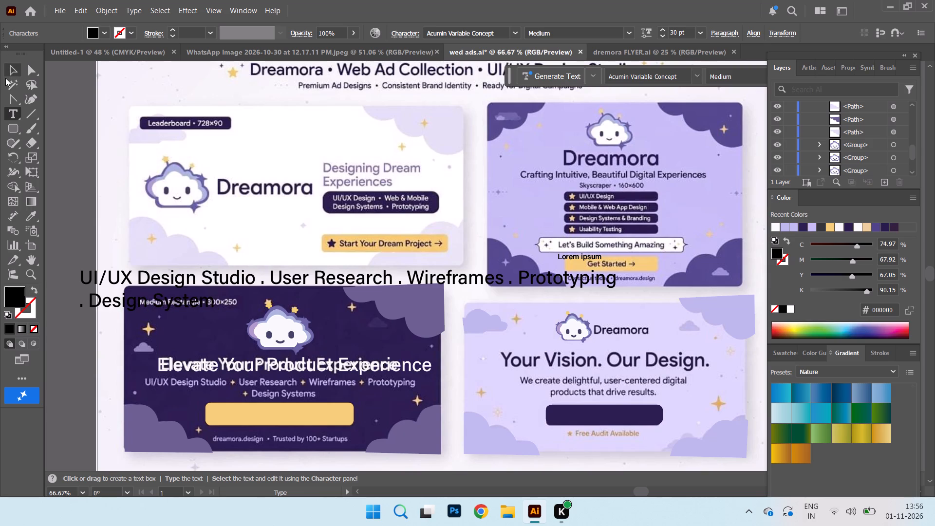
left_click(8, 67)
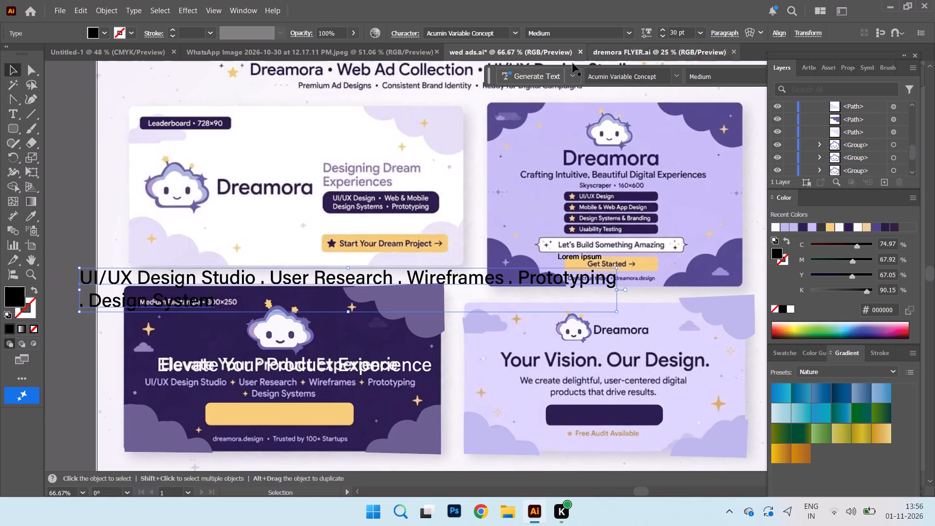
Centre-align the two-line services text and move it back into full view just above the Medium Rectangle ad.
left_click(723, 30)
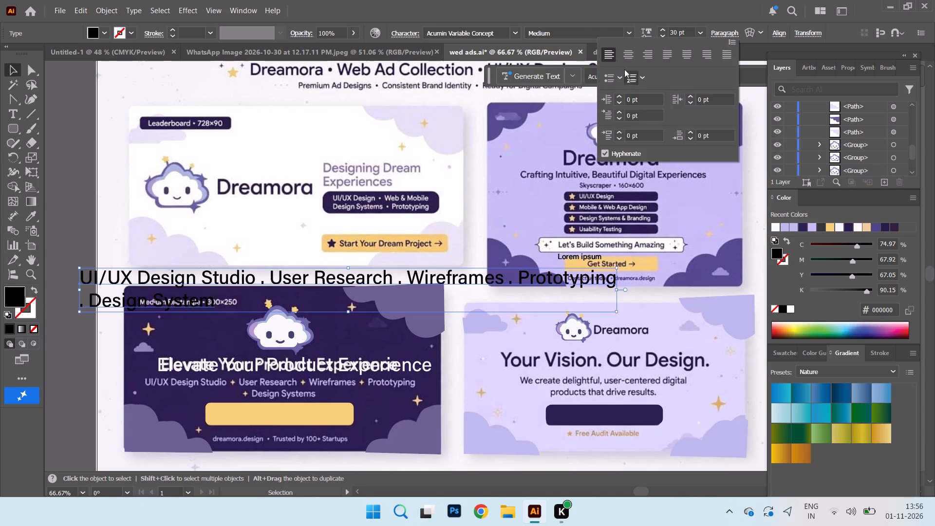
left_click(628, 58)
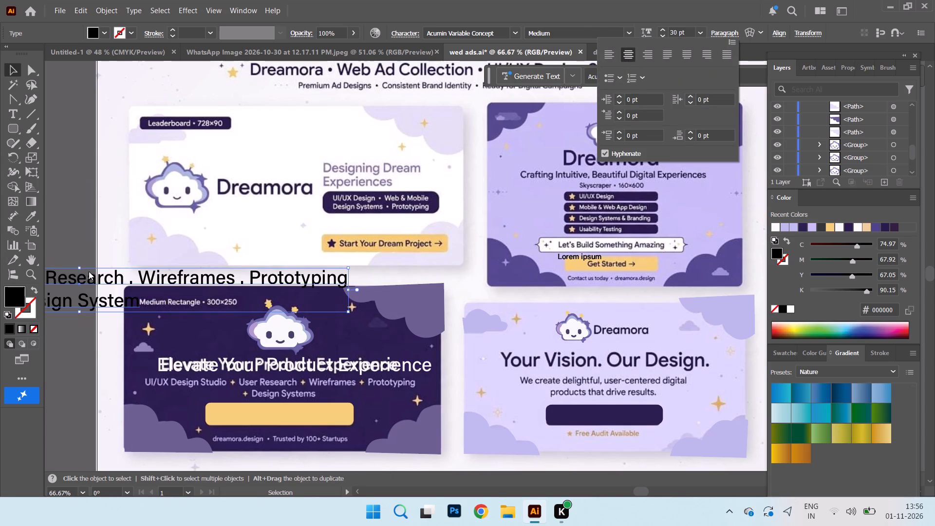
left_click_drag(103, 275, 269, 250)
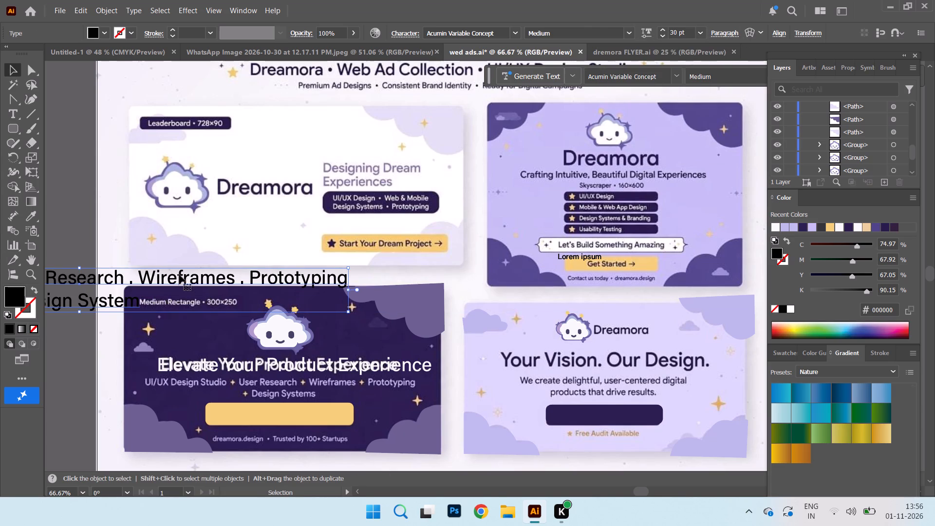
left_click_drag(177, 278, 328, 258)
left_click_drag(285, 261, 321, 260)
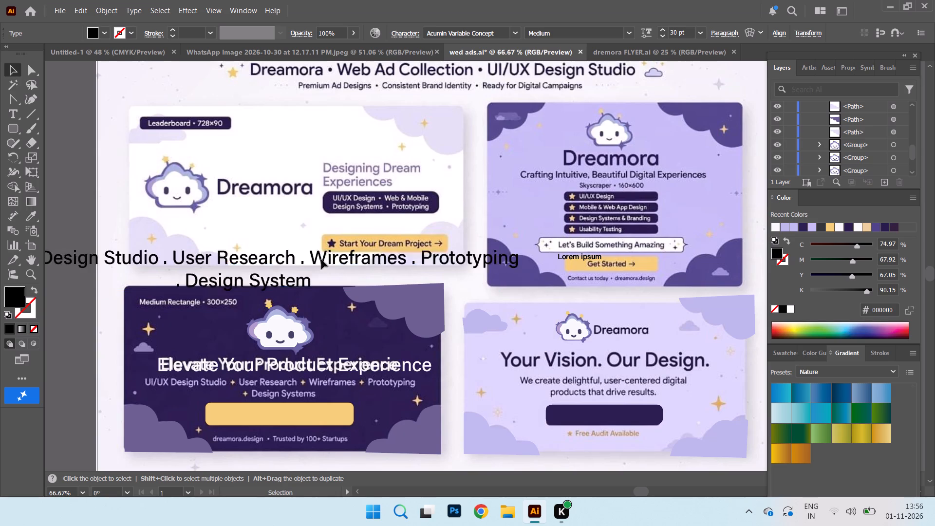
left_click_drag(321, 260, 372, 260)
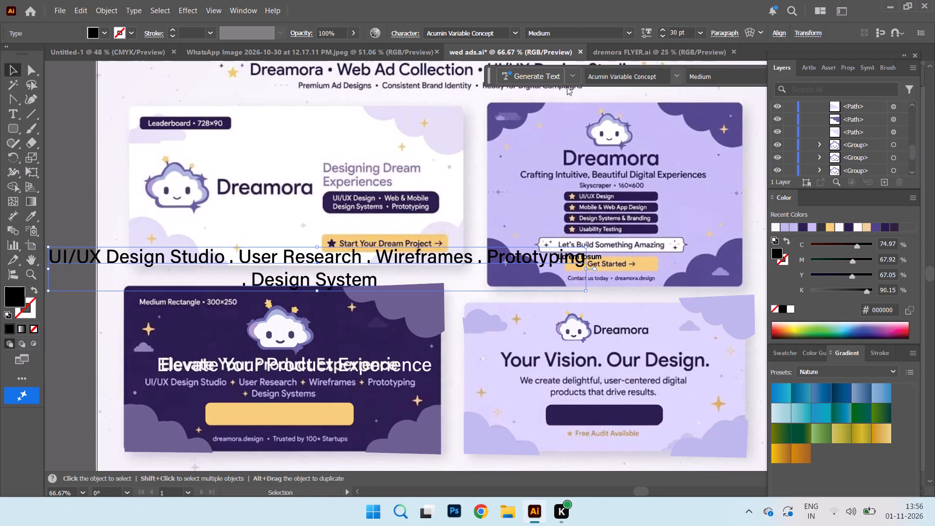
Set the services text to 14 pt and position it over the reference services lines in the Medium Rectangle ad.
left_click(696, 37)
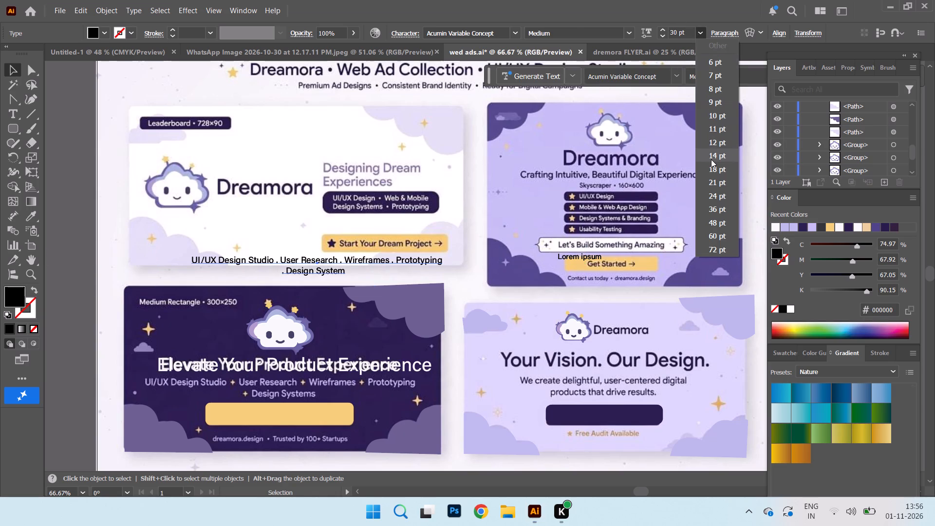
left_click(711, 159)
left_click_drag(367, 261, 366, 297)
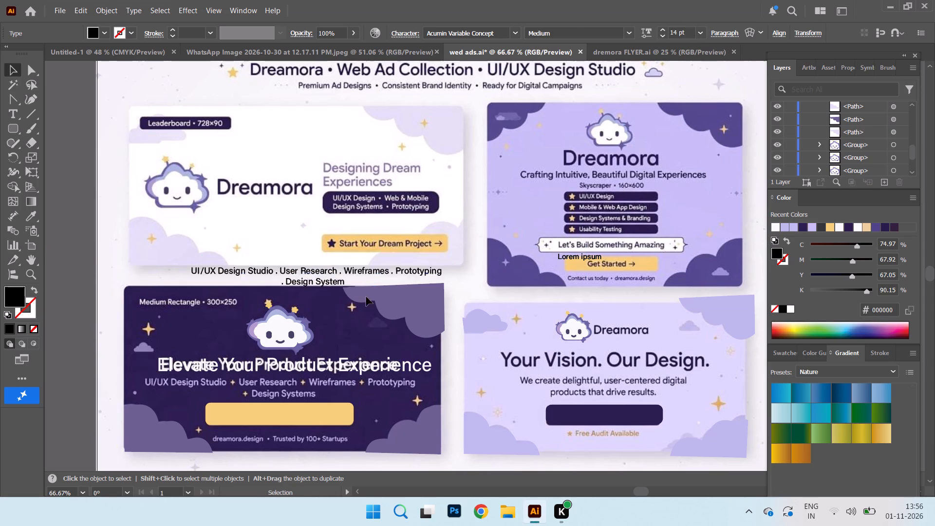
left_click_drag(366, 297, 318, 383)
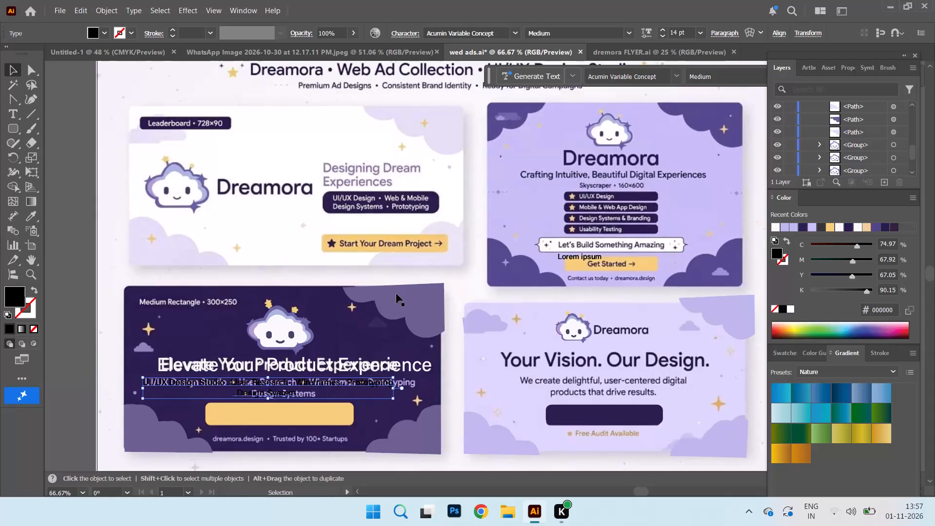
left_click(704, 36)
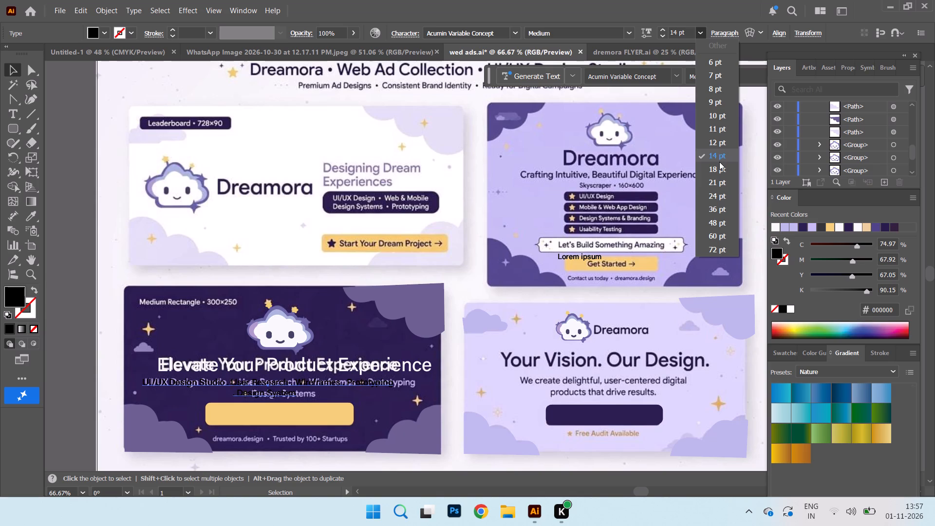
left_click(719, 162)
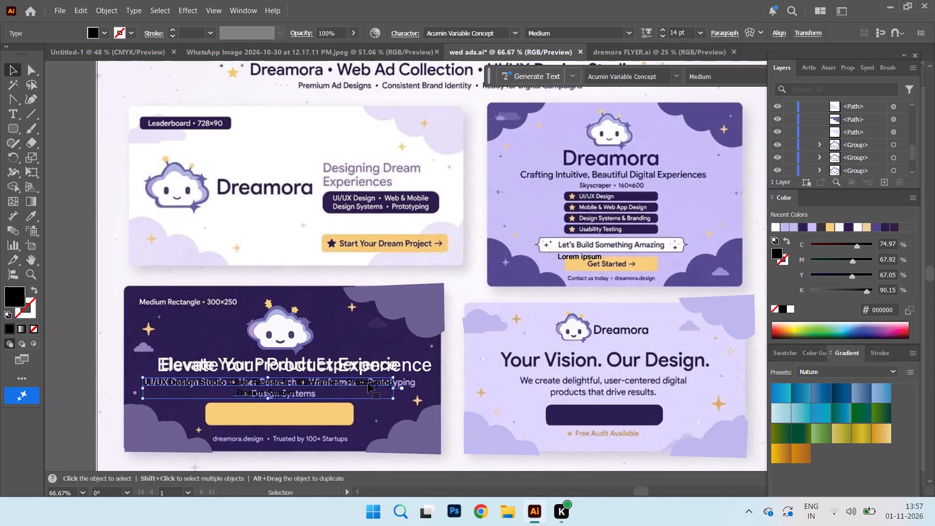
left_click_drag(368, 383, 397, 383)
left_click_drag(395, 384, 384, 376)
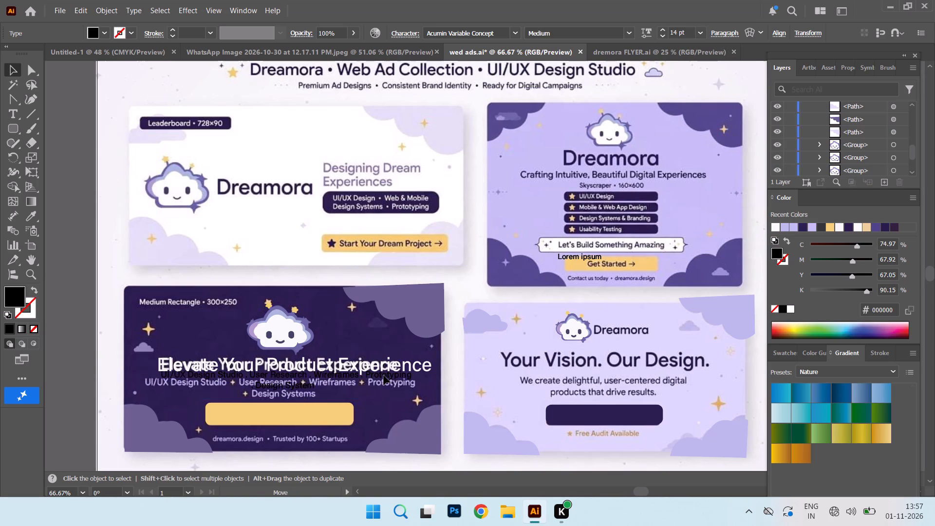
left_click_drag(384, 376, 385, 385)
left_click(385, 385)
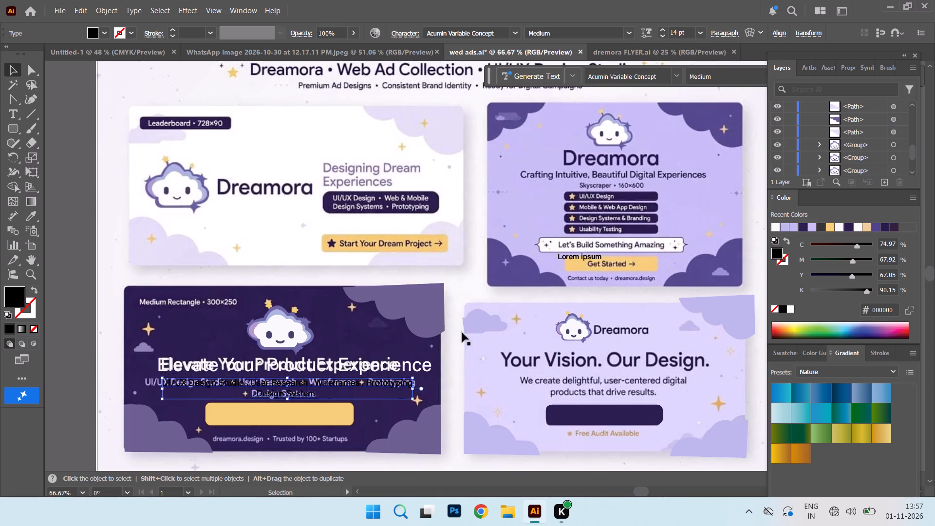
Set the services text size to 15 pt and fine-align it horizontally with the reference lines.
left_click(700, 28)
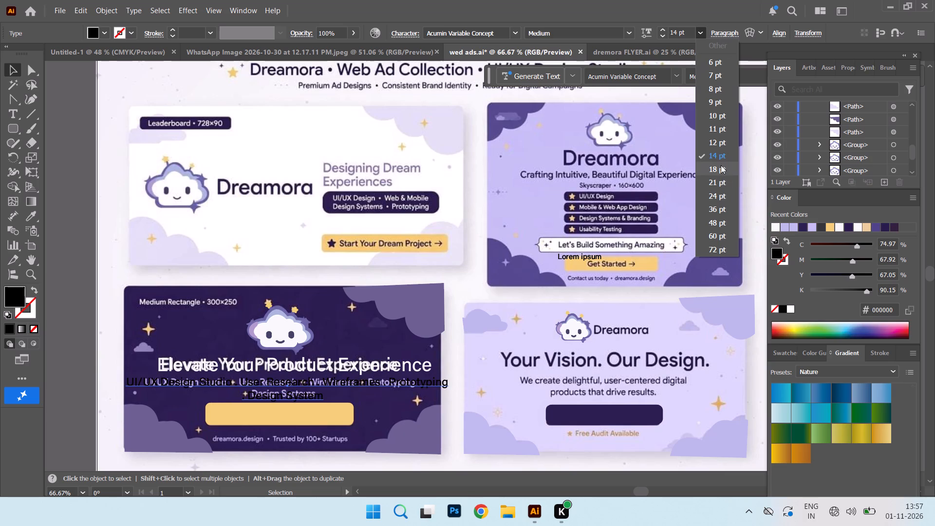
left_click(718, 142)
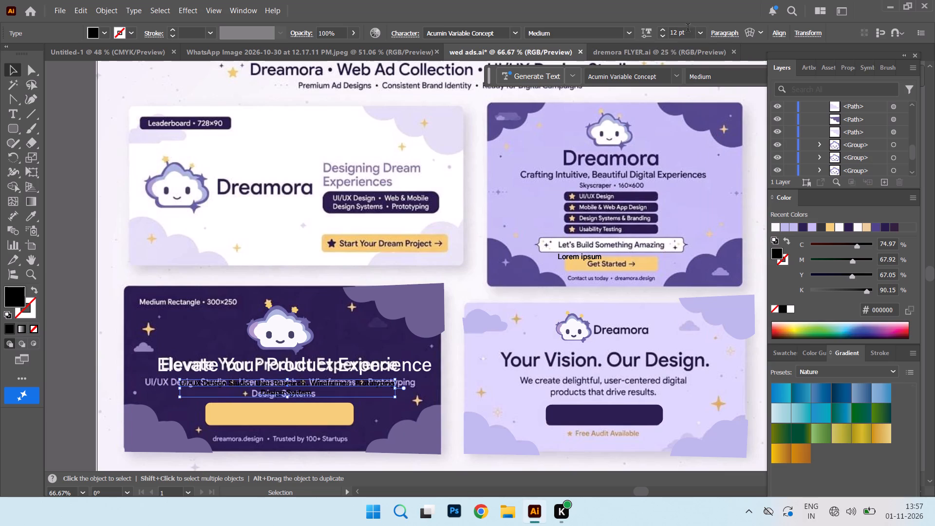
left_click_drag(680, 34, 650, 38)
type("15")
key("Return")
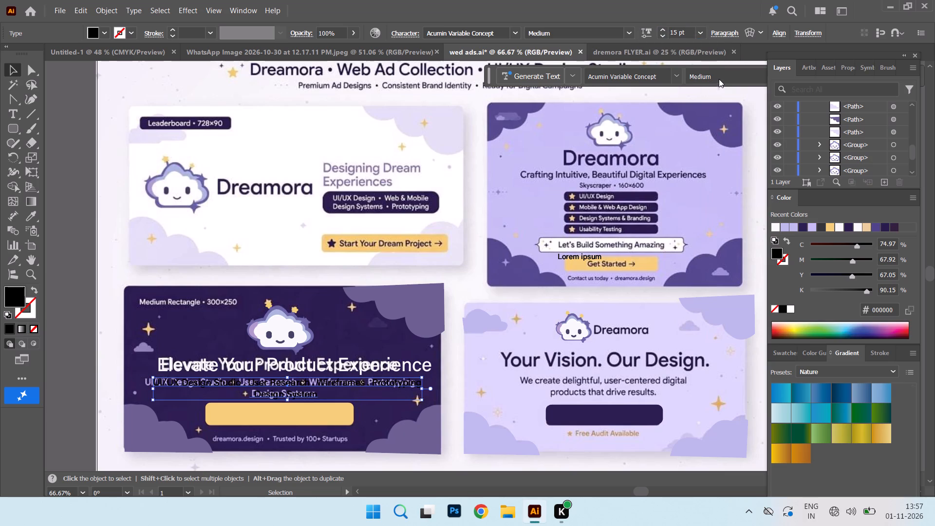
left_click_drag(334, 386, 328, 386)
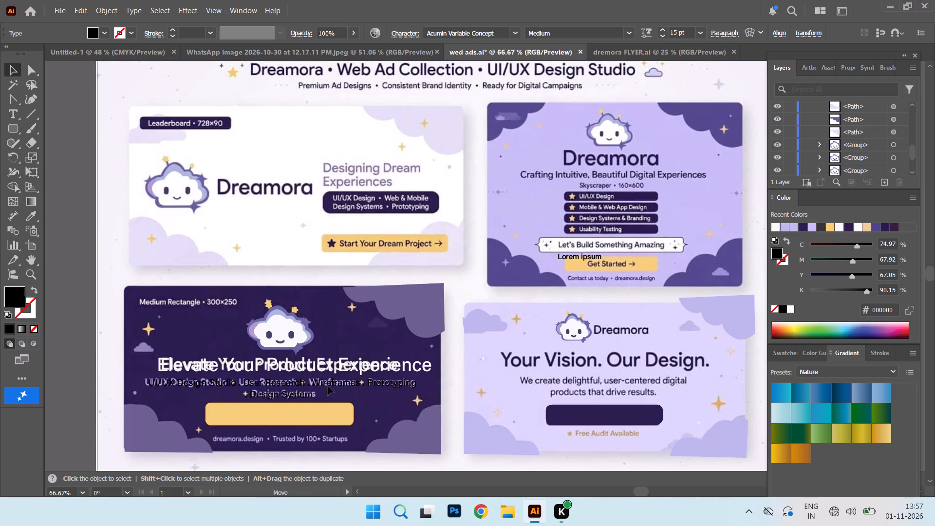
left_click_drag(328, 386, 329, 386)
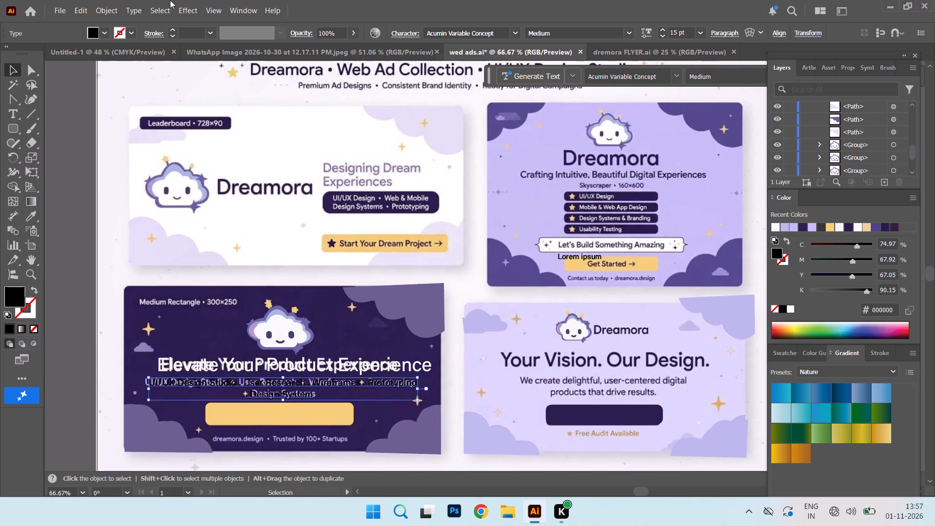
Fill the services text with the lilac #af9acb sampled from the edge of the Medium Rectangle ad's cloud mascot.
double_click(18, 297)
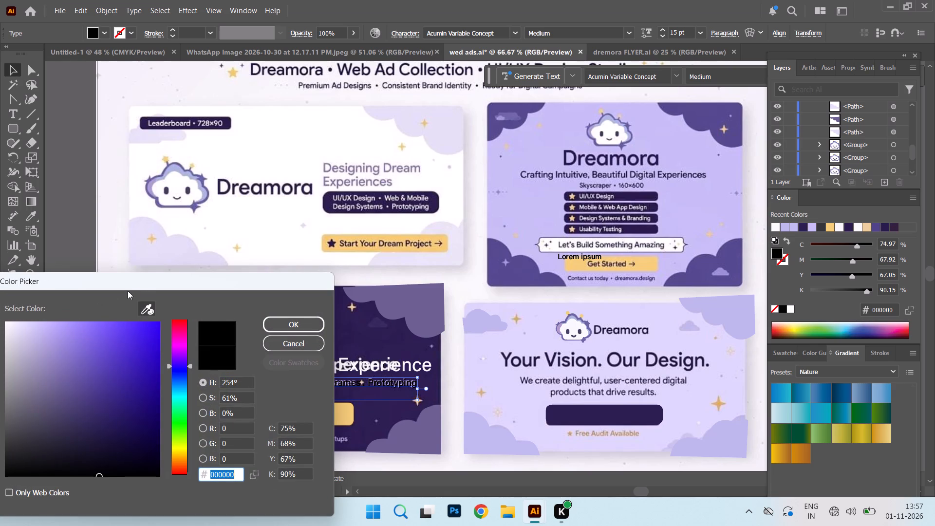
left_click_drag(120, 278, 470, 268)
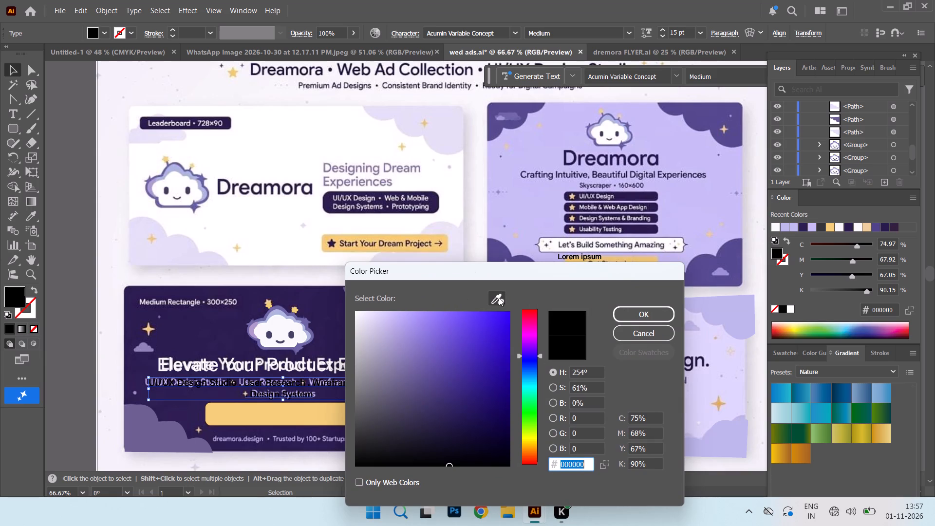
left_click(499, 298)
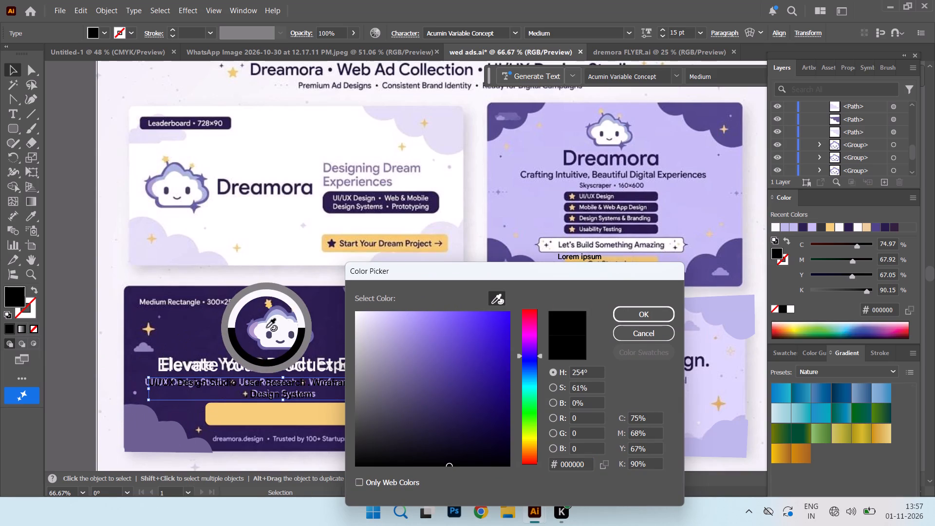
left_click(252, 332)
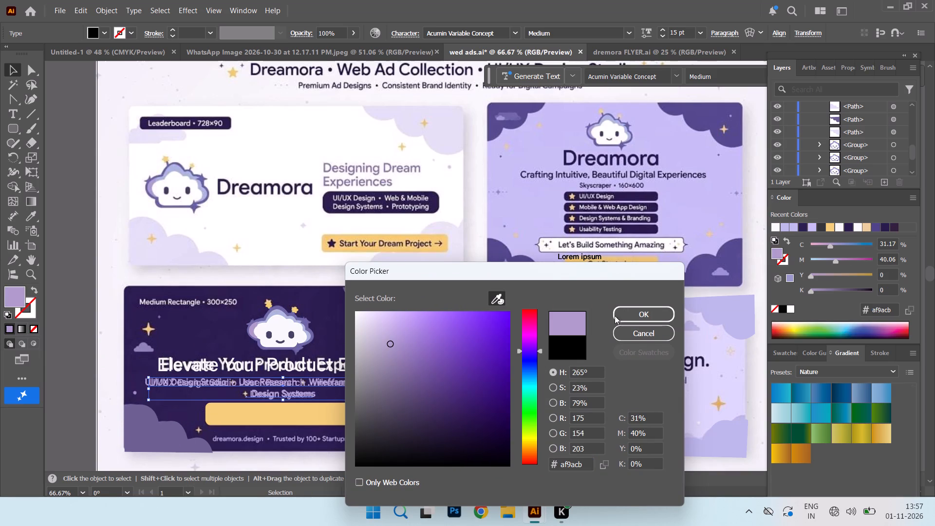
left_click(621, 312)
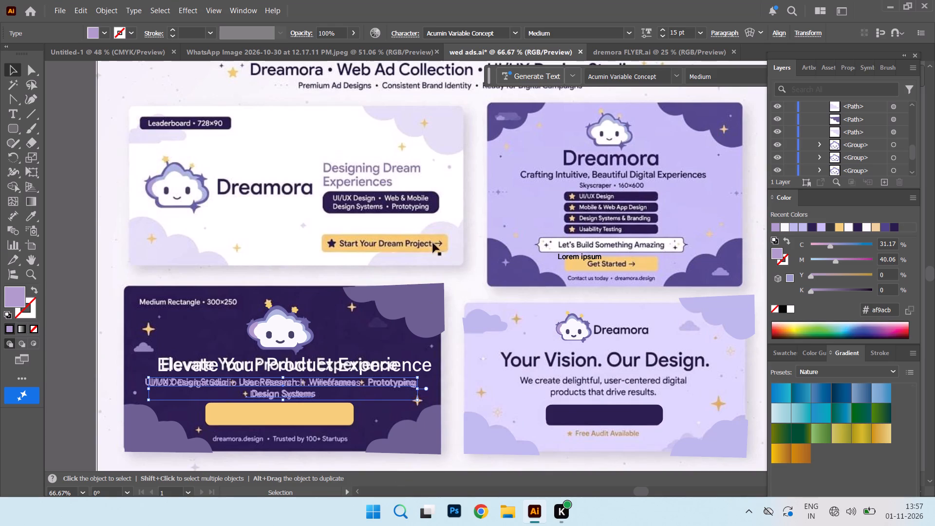
Move the blank yellow button rectangle sideways off the reference "Book Free Consultation" button, towards the neighbouring ad.
left_click_drag(312, 411, 480, 412)
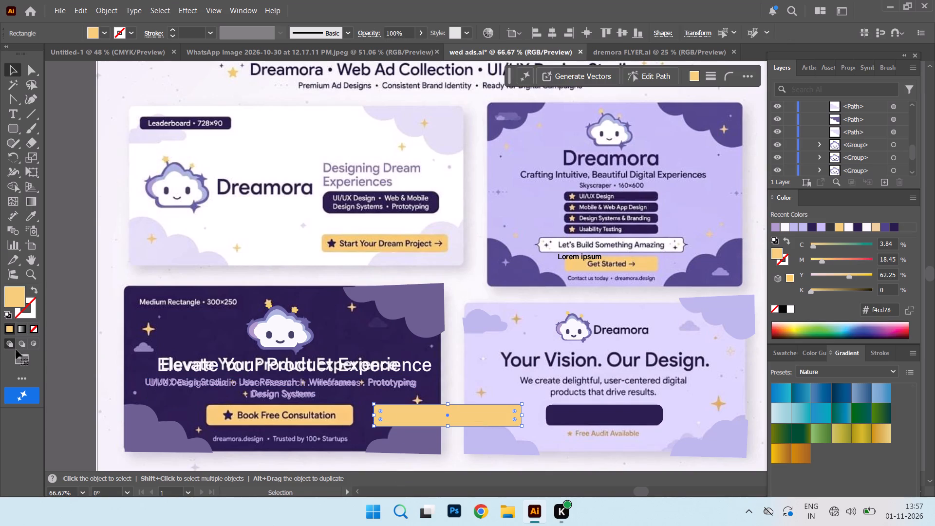
Create a point text reading "Book Free Consultation" at the lower edge of the Leaderboard ad.
left_click(16, 115)
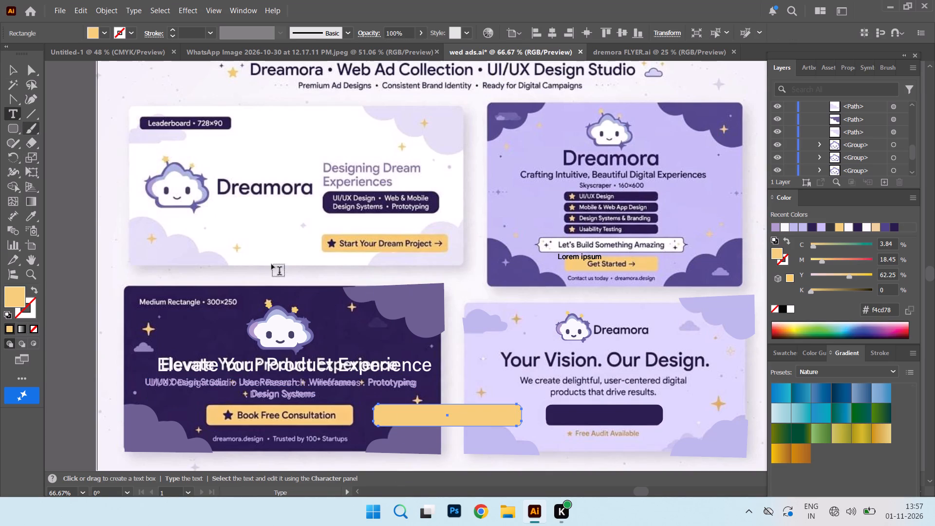
double_click(256, 265)
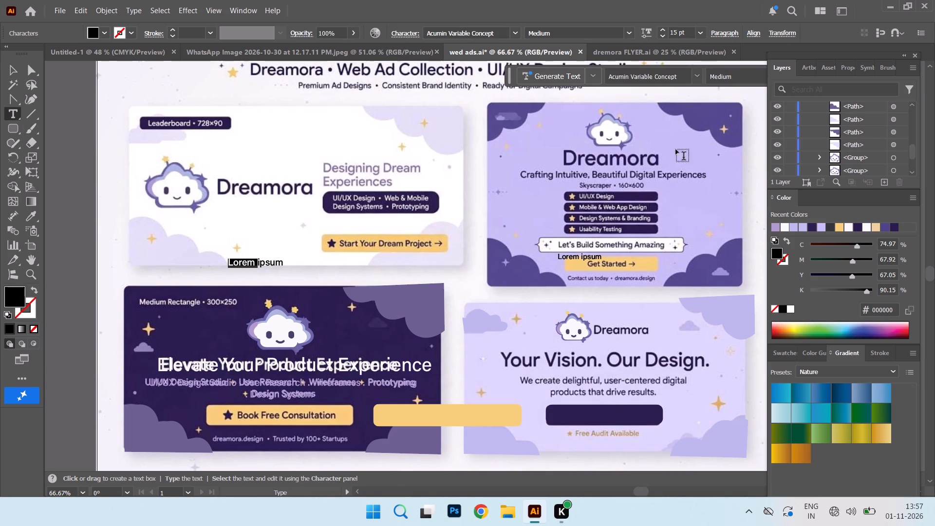
key("Right")
key("Right")
key("Right")
key("Right")
key("Right")
key("Right")
key("Right")
key("Right")
key("Right")
key("Right")
key("Right")
key("Right")
key("Right")
key("Right")
key("Right")
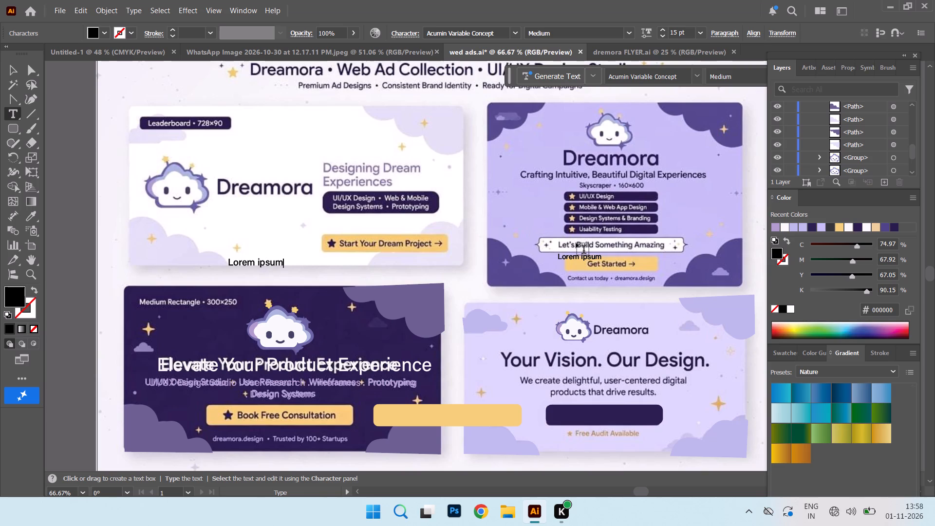
key("BackSpace")
key("BackSpace")
key("BackSpace")
key("BackSpace")
key("BackSpace")
key("BackSpace")
key("BackSpace")
key("BackSpace")
key("BackSpace")
key("BackSpace")
key("BackSpace")
key("BackSpace")
key("BackSpace")
type("ook")
key("space")
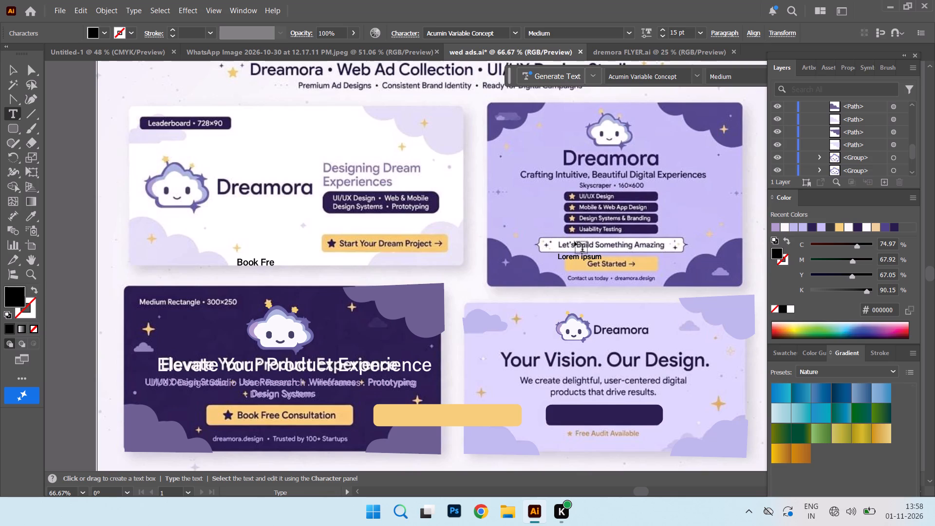
type("e")
key("space")
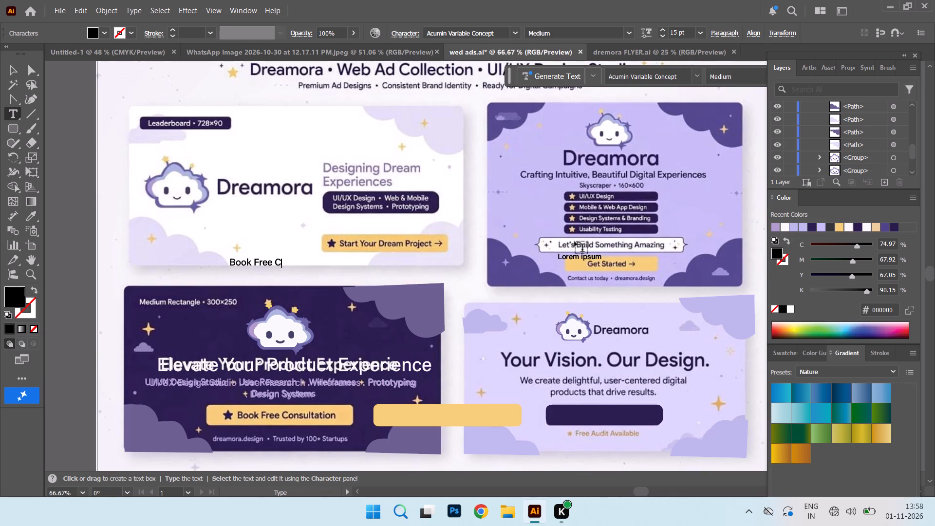
type("on")
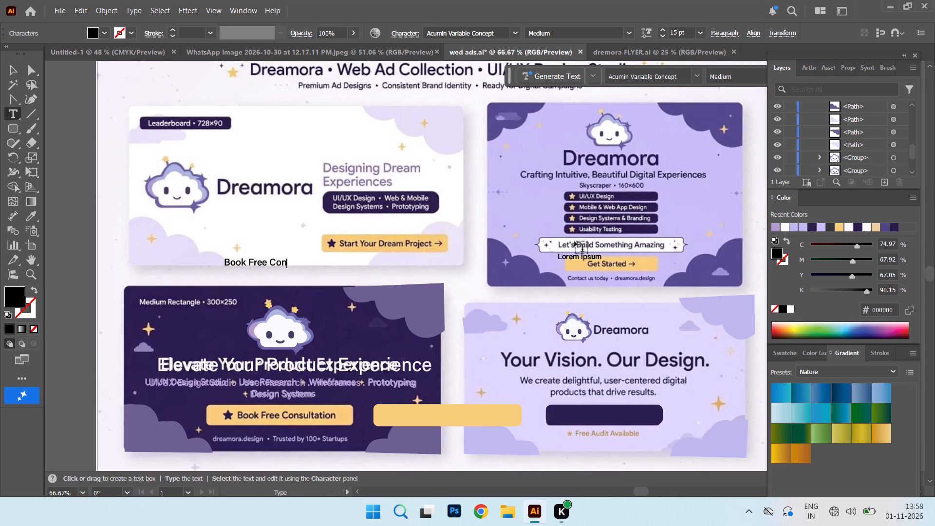
type("sul")
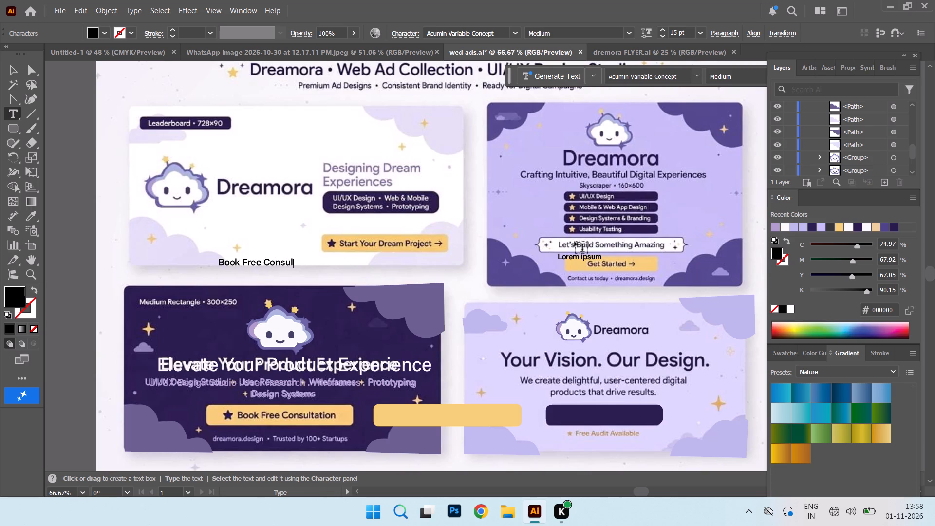
key("r")
key("BackSpace")
type("tation")
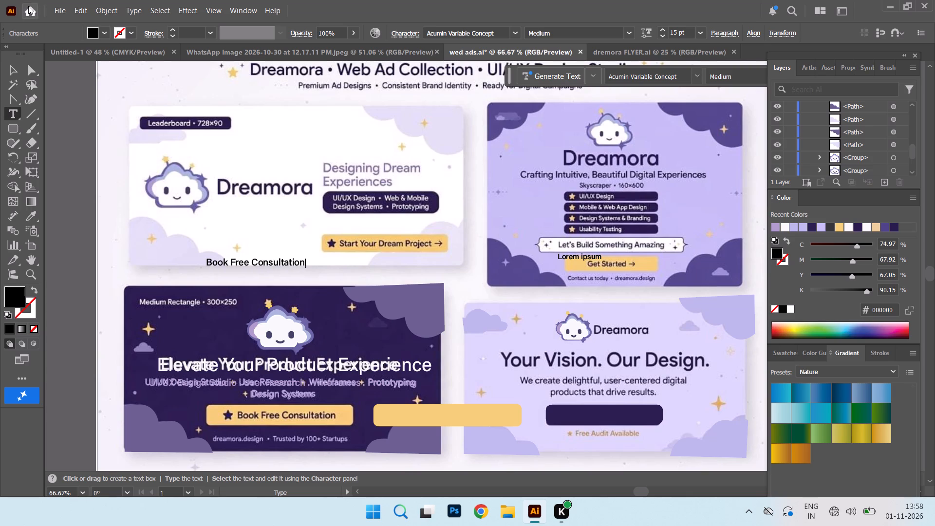
Move the "Book Free Consultation" text onto the blank yellow button, leaving room for an icon before it.
left_click(11, 70)
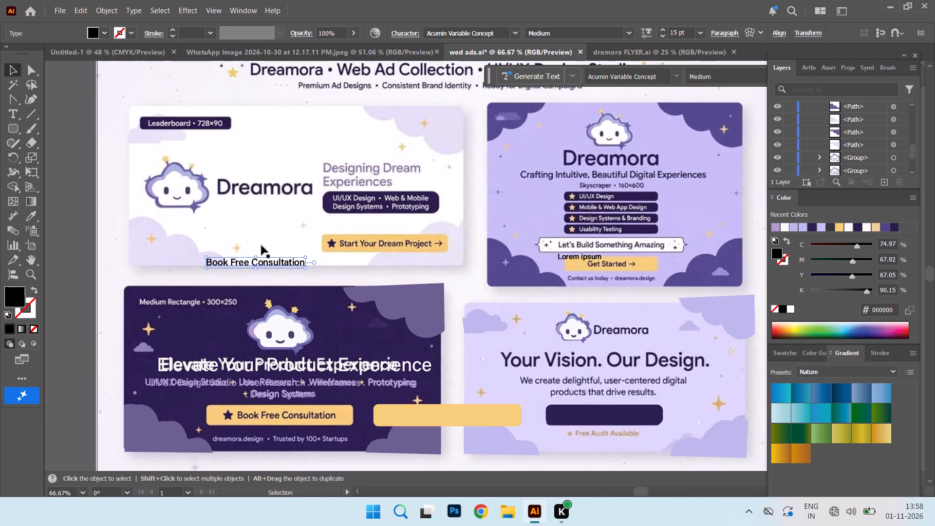
left_click_drag(265, 262, 455, 416)
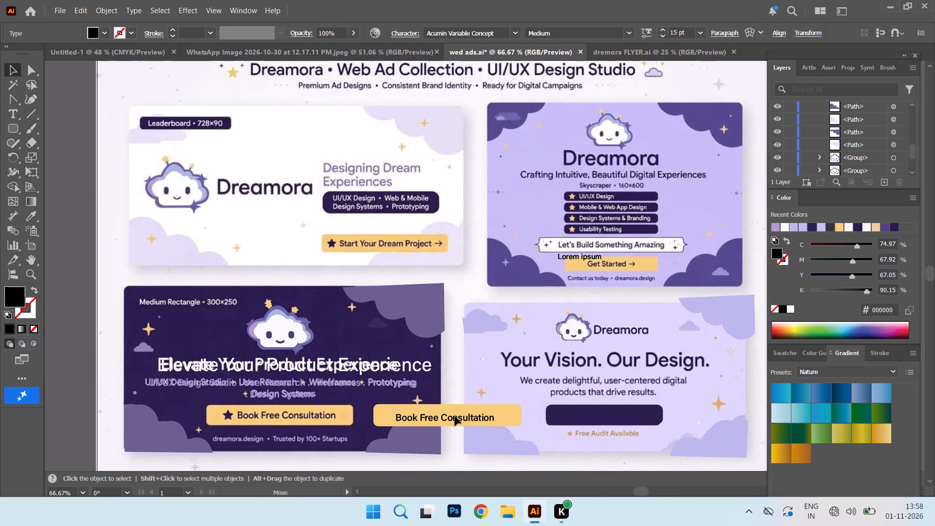
left_click_drag(455, 416, 463, 413)
left_click(463, 413)
Copy the dark star from the recreated leaderboard's "Start Your Dream Project" button onto the yellow button, ahead of its label.
key("ctrl+minus")
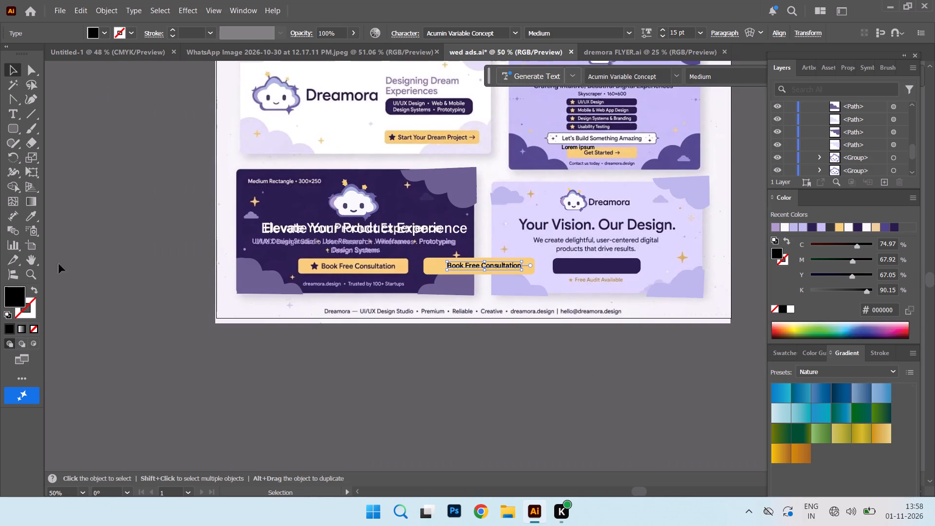
scroll(271, 266, "up", 16)
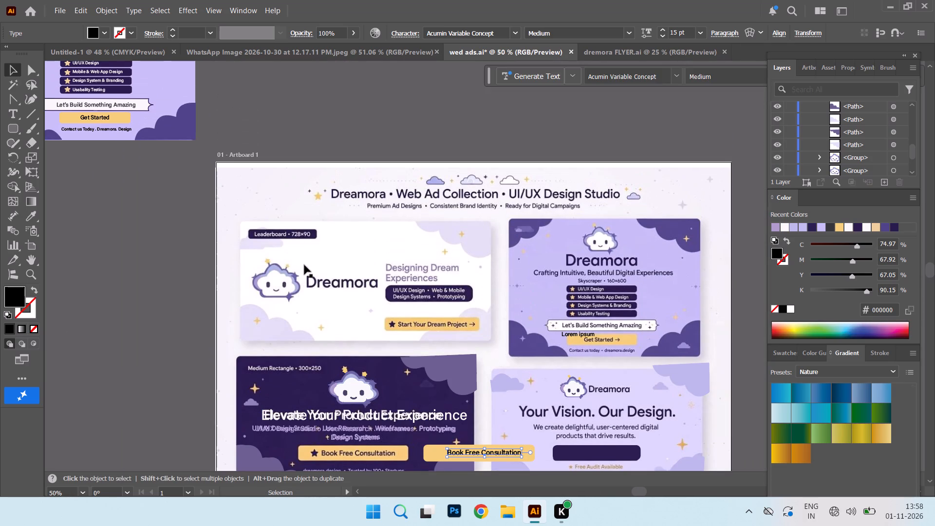
scroll(187, 130, "up", 9)
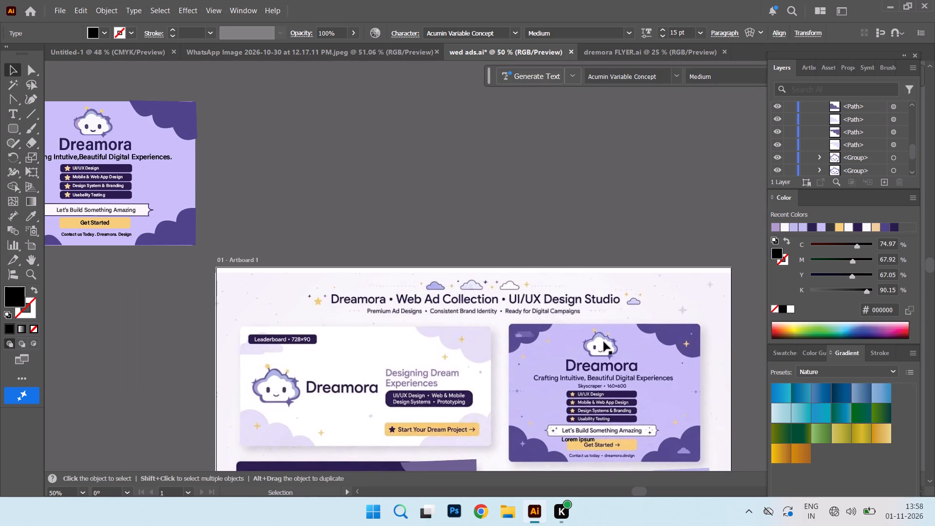
key("ctrl+minus")
key("ctrl+minus")
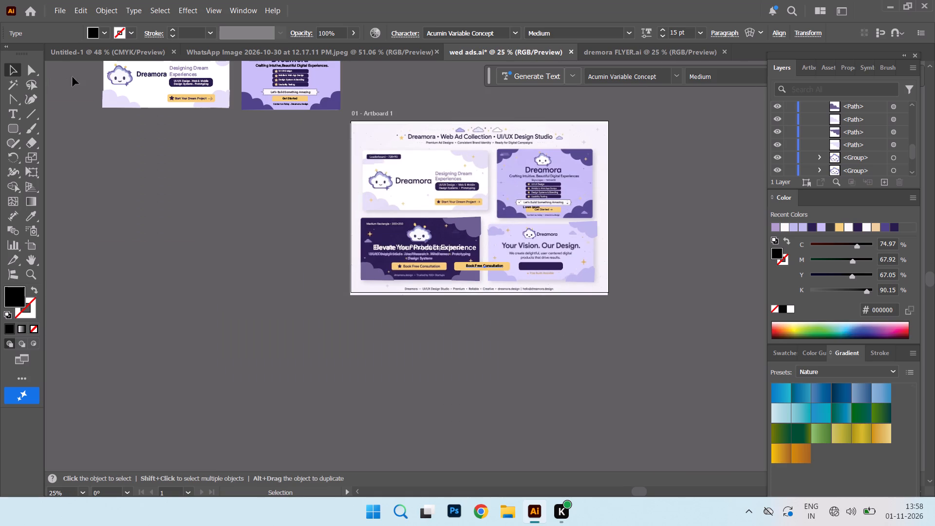
left_click(171, 100)
left_click_drag(171, 98, 230, 186, "alt")
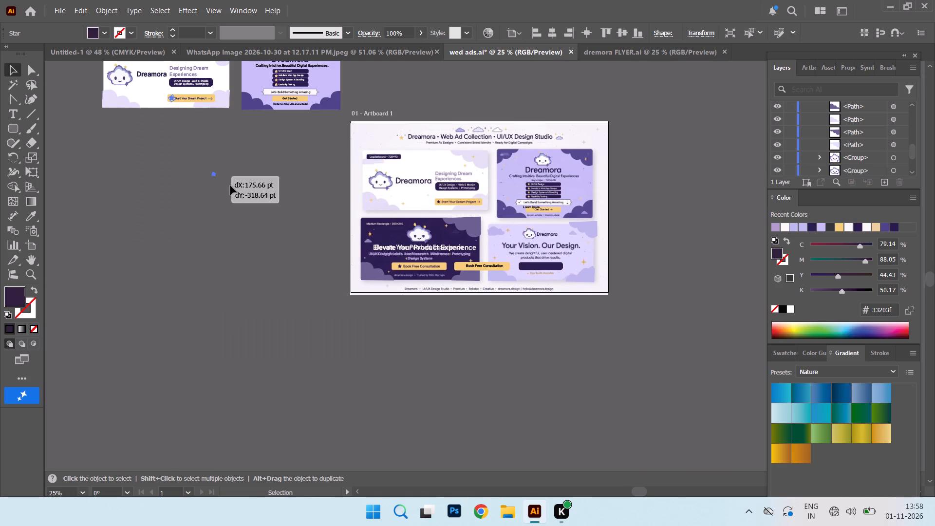
left_click_drag(230, 186, 461, 267, "alt")
left_click(461, 267, "alt")
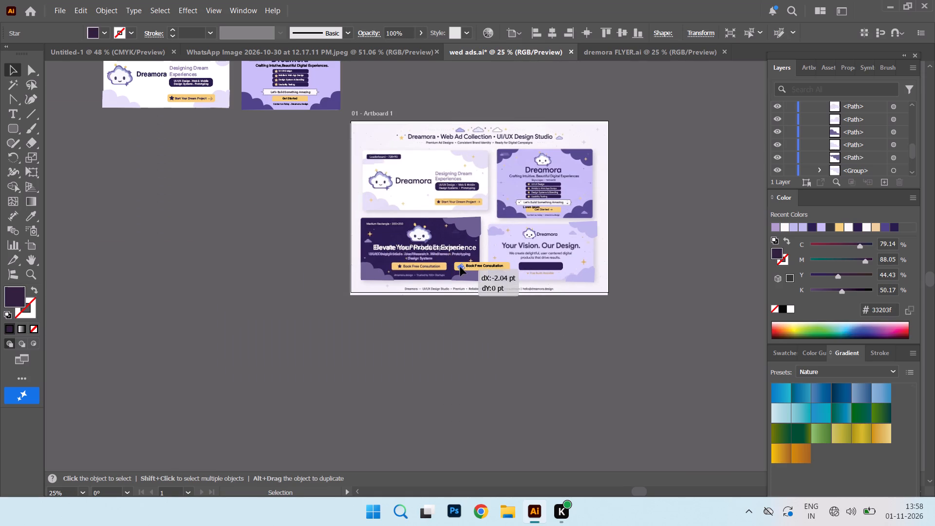
left_click(460, 267, "alt")
left_click(648, 233)
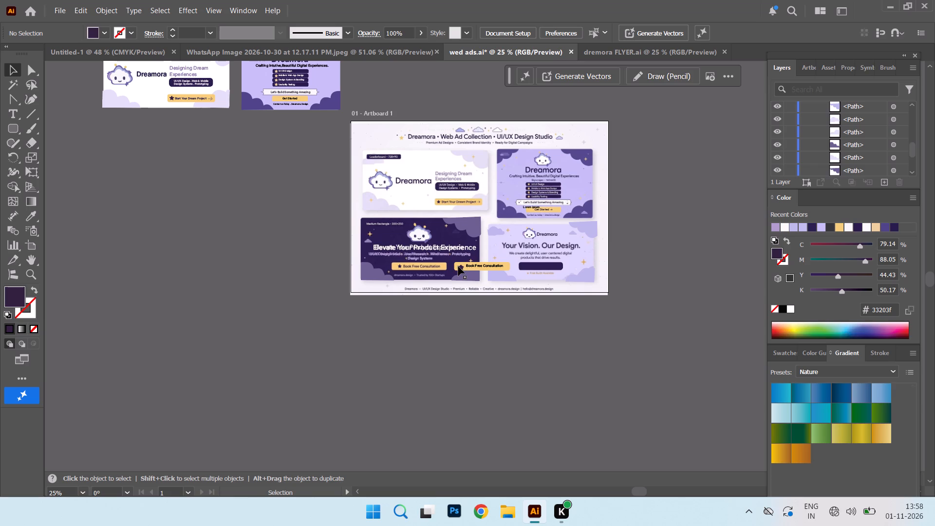
Move two surplus star copies off the yellow button to the pasteboard below the artboard, keeping one star before the label.
left_click_drag(461, 268, 461, 266)
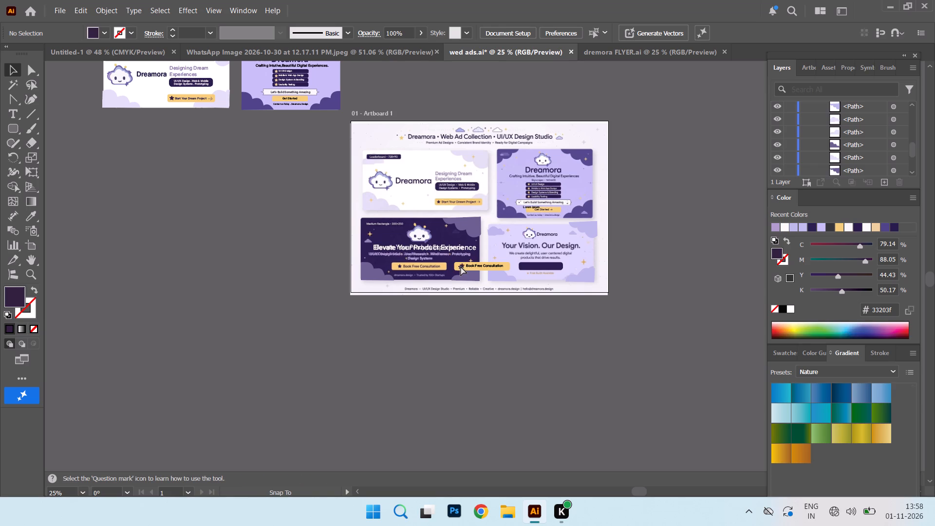
left_click_drag(461, 266, 549, 316)
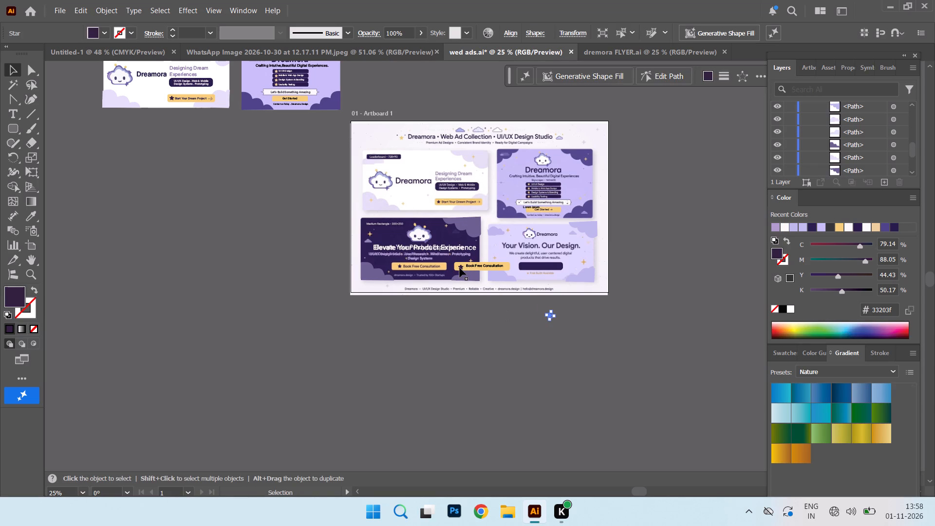
left_click_drag(460, 268, 453, 282)
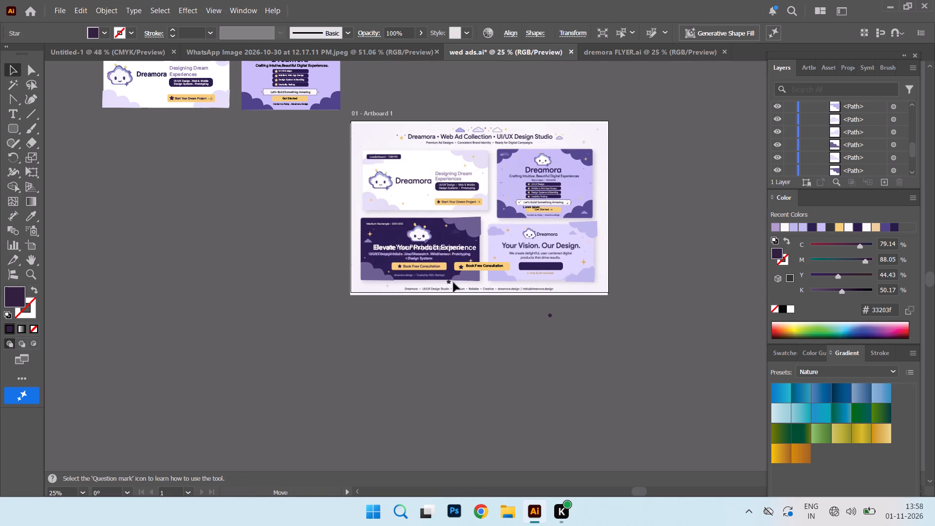
left_click_drag(453, 282, 463, 369)
left_click_drag(461, 268, 397, 329)
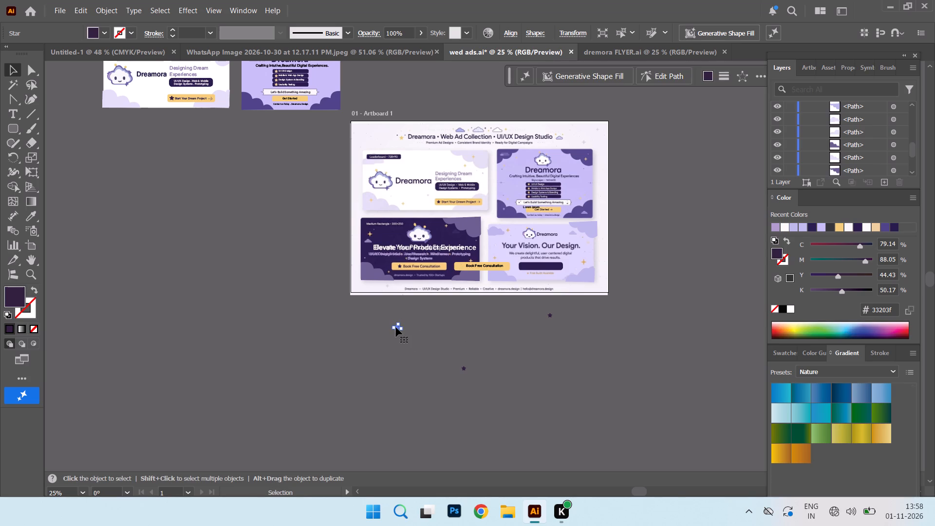
left_click_drag(396, 327, 460, 266)
Centre the label vertically beside the star and move label, star and yellow button together over the Medium Rectangle ad's reference button.
scroll(678, 282, "right", 1)
key("ctrl+equal")
key("ctrl+equal")
key("ctrl+equal")
left_click(478, 366)
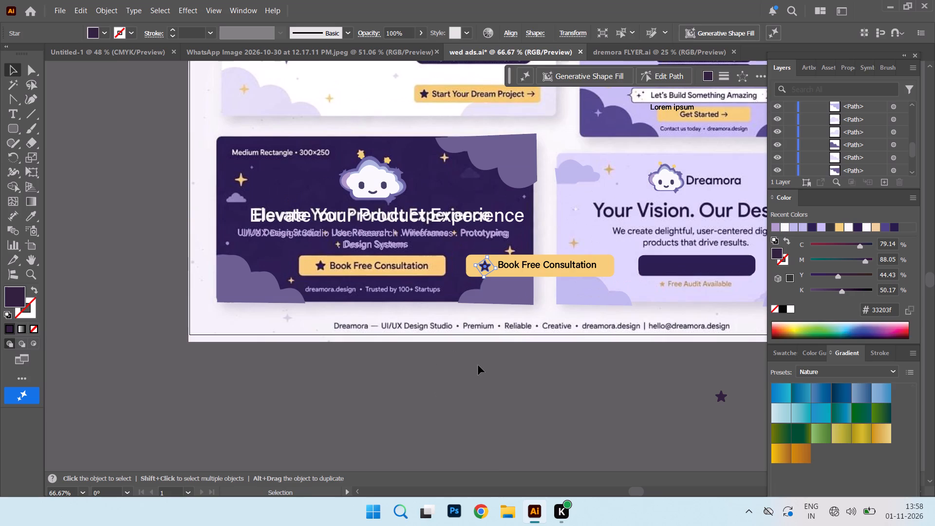
left_click(517, 266)
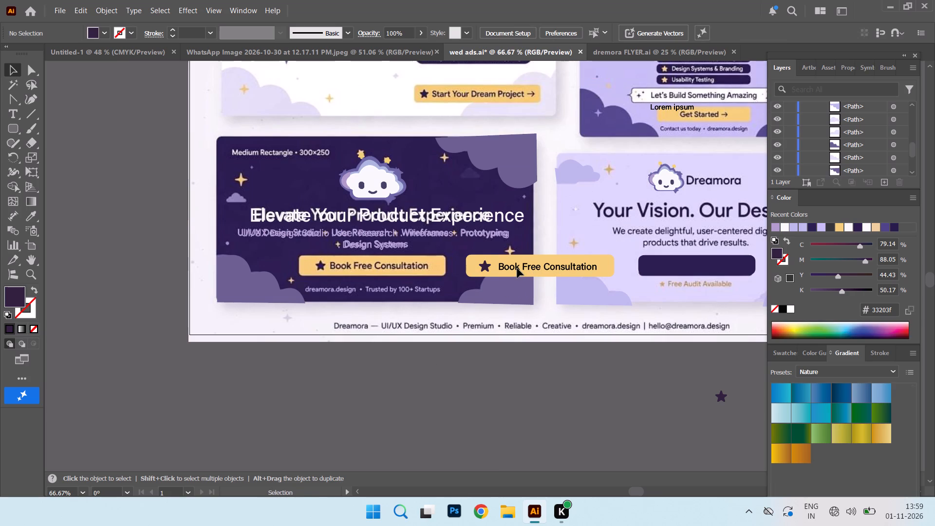
left_click(484, 267, "shift")
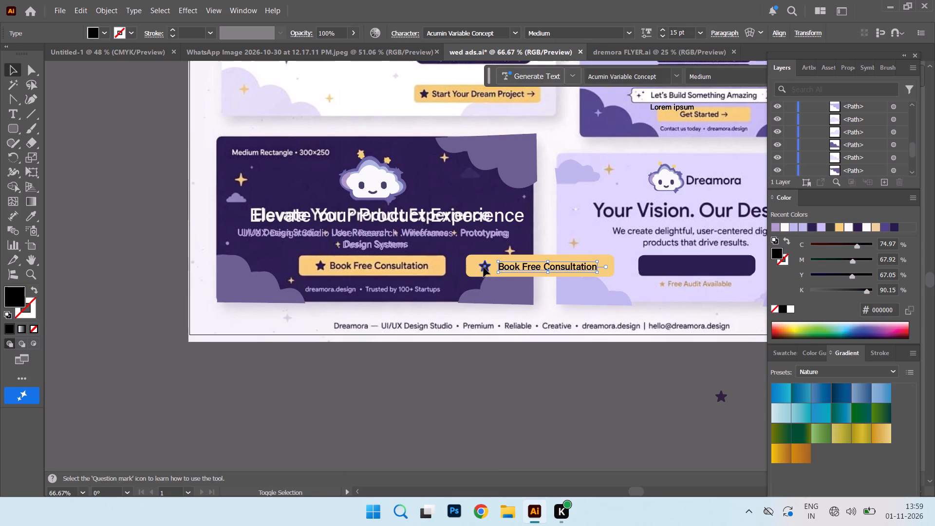
left_click(472, 270, "shift")
left_click_drag(553, 264, 389, 264)
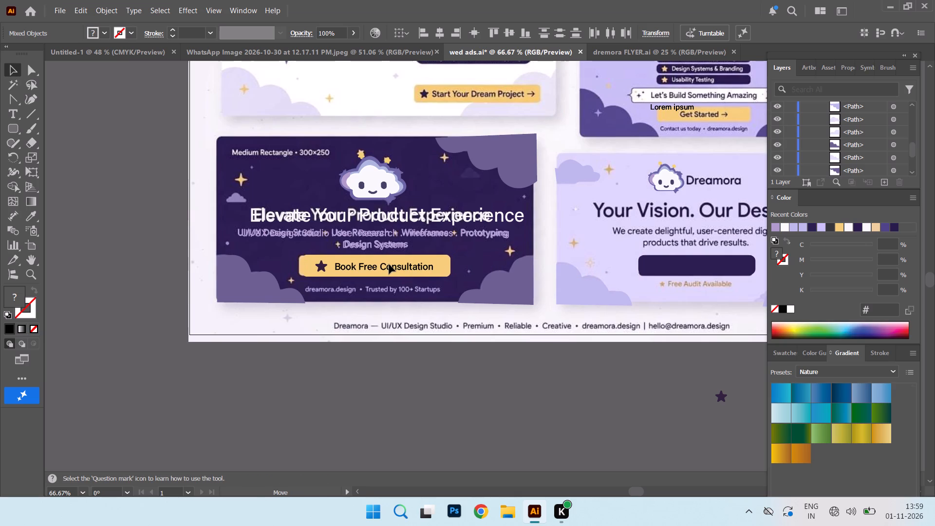
left_click_drag(389, 264, 385, 264)
left_click(385, 264)
left_click(383, 354)
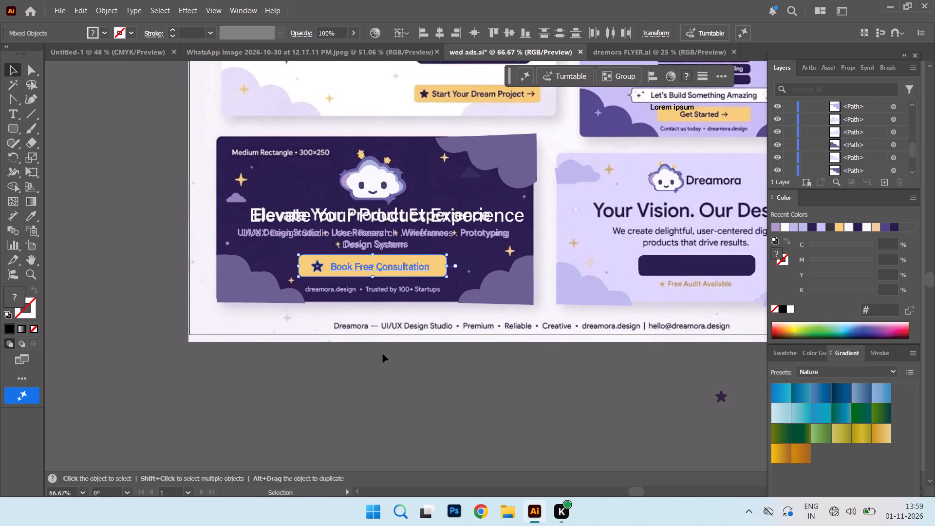
Add a text line reading "dreamora.design . Trusted by 100+Startups" on the pasteboard below the artboard.
left_click(7, 119)
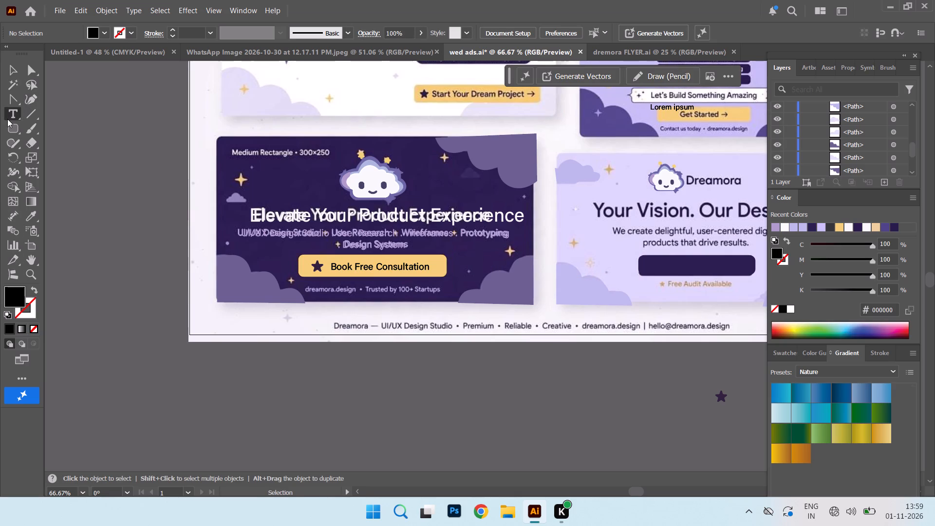
left_click(282, 382)
key("d")
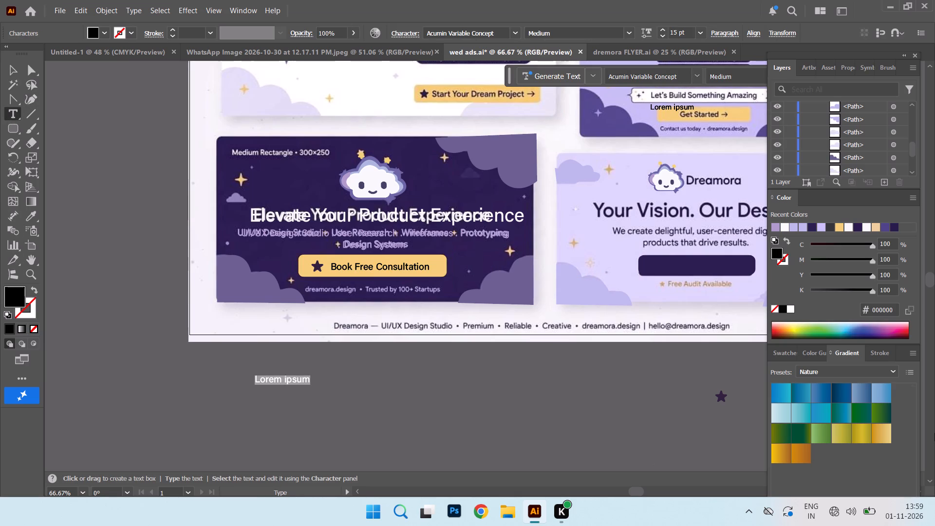
type("rea")
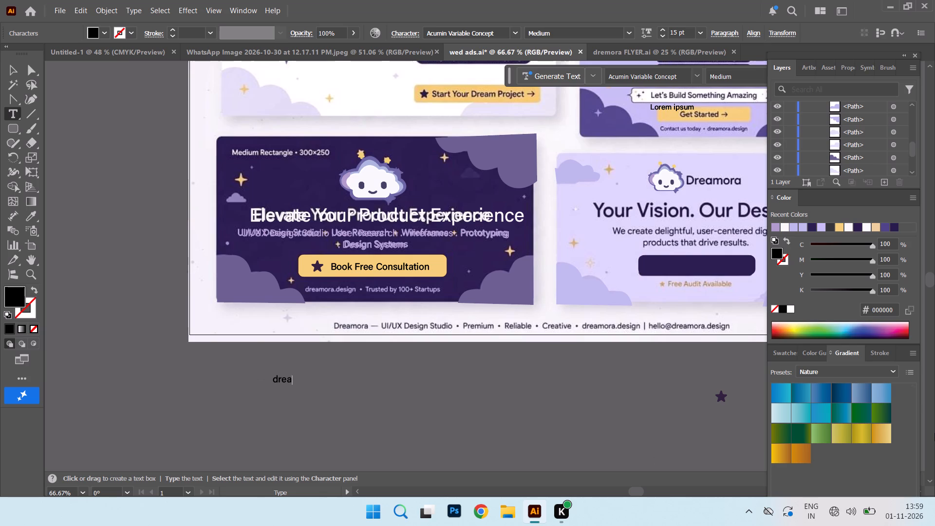
type("mora")
key("period")
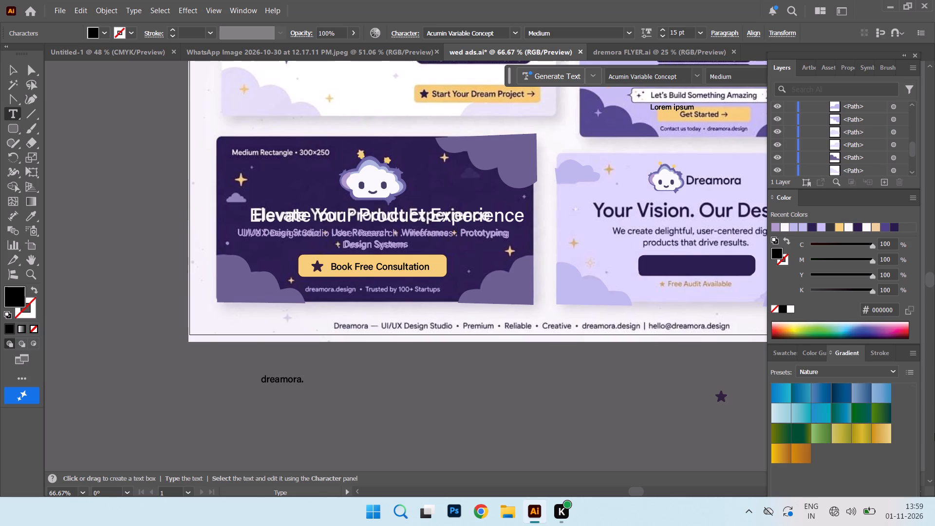
type("design")
key("space")
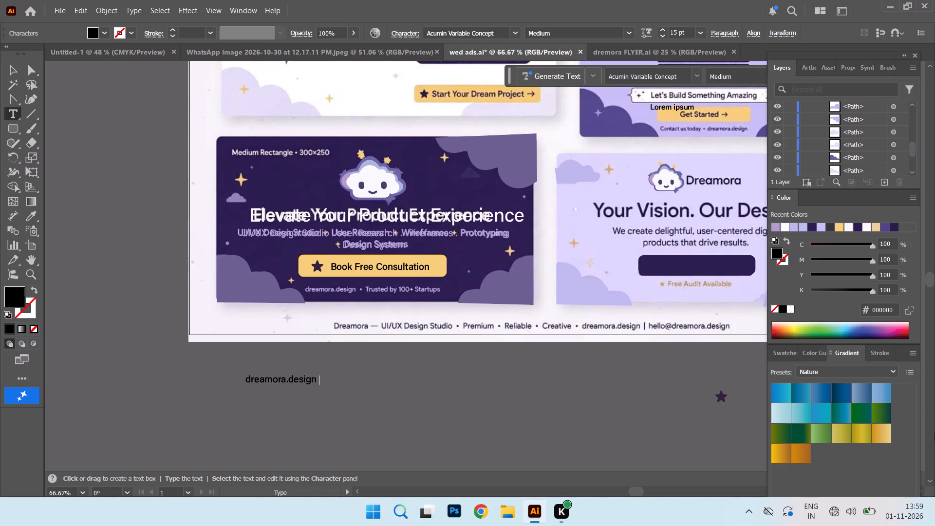
type(".")
key("space")
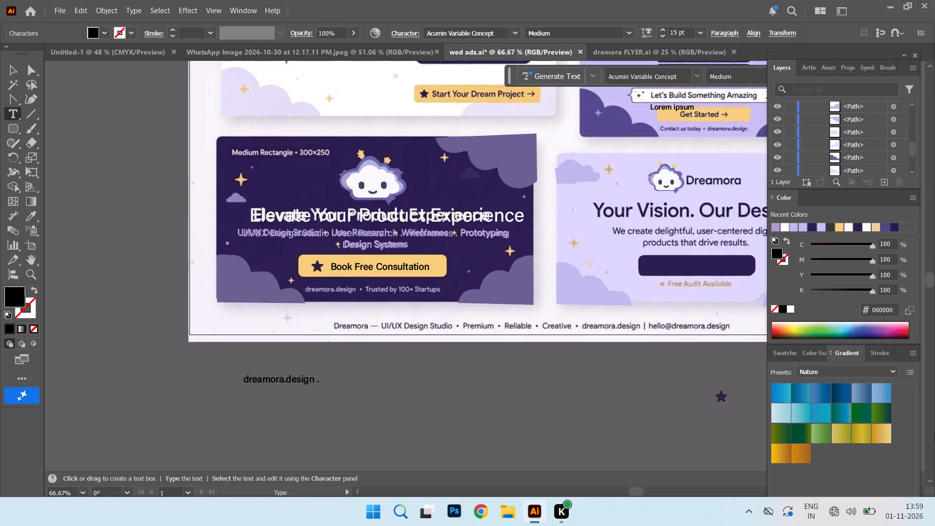
key("t")
type("ru")
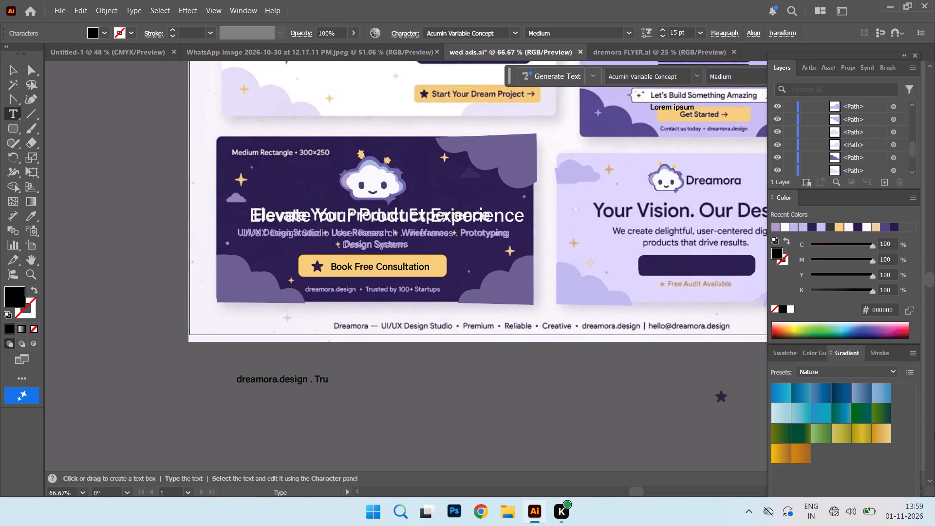
key("s")
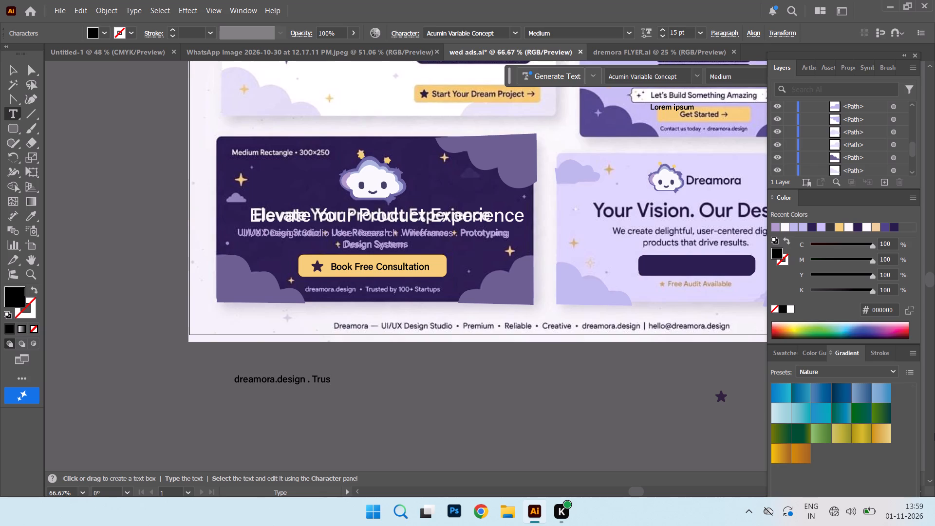
type("ted")
key("space")
type("by")
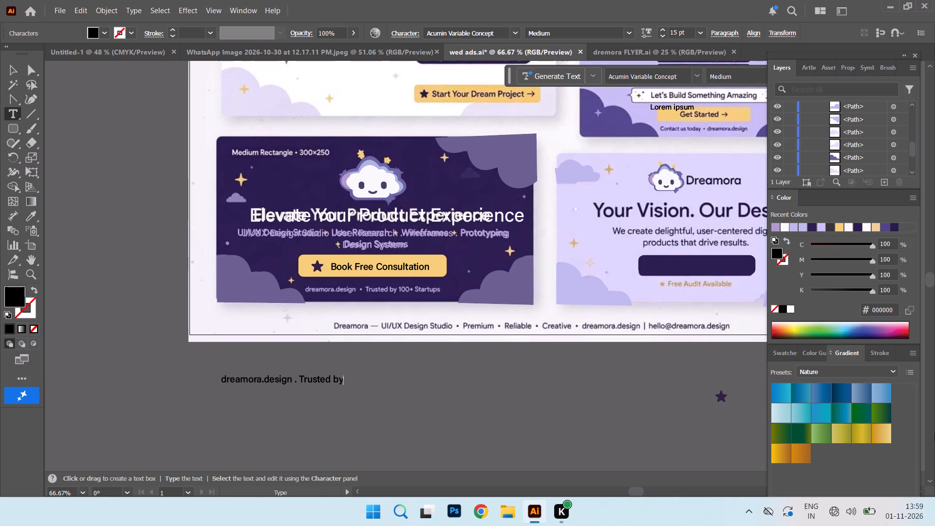
key("space")
type("100")
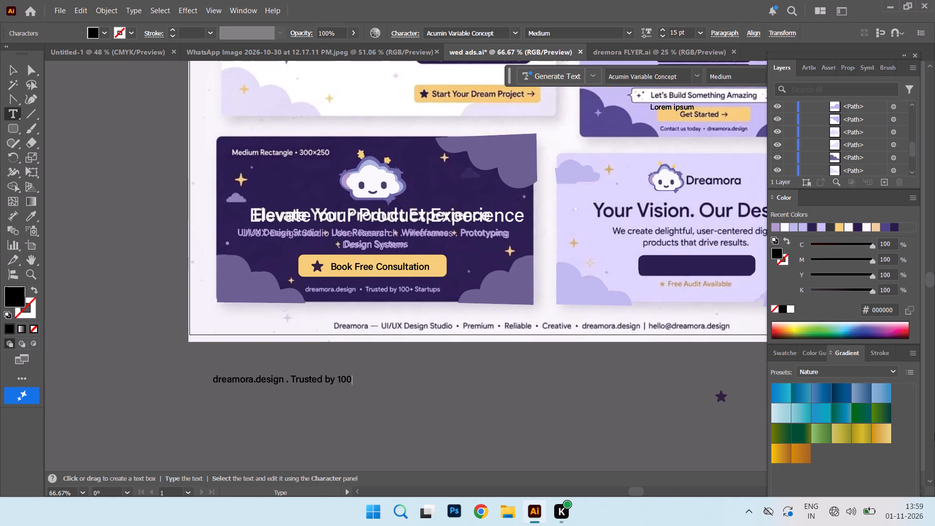
key("equal")
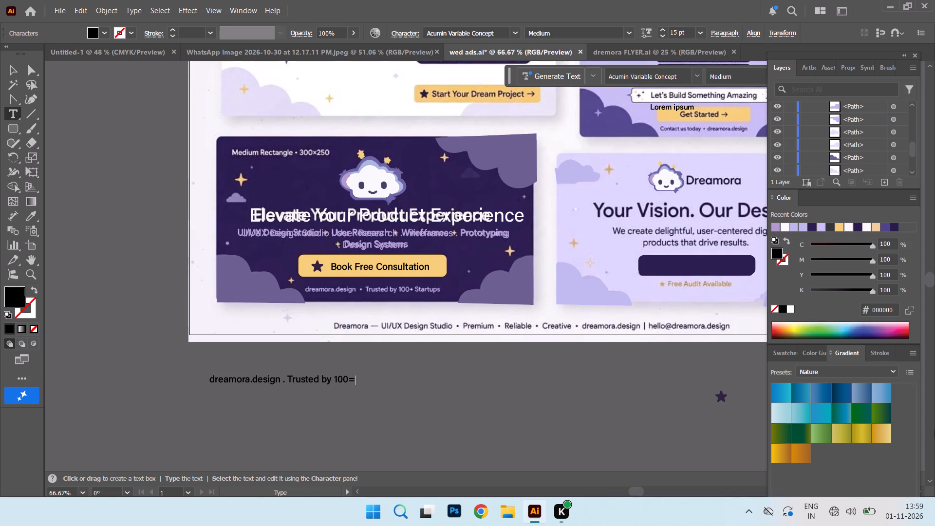
key("BackSpace")
key("shift+plus")
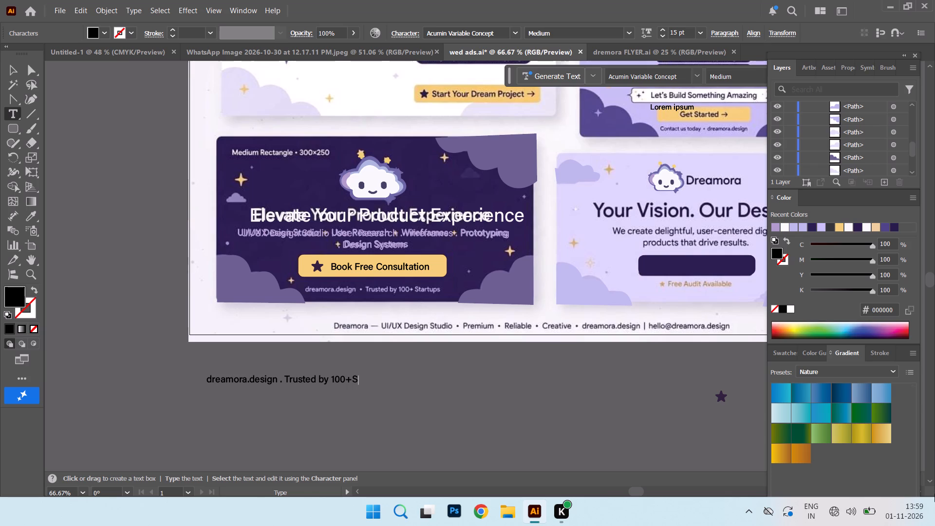
type("tar")
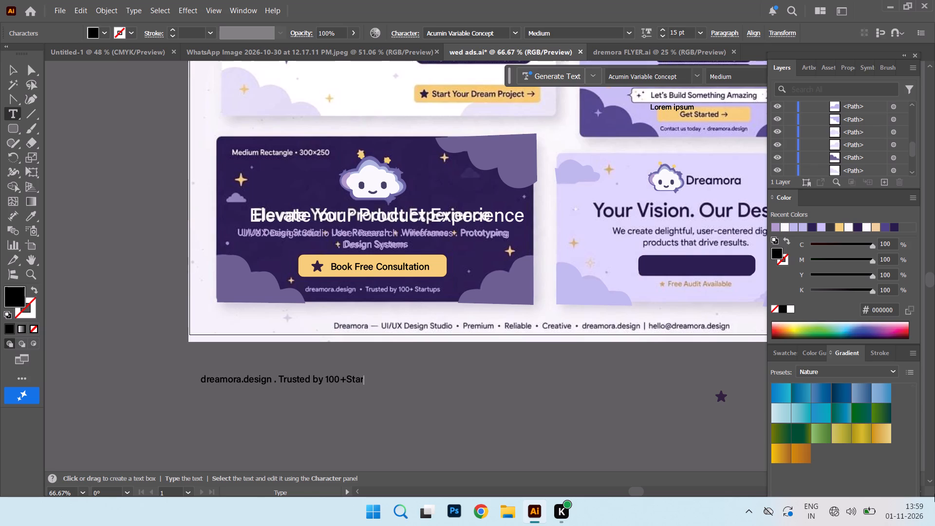
type("tups")
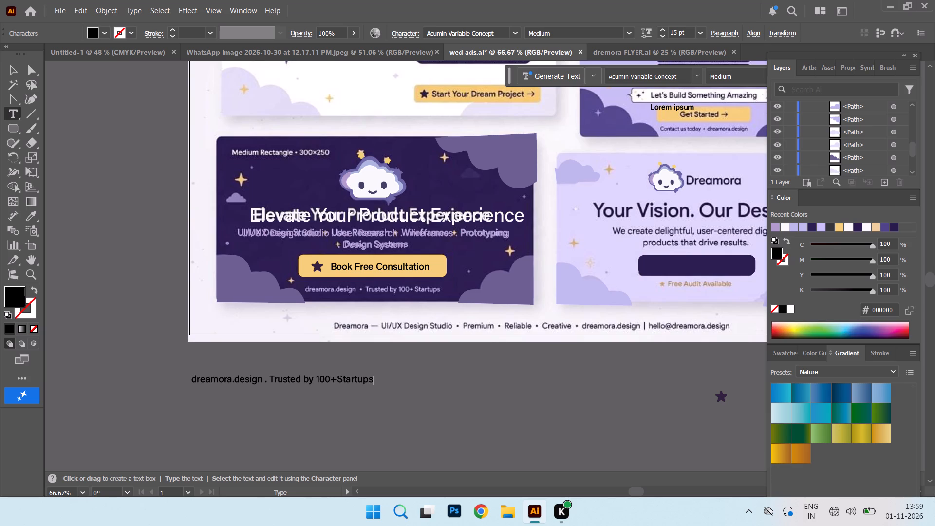
left_click(12, 77)
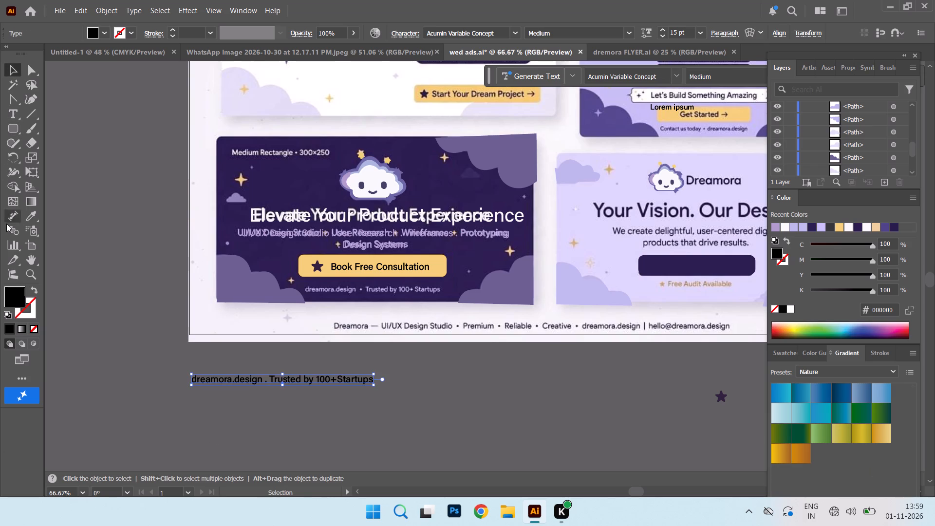
Fill the new footer text with the light purple af9acb sampled from the cloud mascot's edge in the Medium Rectangle ad.
double_click(12, 304)
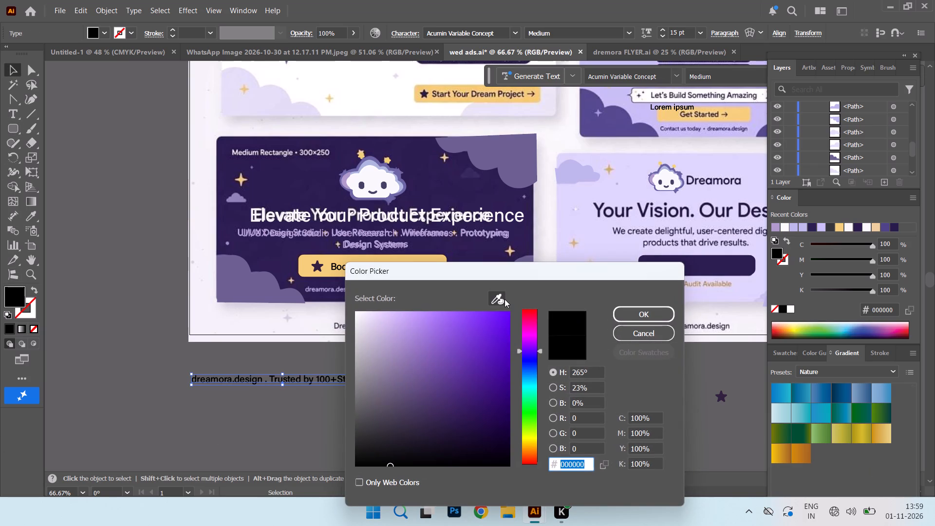
left_click(505, 299)
left_click(344, 179)
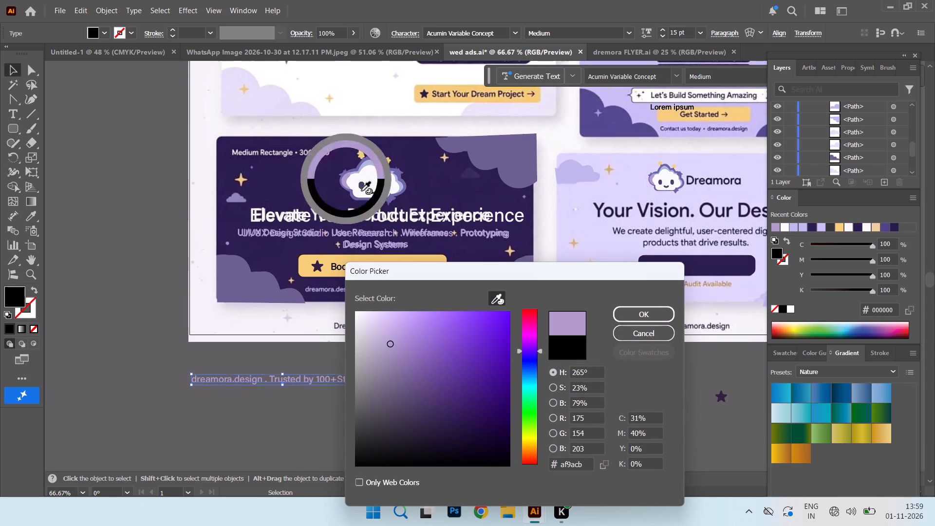
left_click(656, 318)
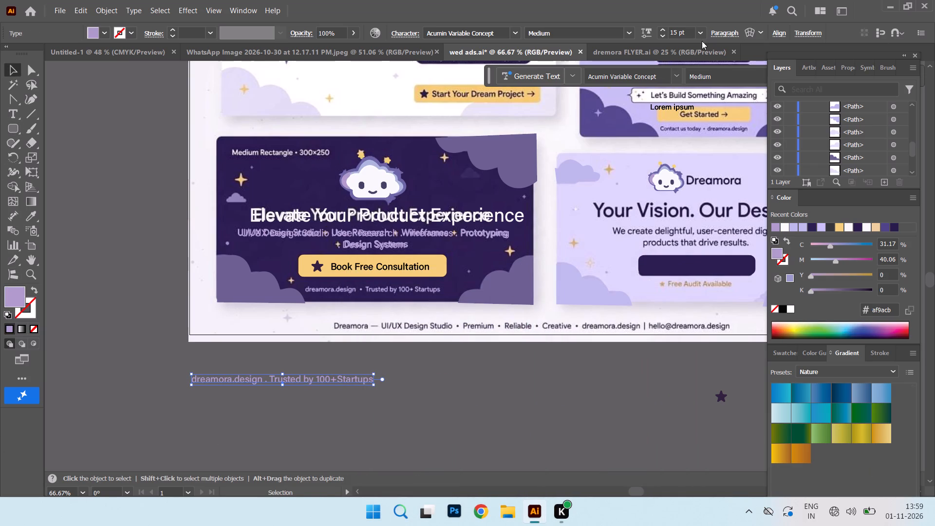
Move the footer text over the reference footer line beneath the yellow button and reduce its size to 11 pt.
left_click(694, 32)
left_click(698, 33)
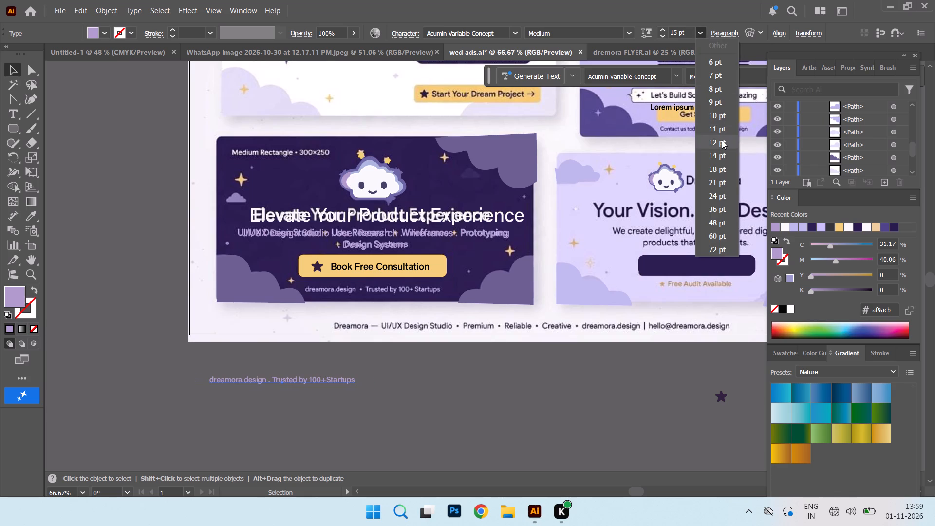
left_click(722, 140)
left_click_drag(339, 382, 435, 305)
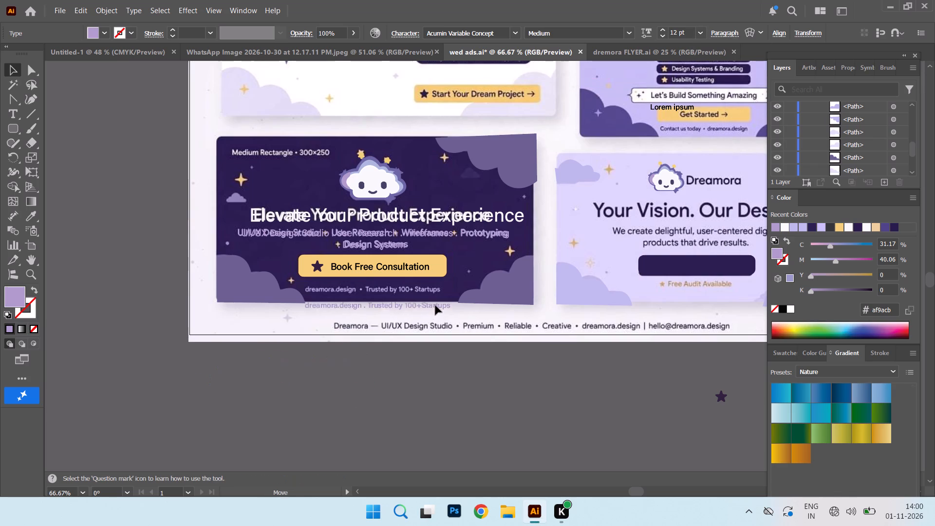
left_click_drag(435, 305, 431, 289)
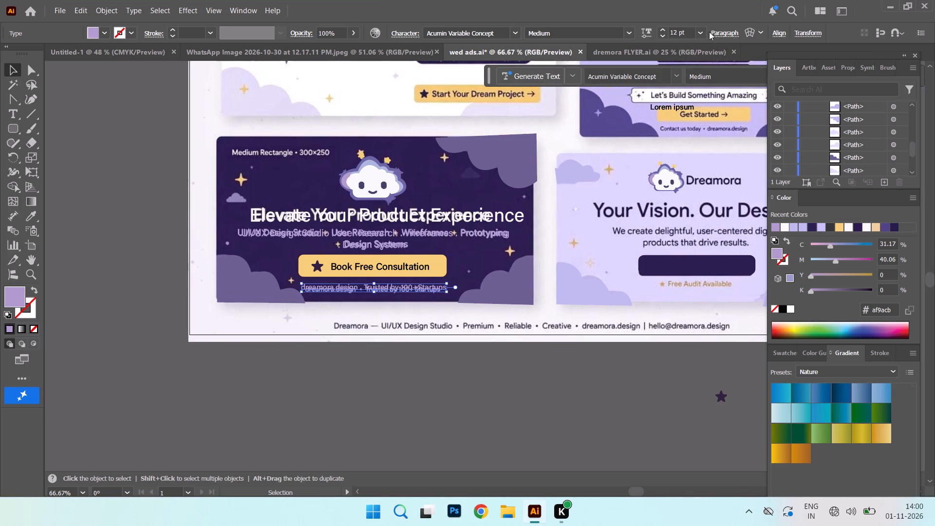
left_click(702, 29)
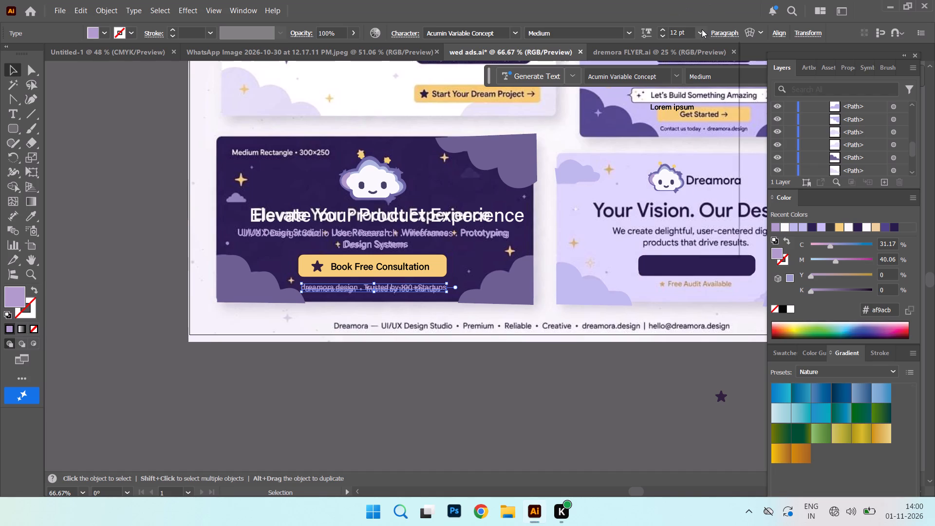
left_click(727, 125)
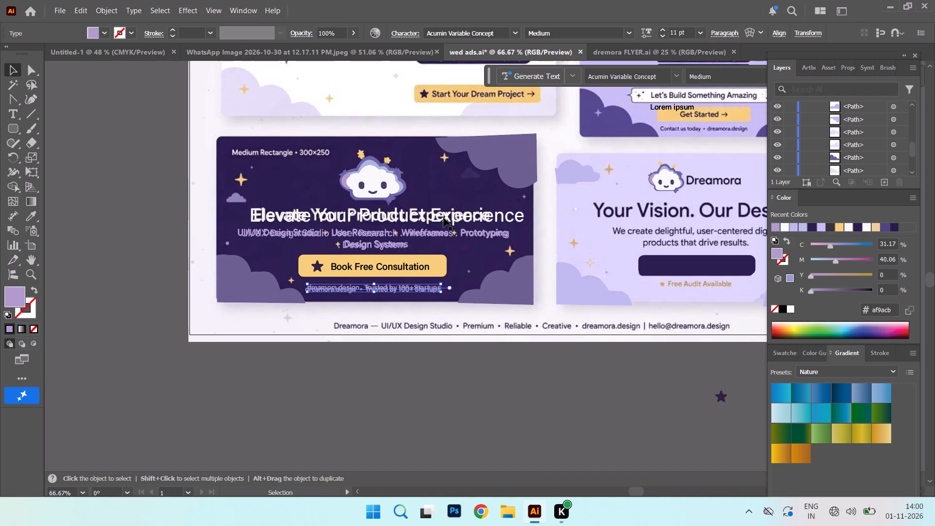
Set the recreated "Elevate Your Product Experience" headline to 24 pt and centre it over the Medium Rectangle ad's reference headline.
left_click_drag(444, 218, 420, 219)
left_click(699, 33)
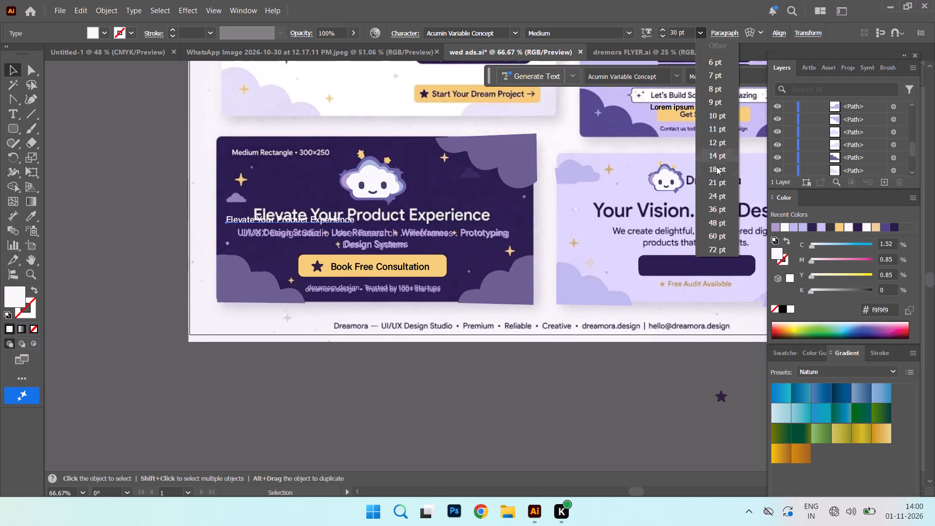
left_click(725, 193)
left_click_drag(432, 218, 458, 216)
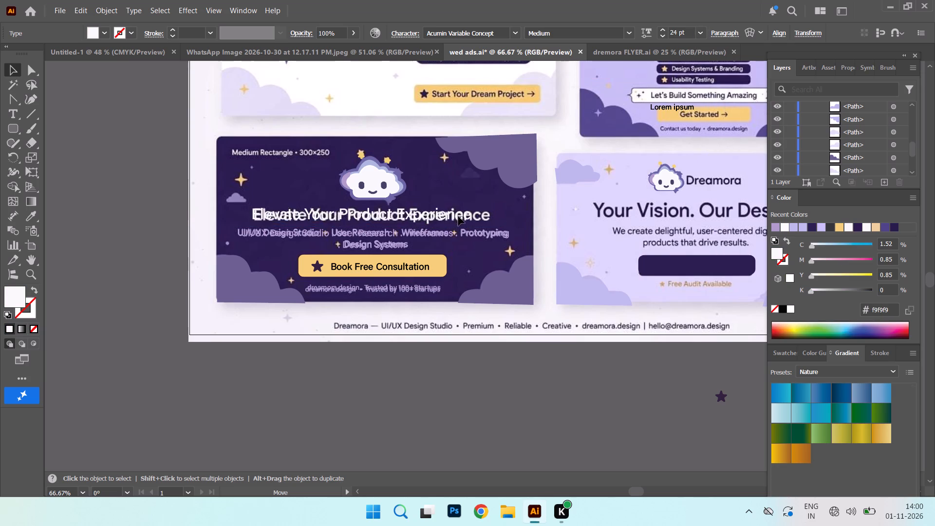
left_click_drag(458, 216, 467, 216)
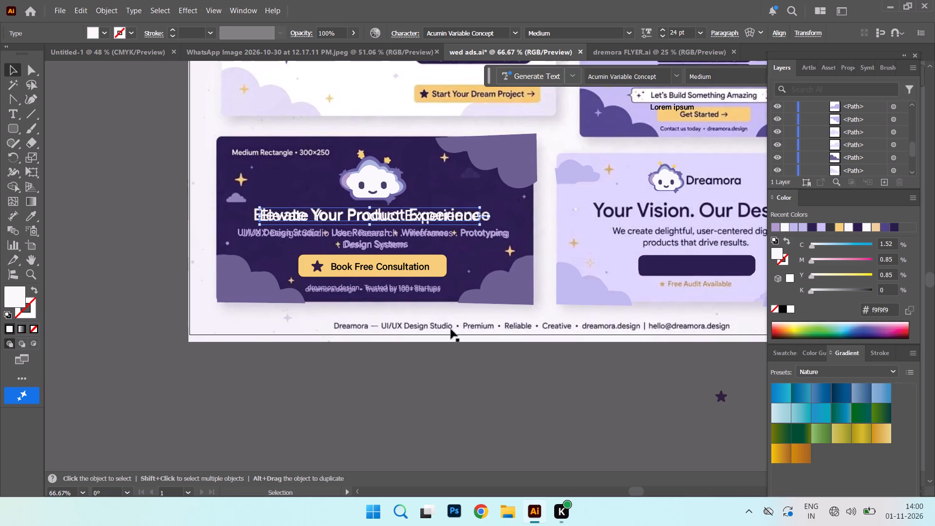
left_click(388, 268)
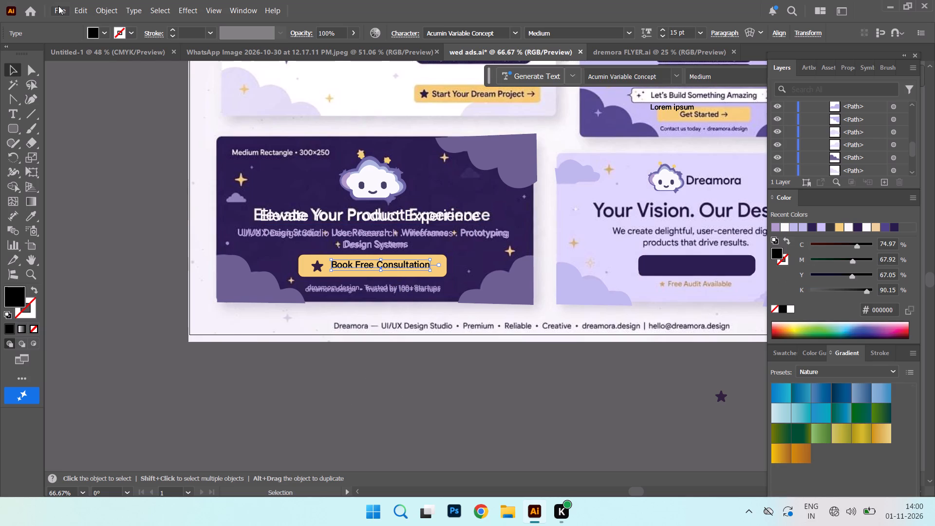
Save the document, then save it again as the Illustrator file "wed ads" in Downloads, replacing the existing file with Illustrator 2020 compatibility.
left_click(58, 6)
left_click(91, 114)
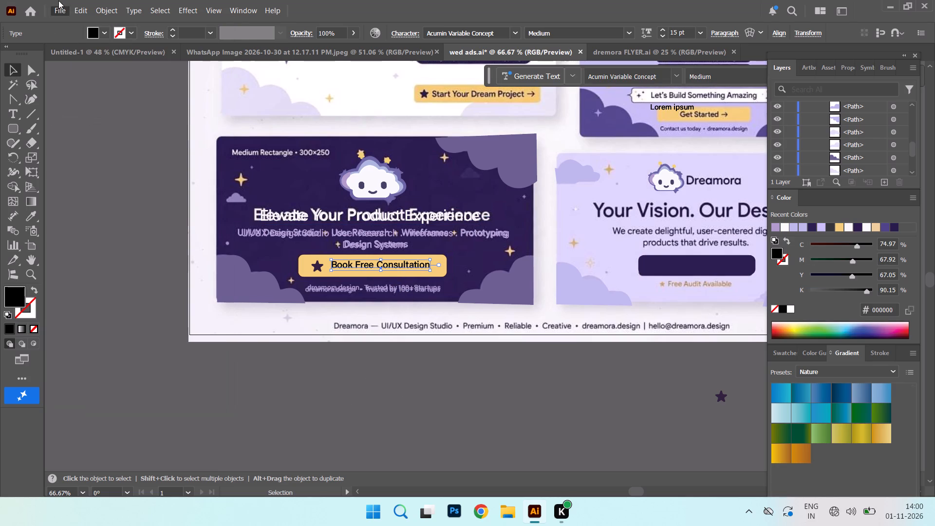
left_click(62, 8)
left_click(111, 130)
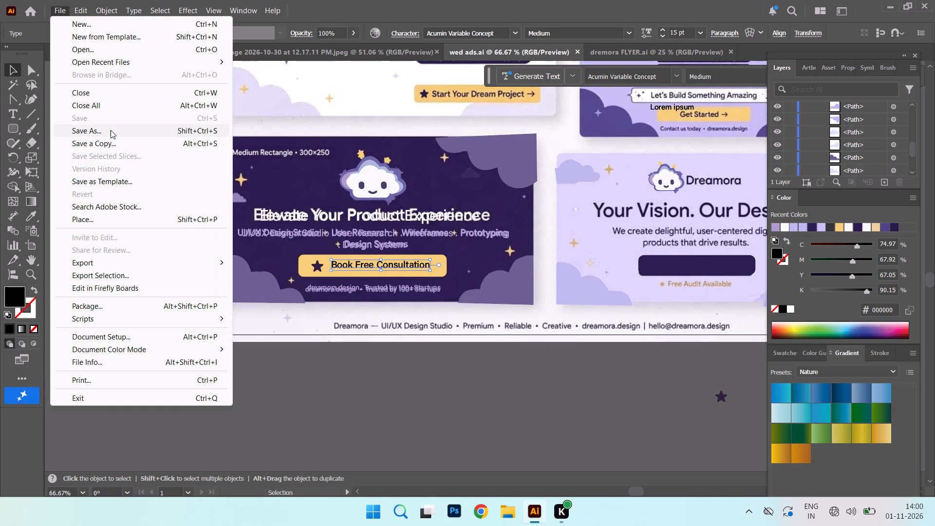
left_click(354, 323)
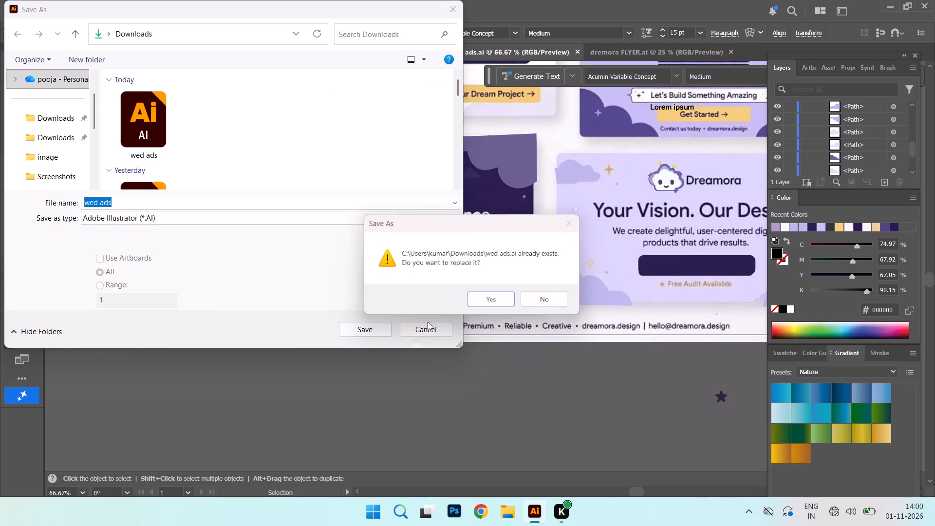
left_click(503, 305)
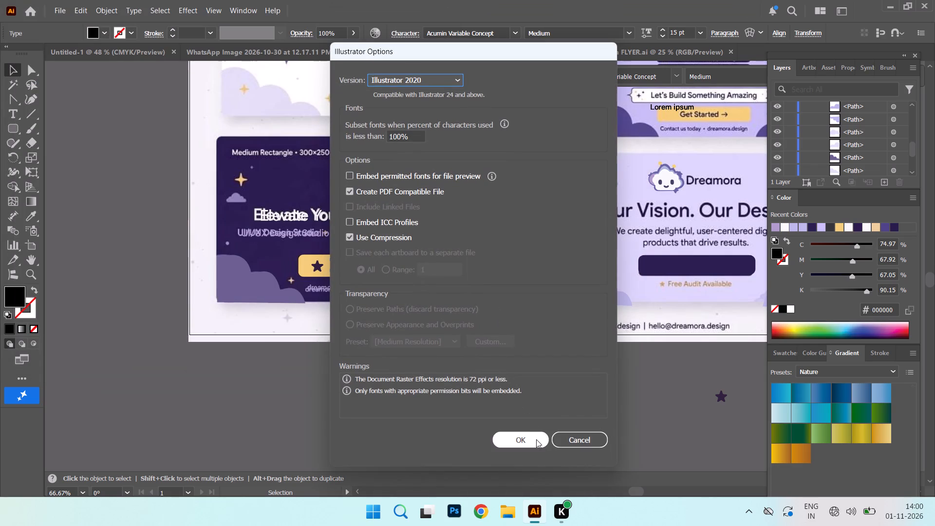
left_click(536, 439)
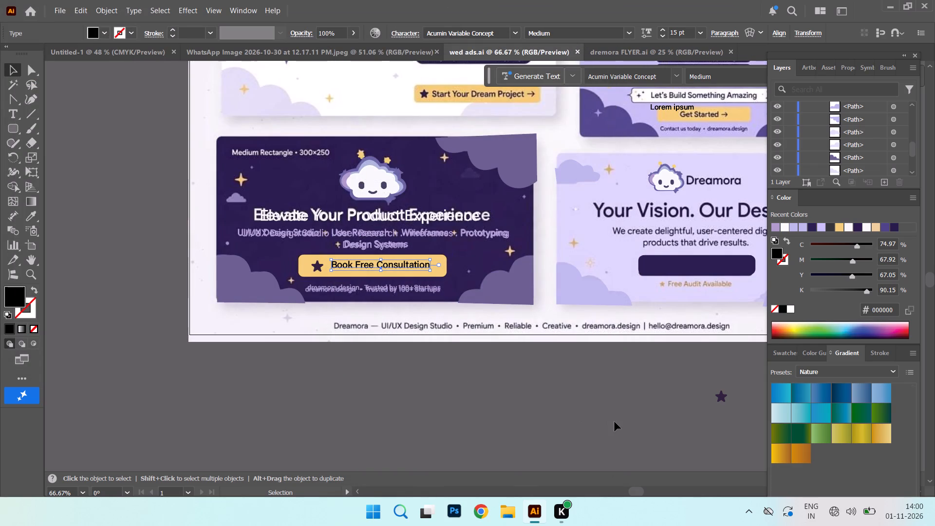